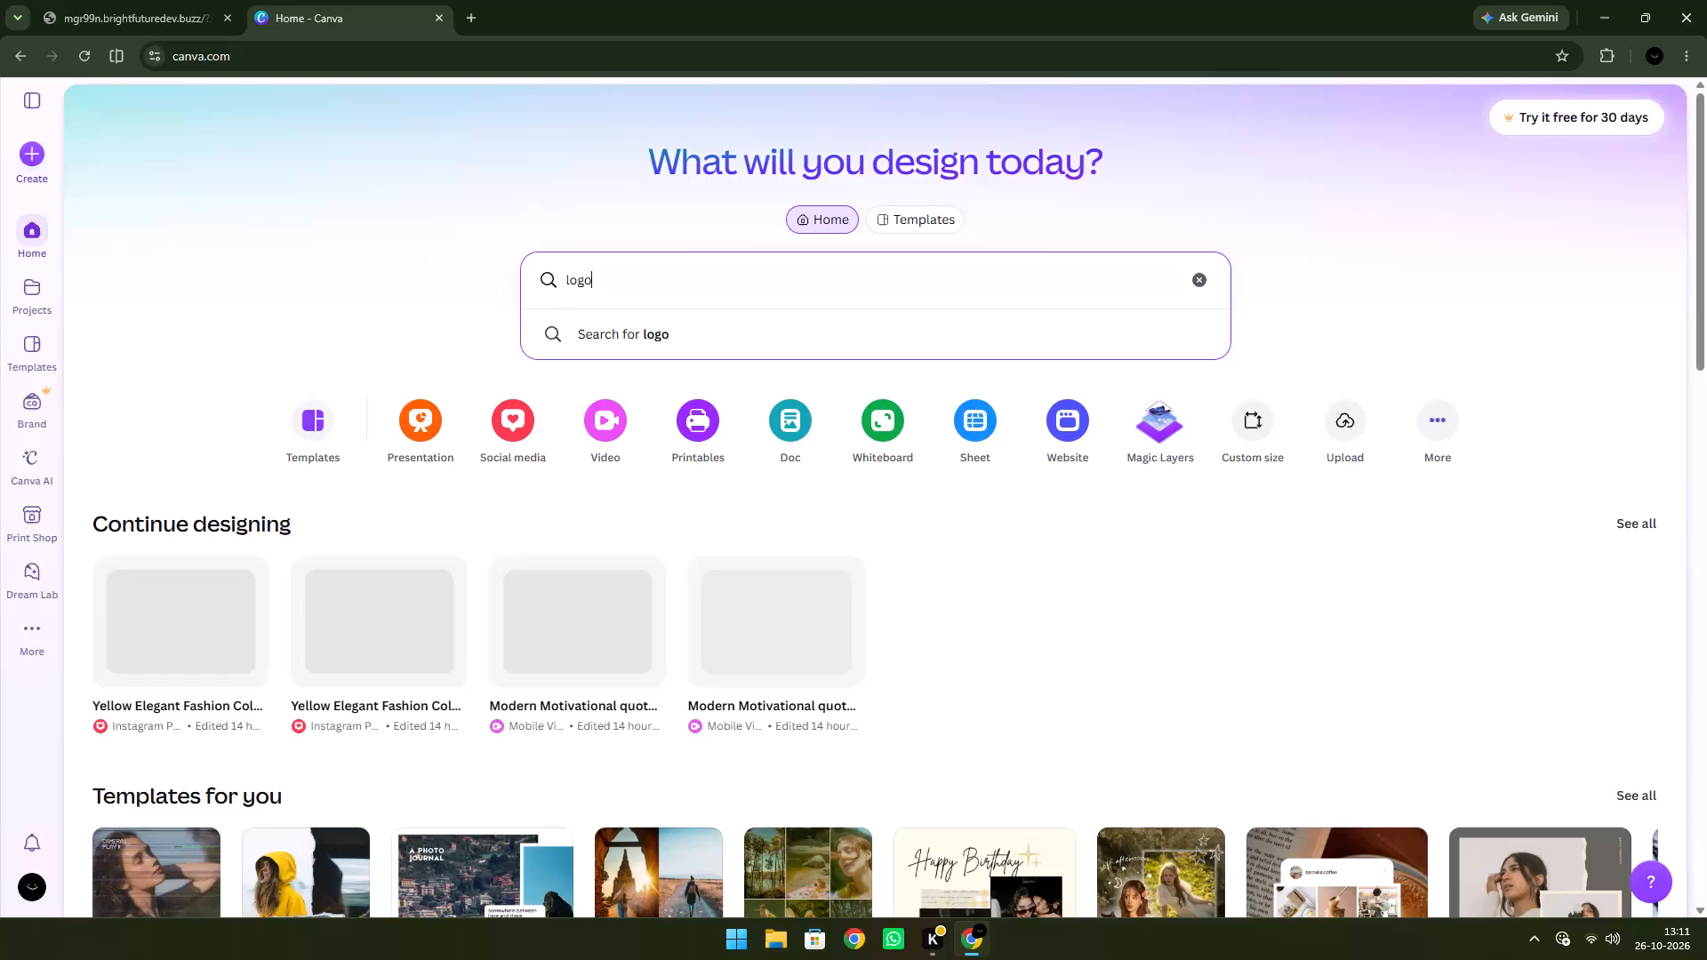
# Run the search for logo templates and browse the resulting designs.
pyautogui.press('Return')
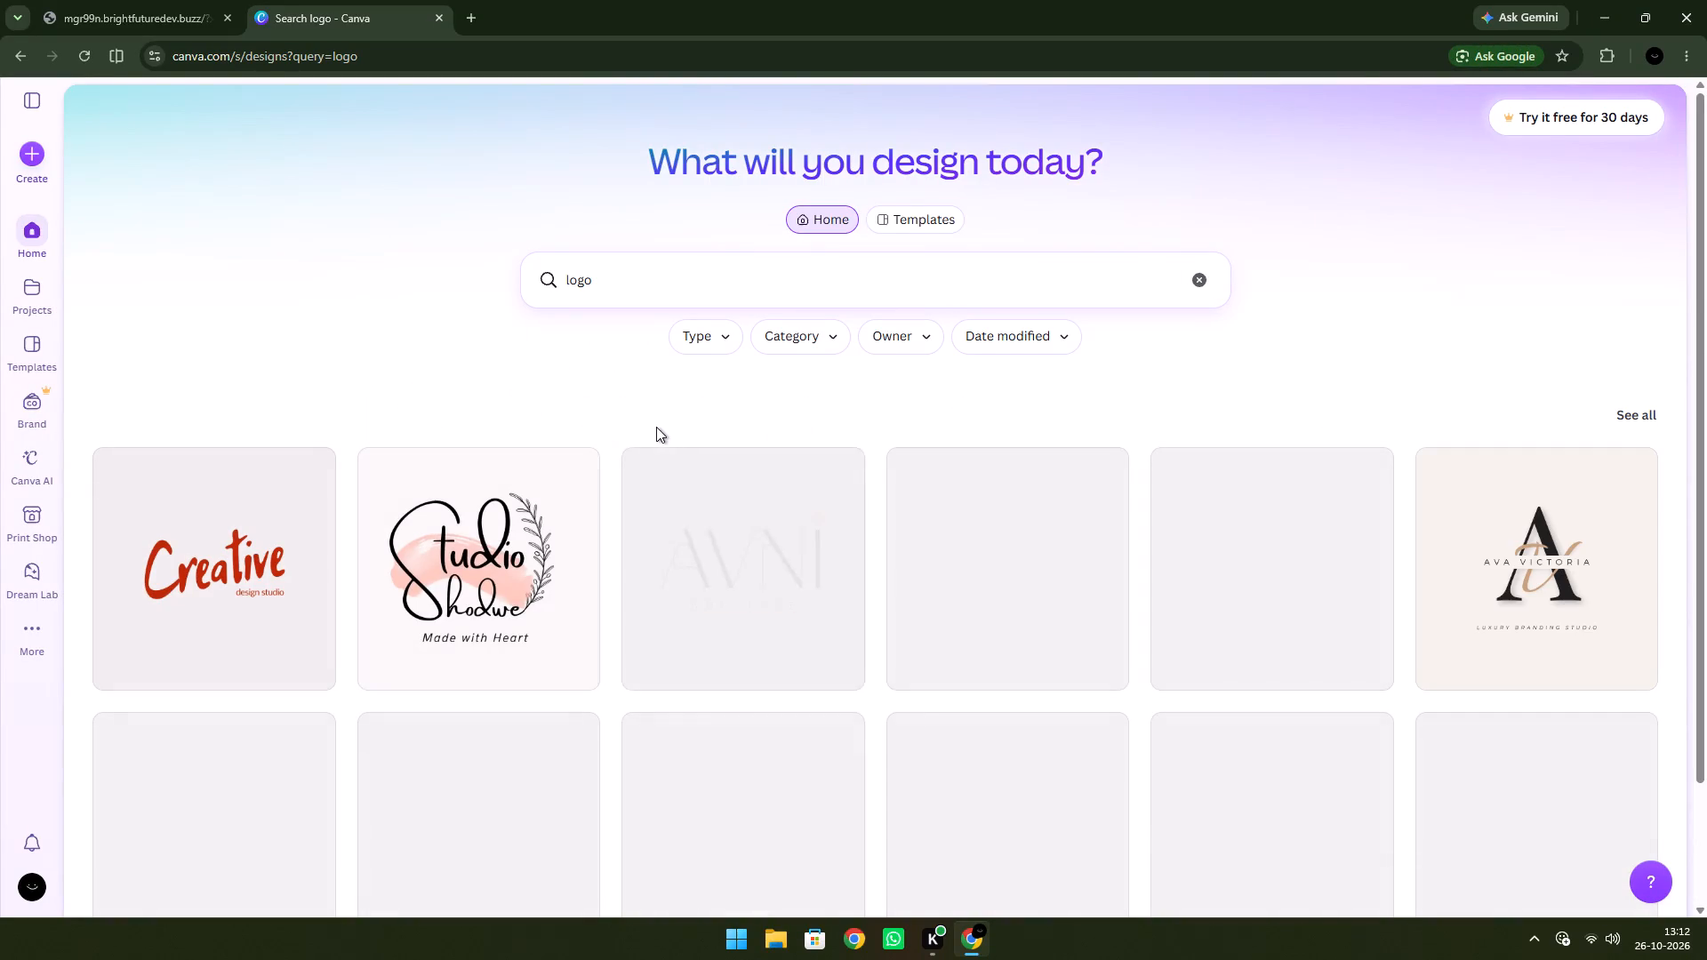
pyautogui.scroll(-2, 599, 440)
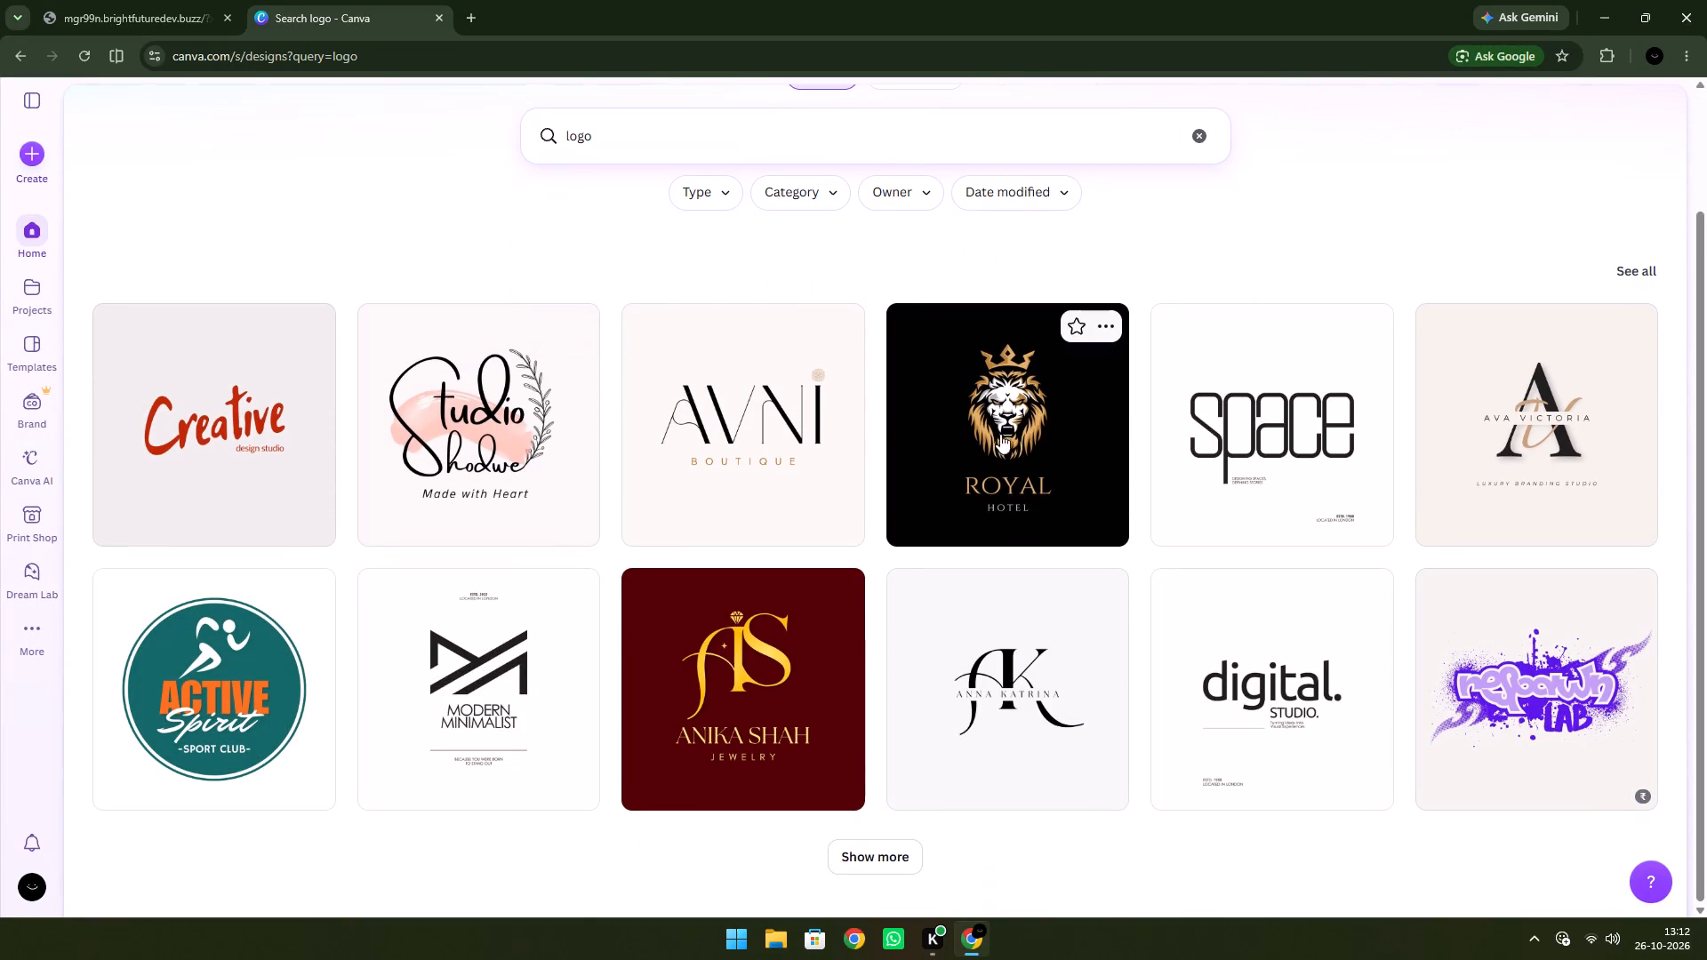
pyautogui.scroll(-1, 992, 468)
pyautogui.scroll(-1, 885, 517)
pyautogui.scroll(-1, 728, 651)
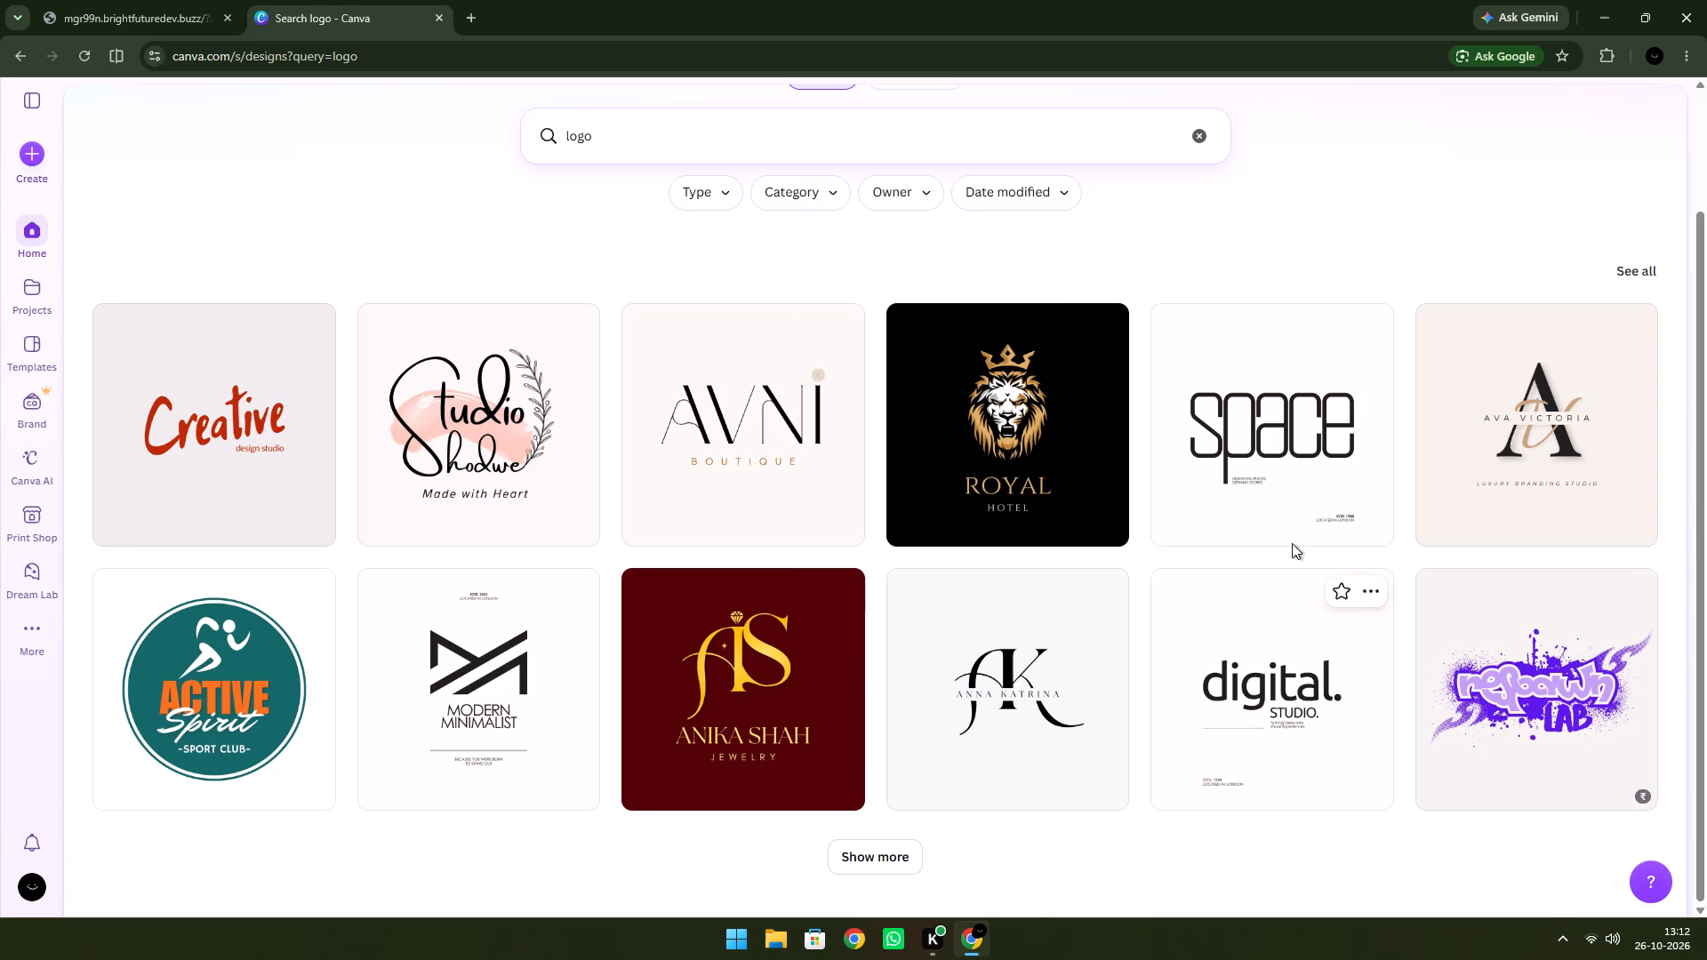
# Open the Black Thin Geometric Architect Logo template (the "space" design) for customising in the editor.
pyautogui.click(1318, 455)
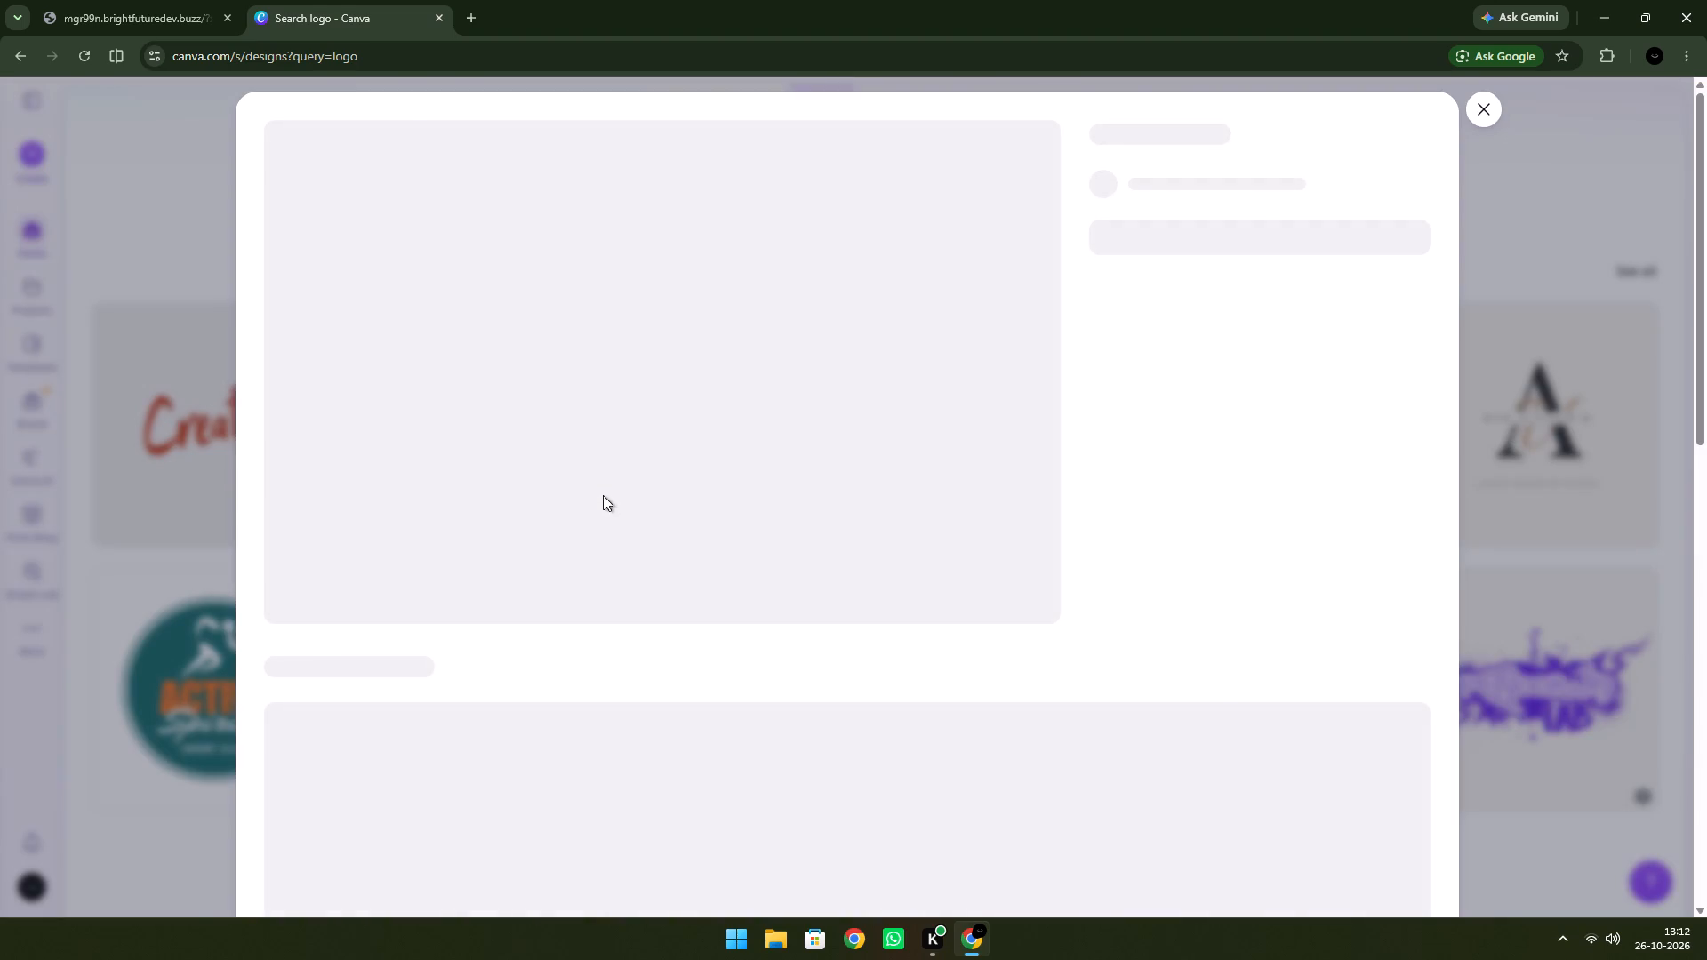
pyautogui.moveTo(725, 403); pyautogui.dragTo(679, 378)
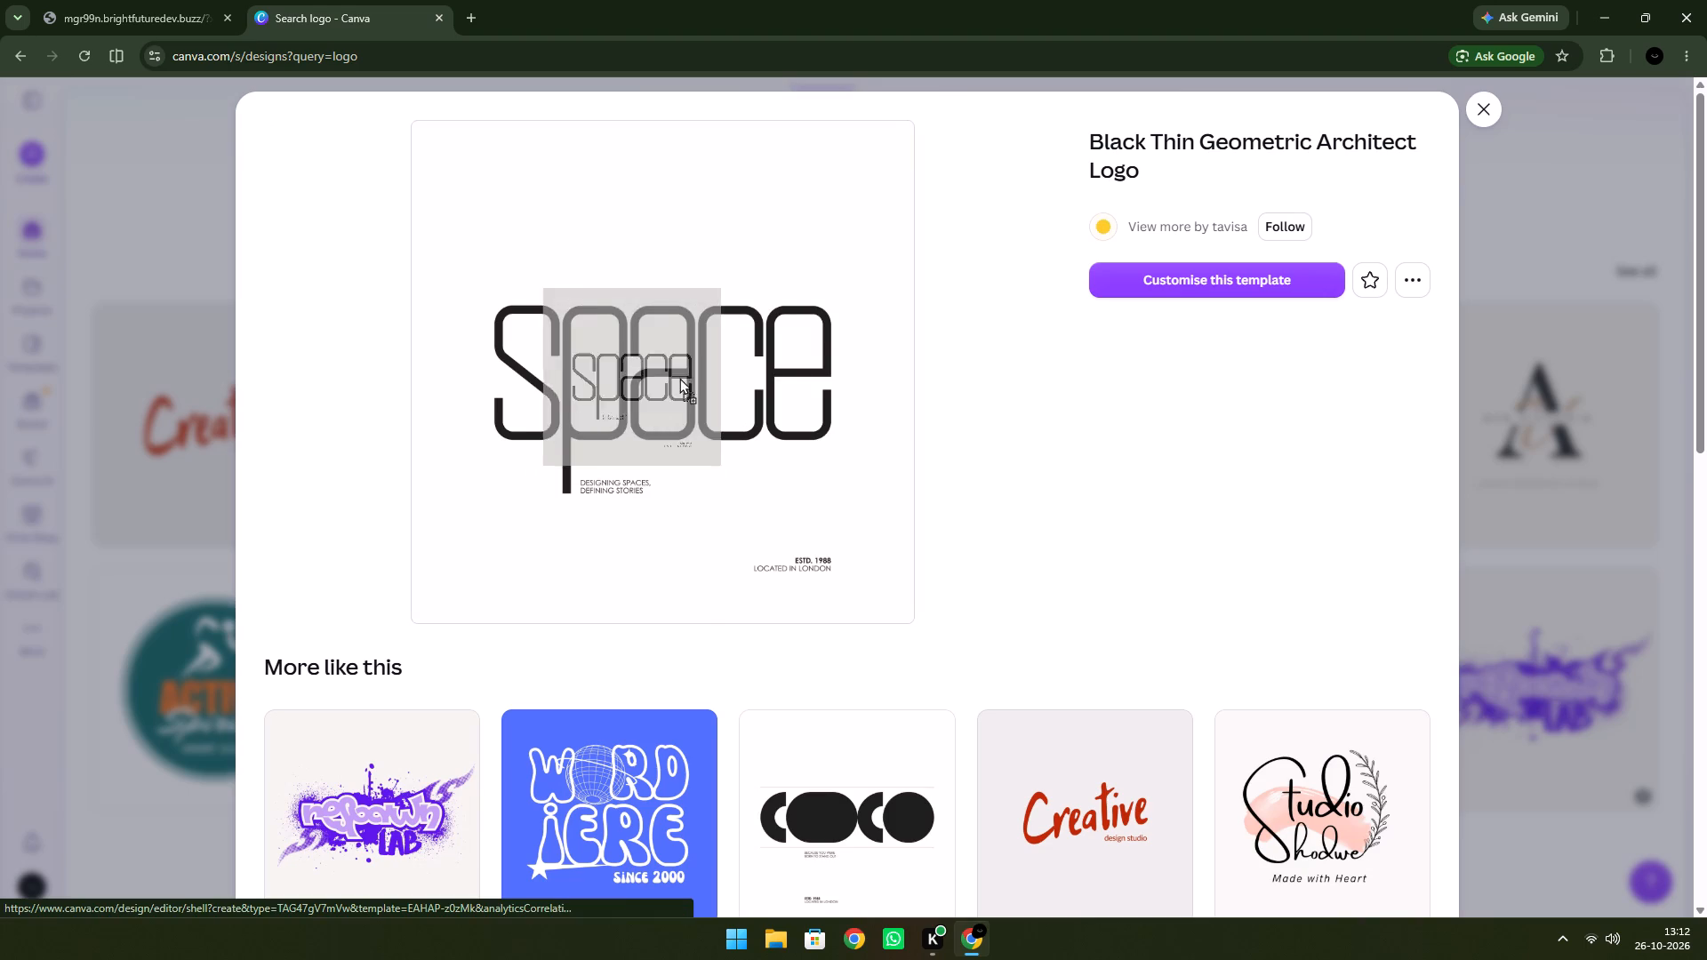
pyautogui.moveTo(679, 378); pyautogui.dragTo(706, 381)
pyautogui.click(706, 381)
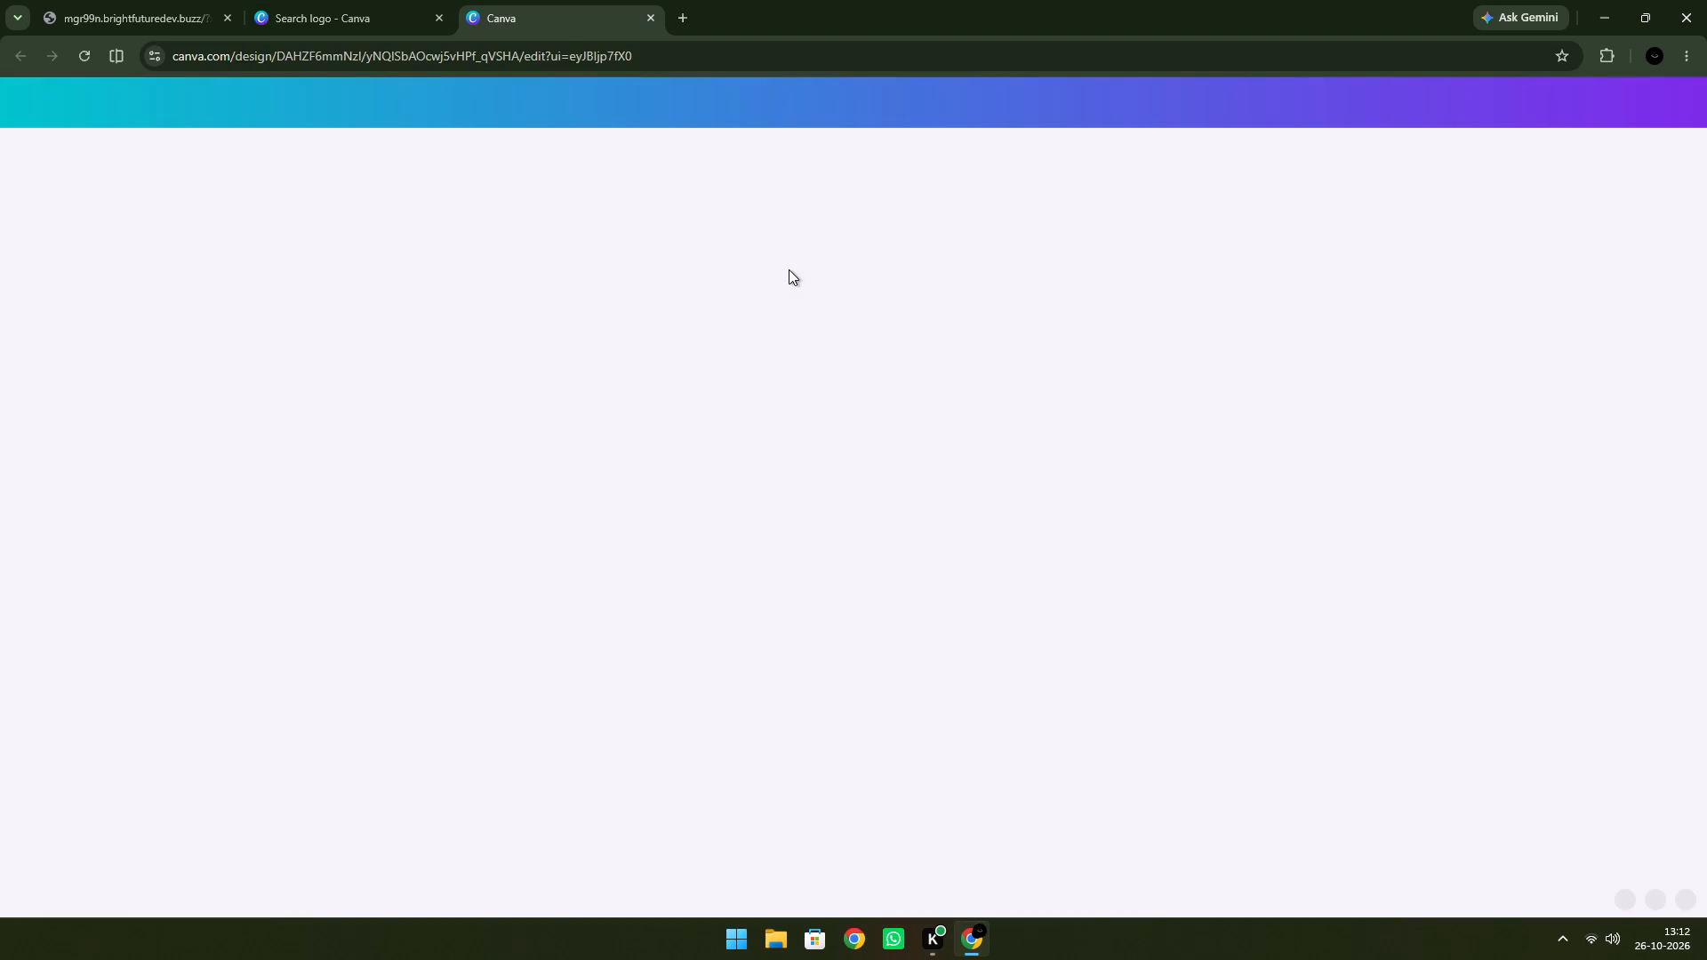
# Move the large "space" wordmark up, away from the small tagline beneath it.
pyautogui.scroll(-2, 825, 376)
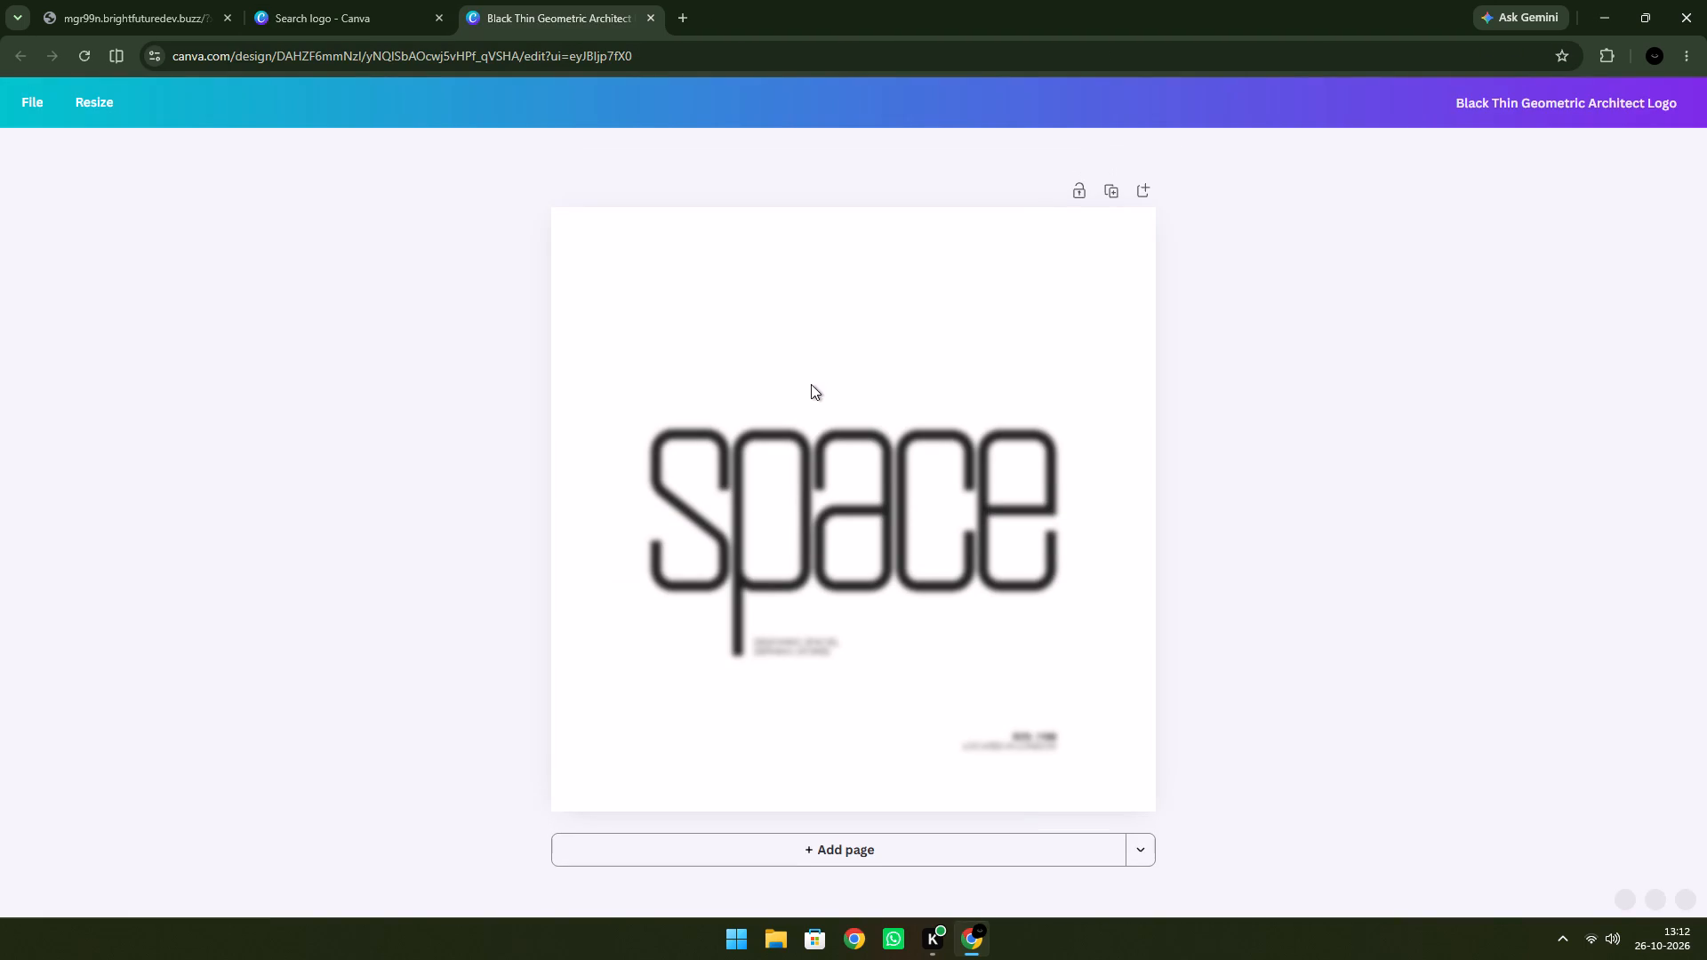
pyautogui.scroll(-1, 814, 726)
pyautogui.click(779, 548)
pyautogui.moveTo(776, 548); pyautogui.dragTo(807, 493)
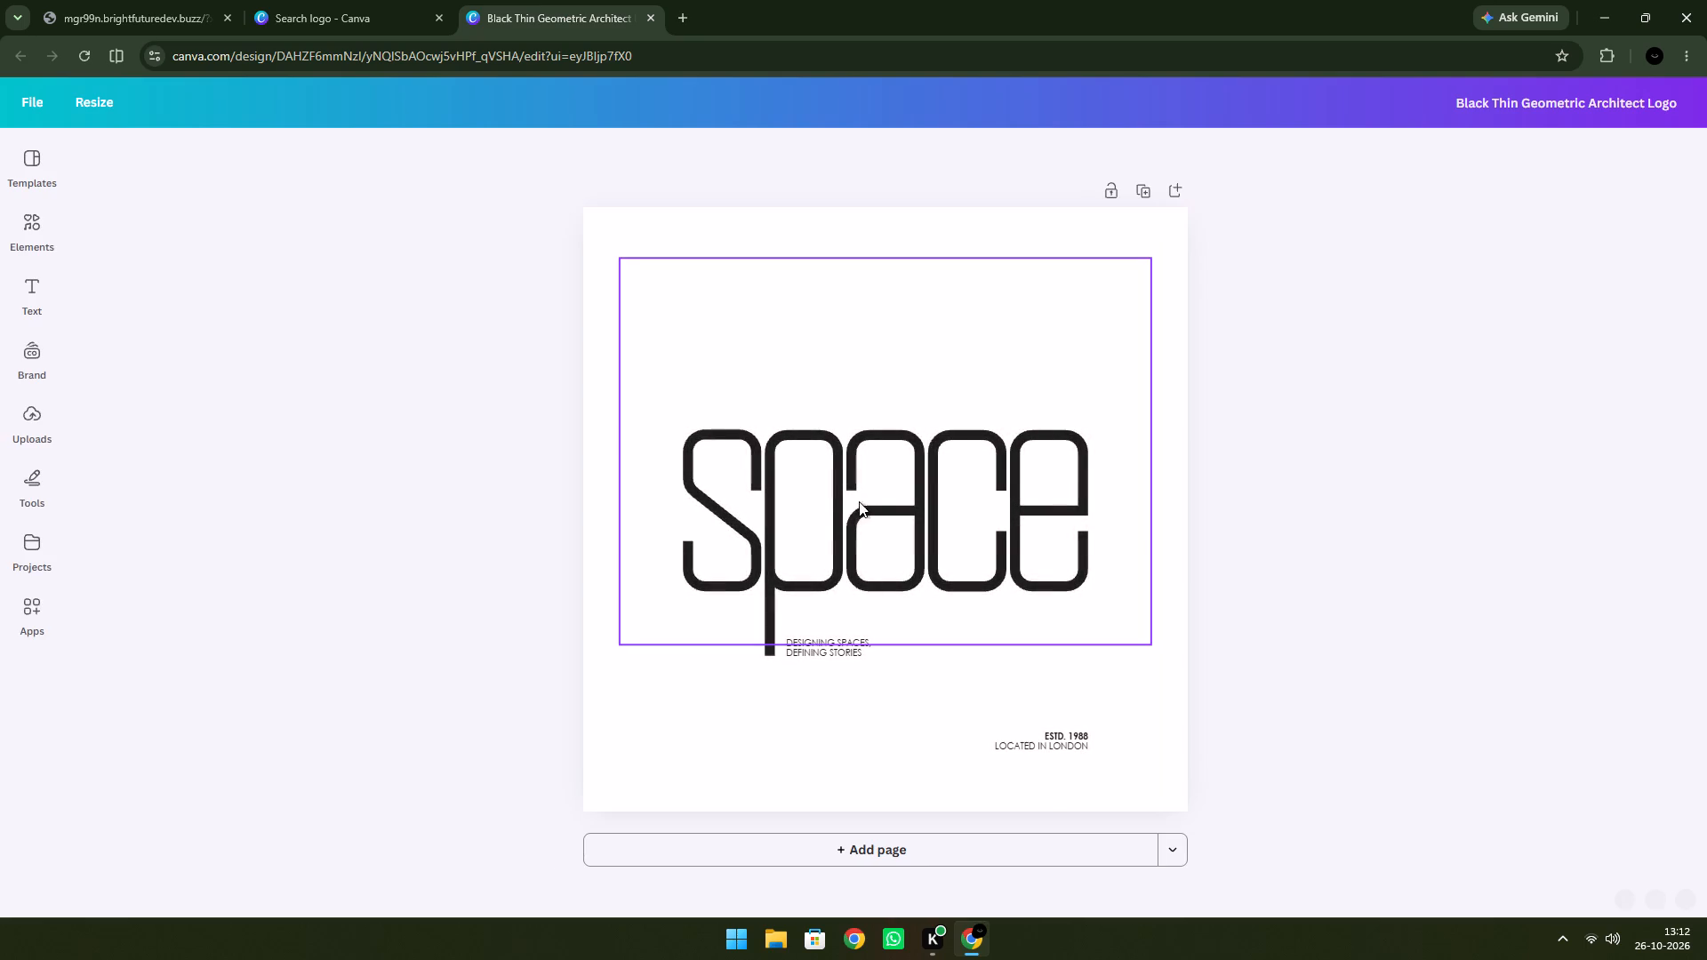
pyautogui.moveTo(853, 516); pyautogui.dragTo(857, 439)
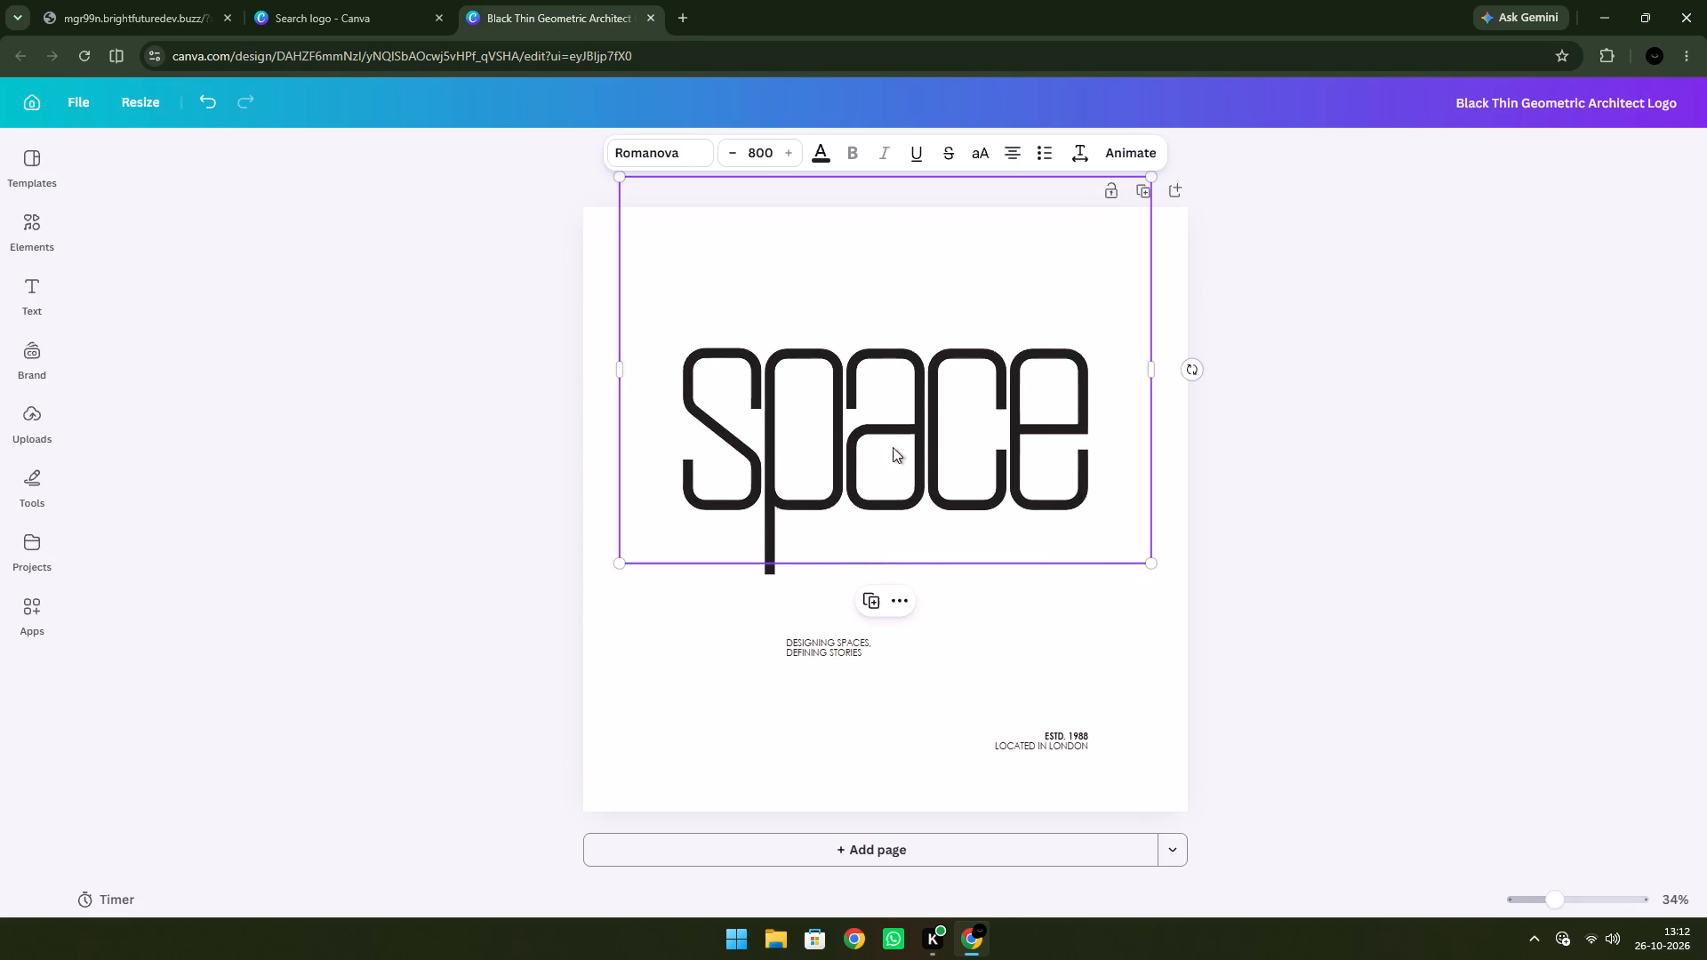
# Replace the wordmark text "space" with "Time" and deselect it.
pyautogui.click(1094, 468)
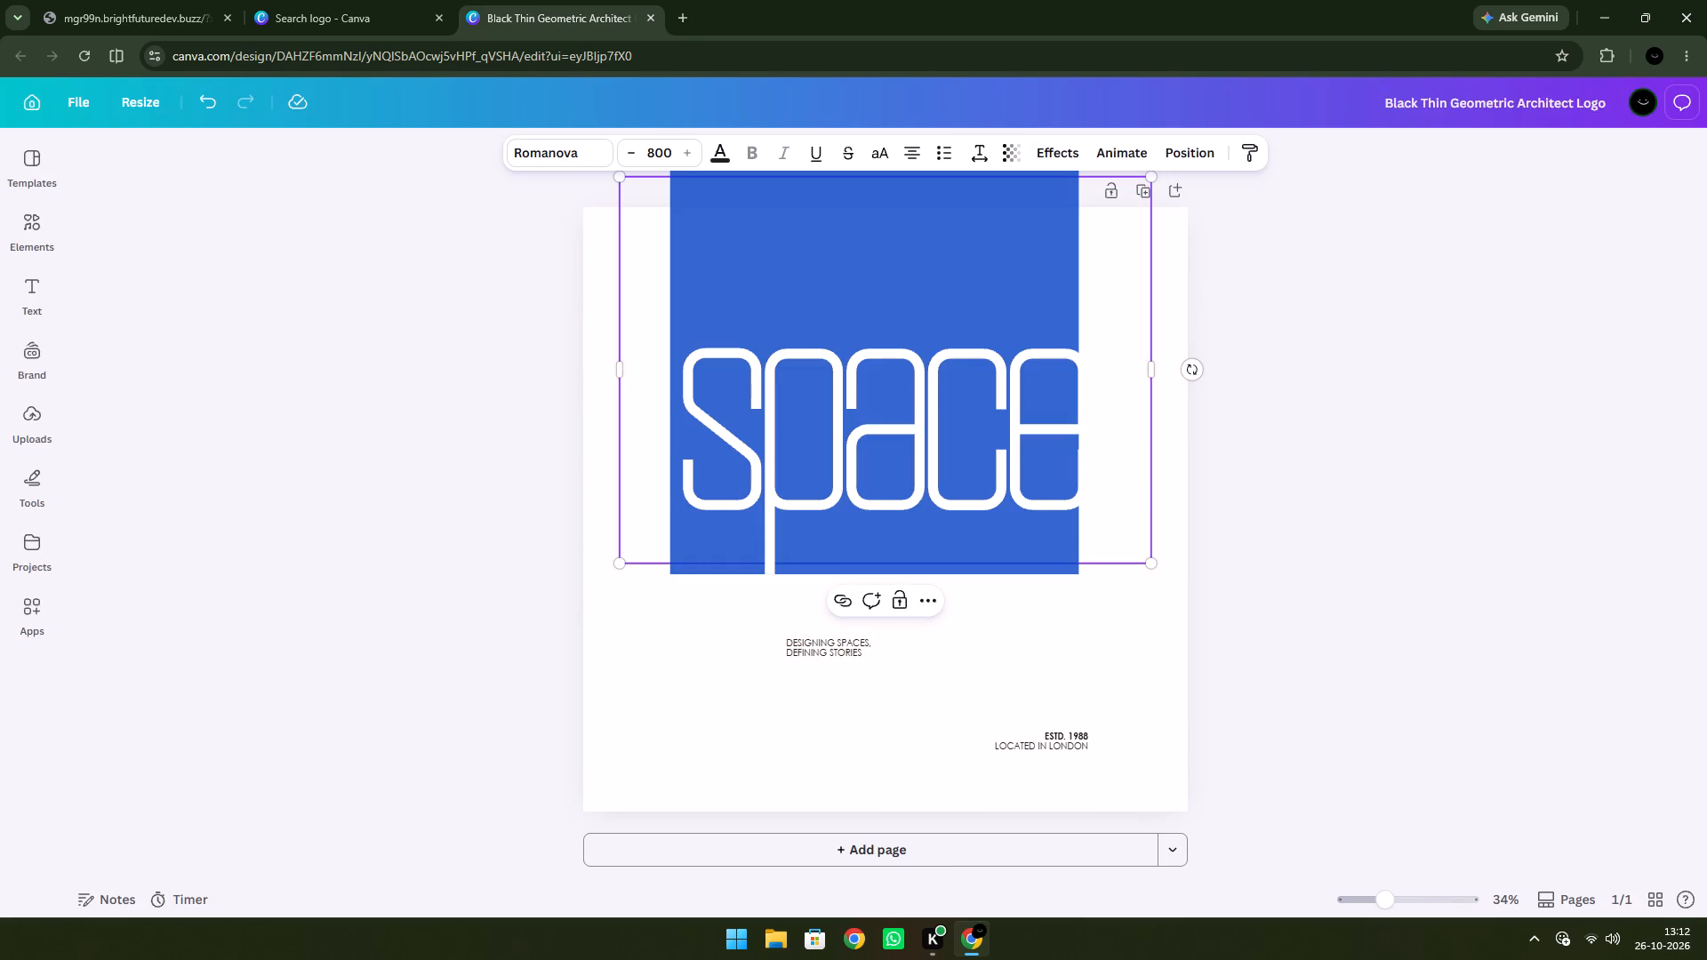
pyautogui.press('BackSpace')
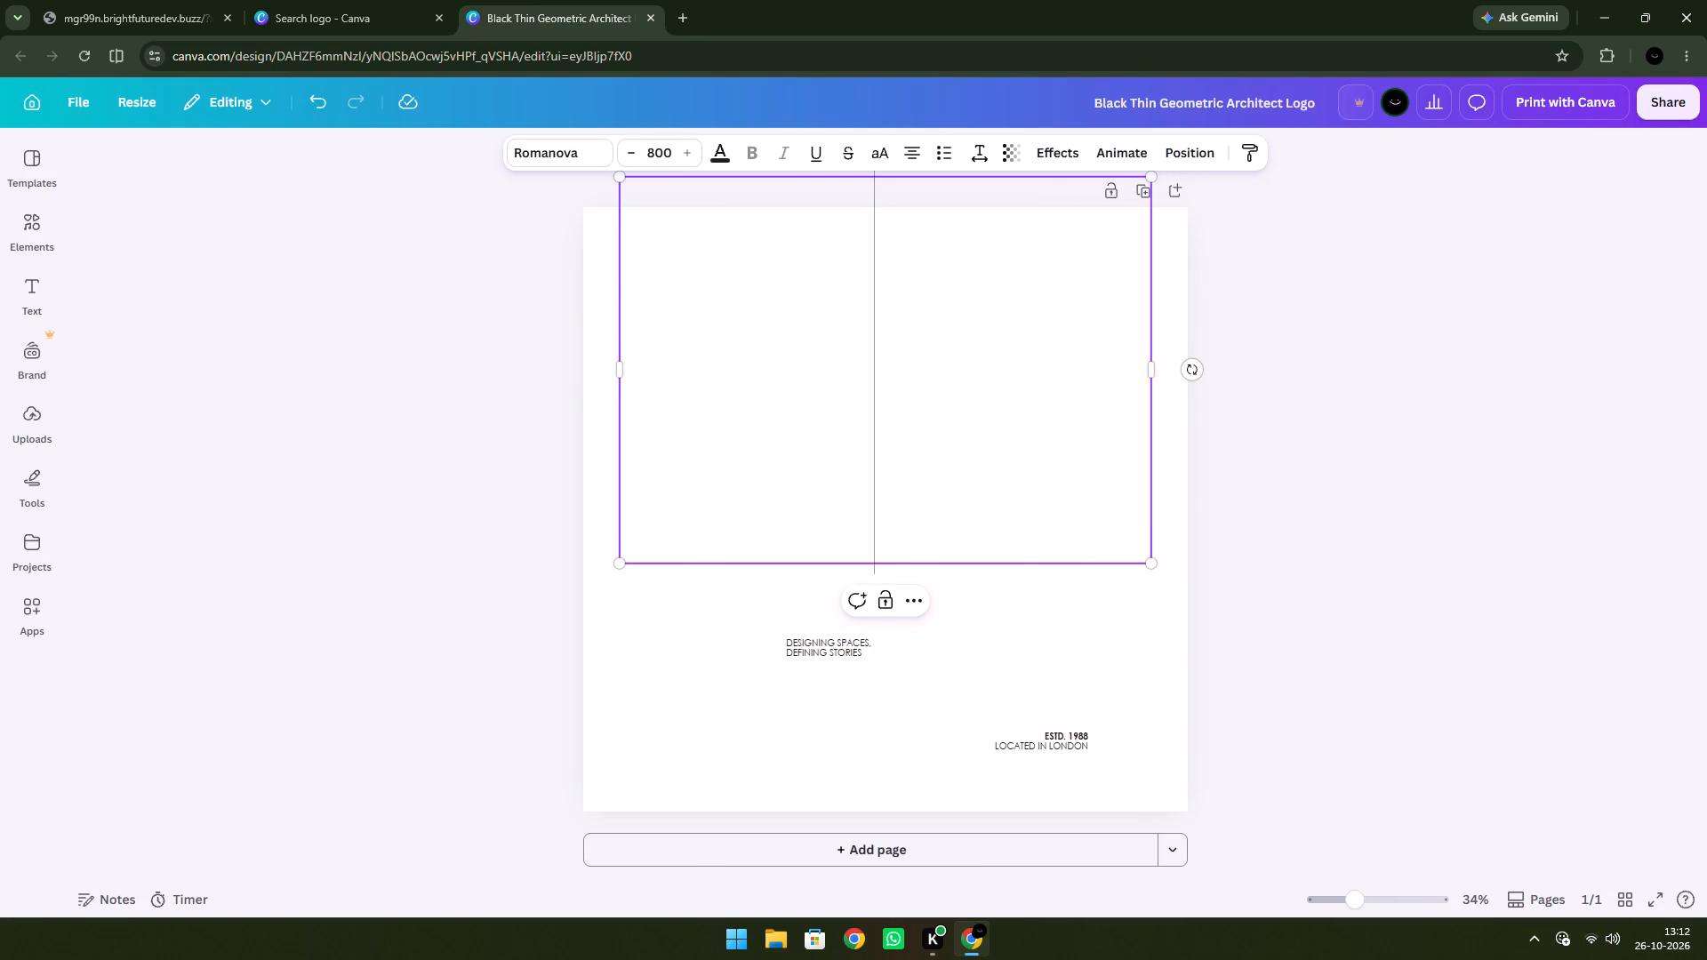
pyautogui.write('TIME')
pyautogui.press('BackSpace')
pyautogui.press('BackSpace')
pyautogui.press('BackSpace')
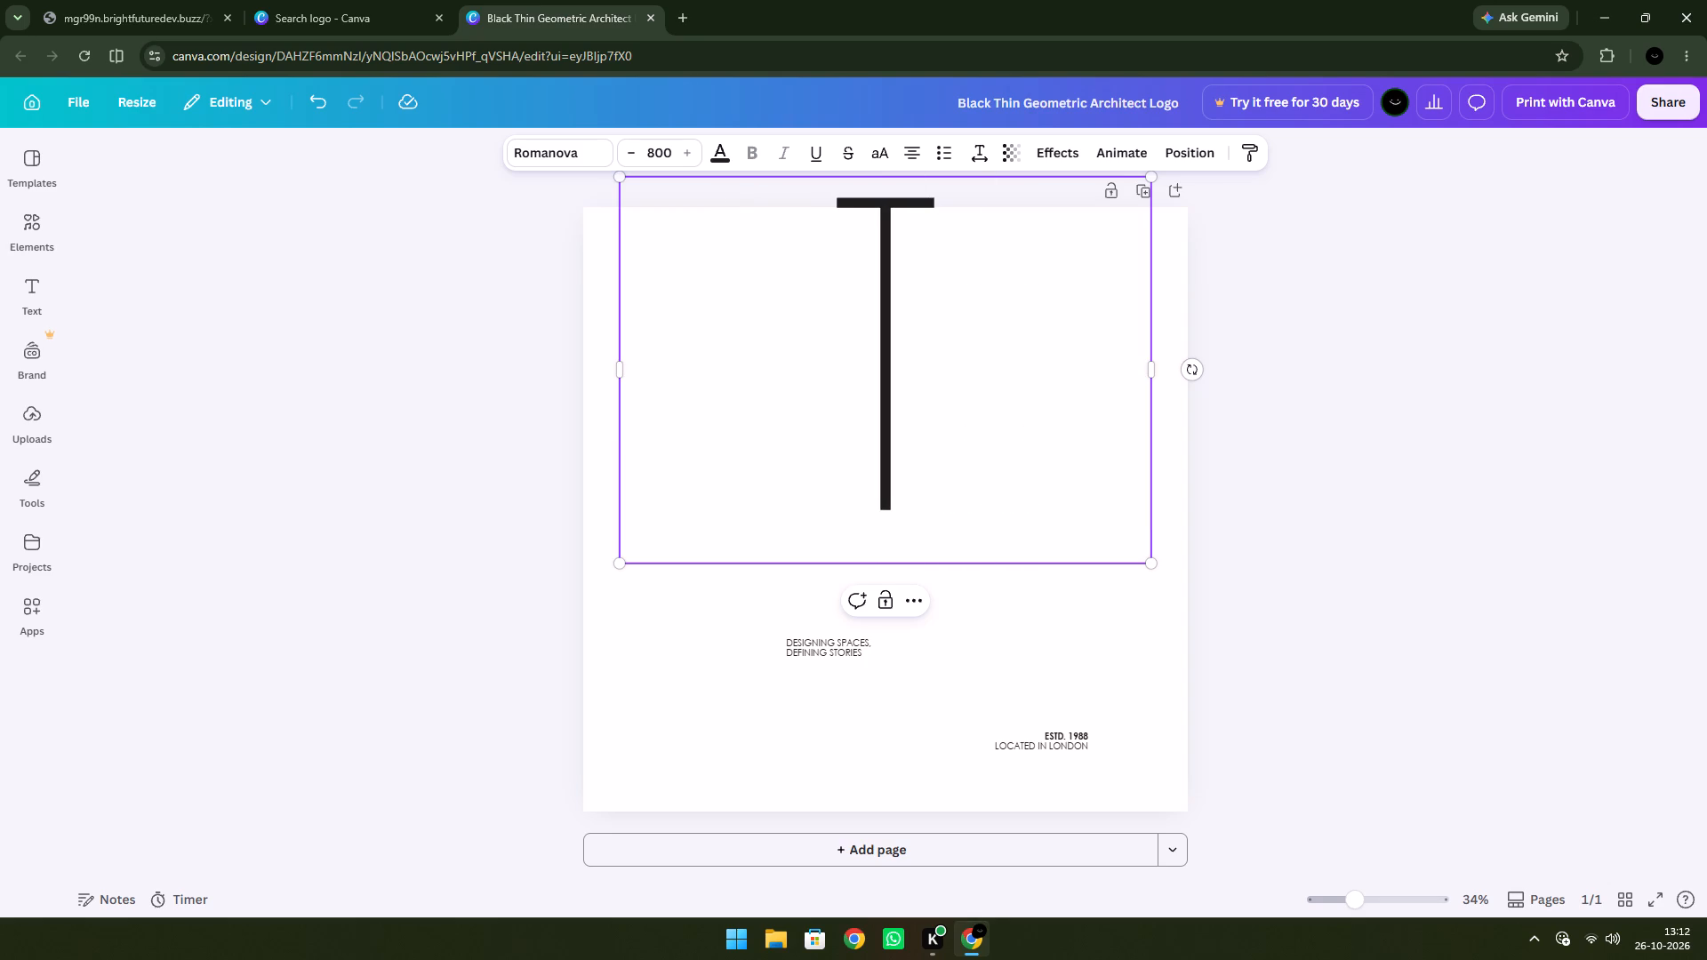
pyautogui.write('ime')
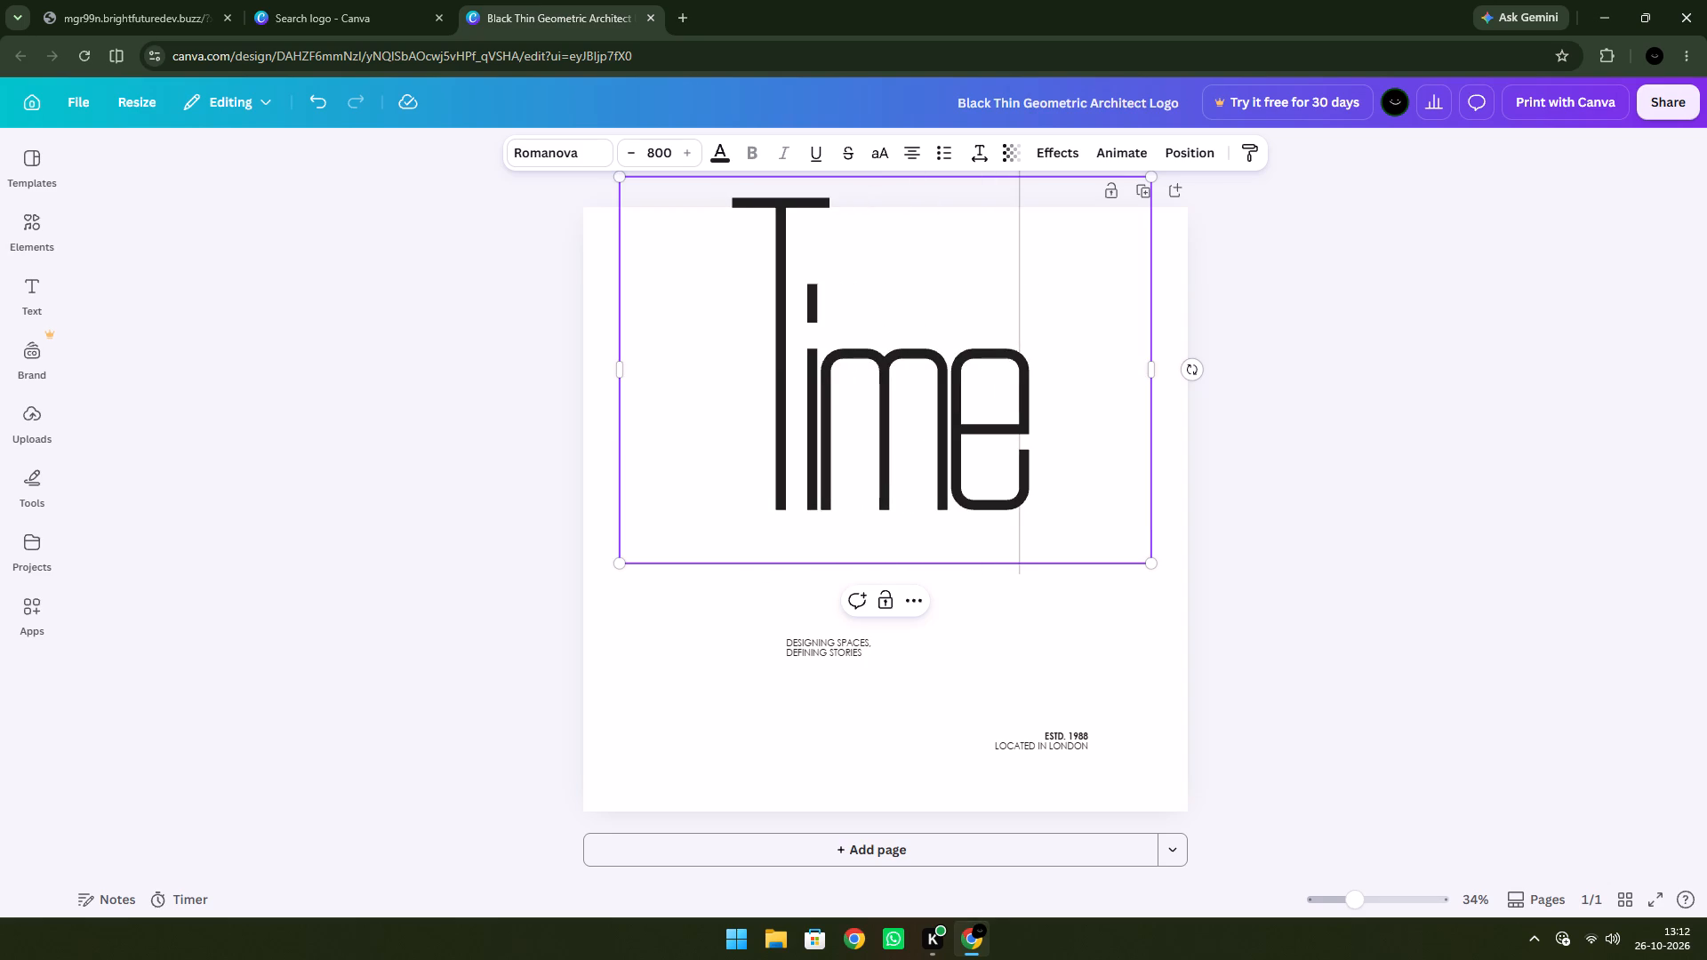
pyautogui.moveTo(1035, 301); pyautogui.dragTo(1044, 347)
pyautogui.click(1339, 412)
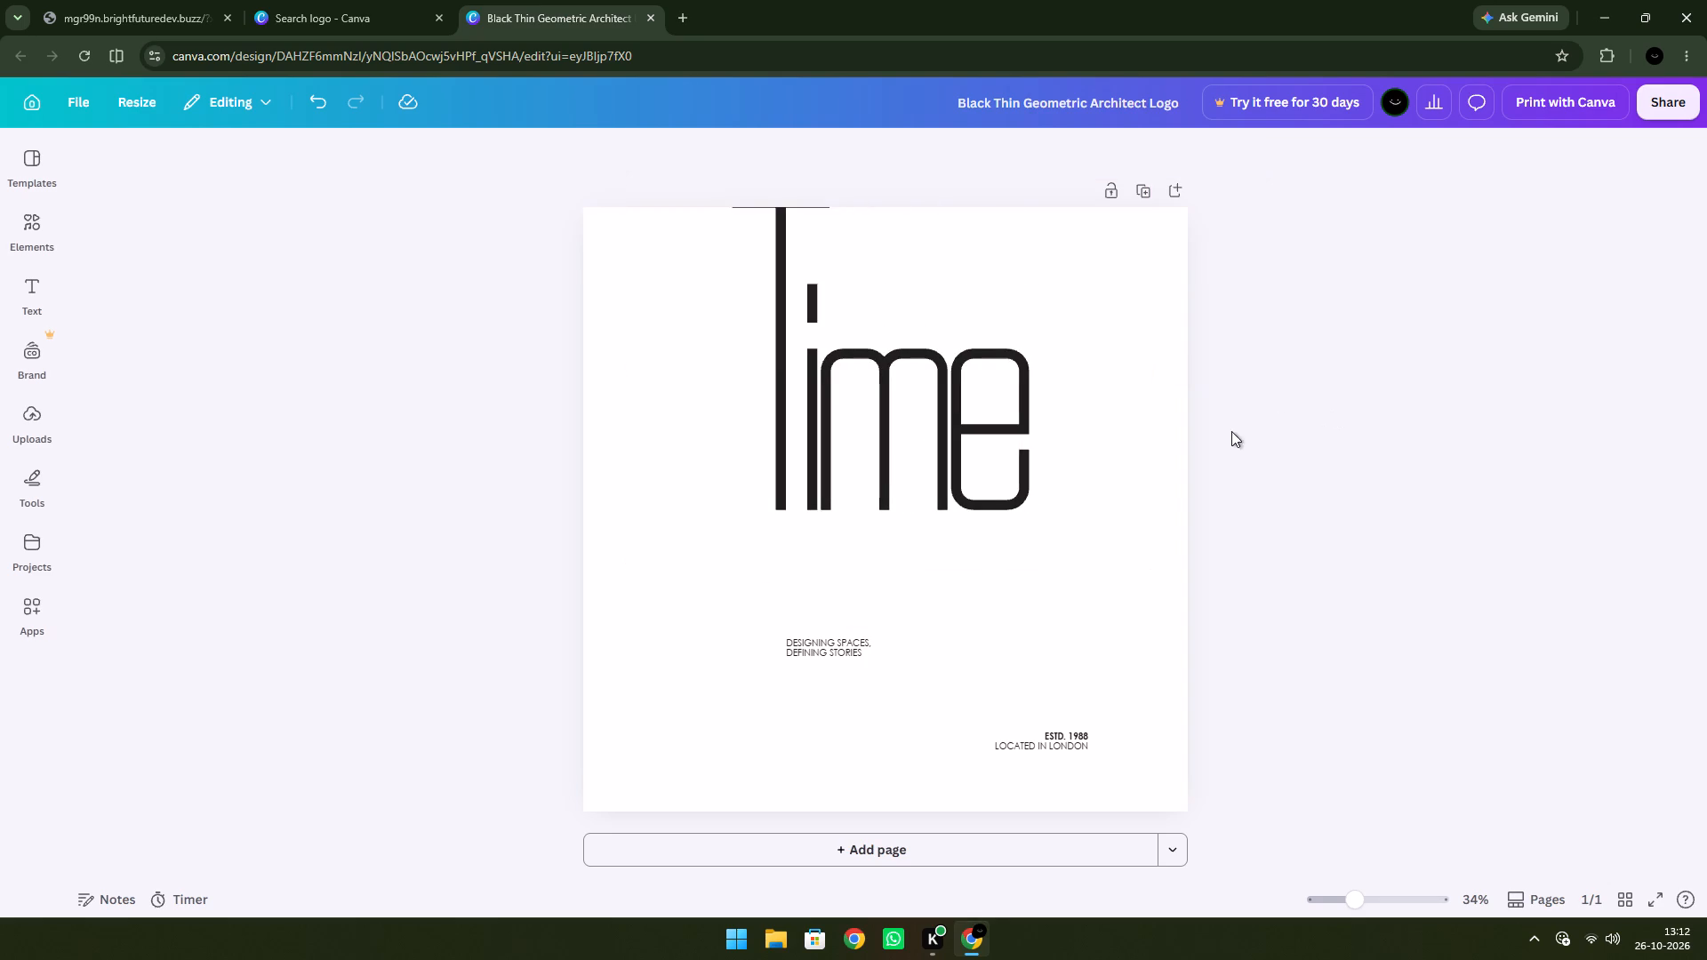
# Scale the "Time" wordmark down to a font size of about 745 and move it down fully onto the page.
pyautogui.scroll(2, 1085, 482)
pyautogui.click(903, 370)
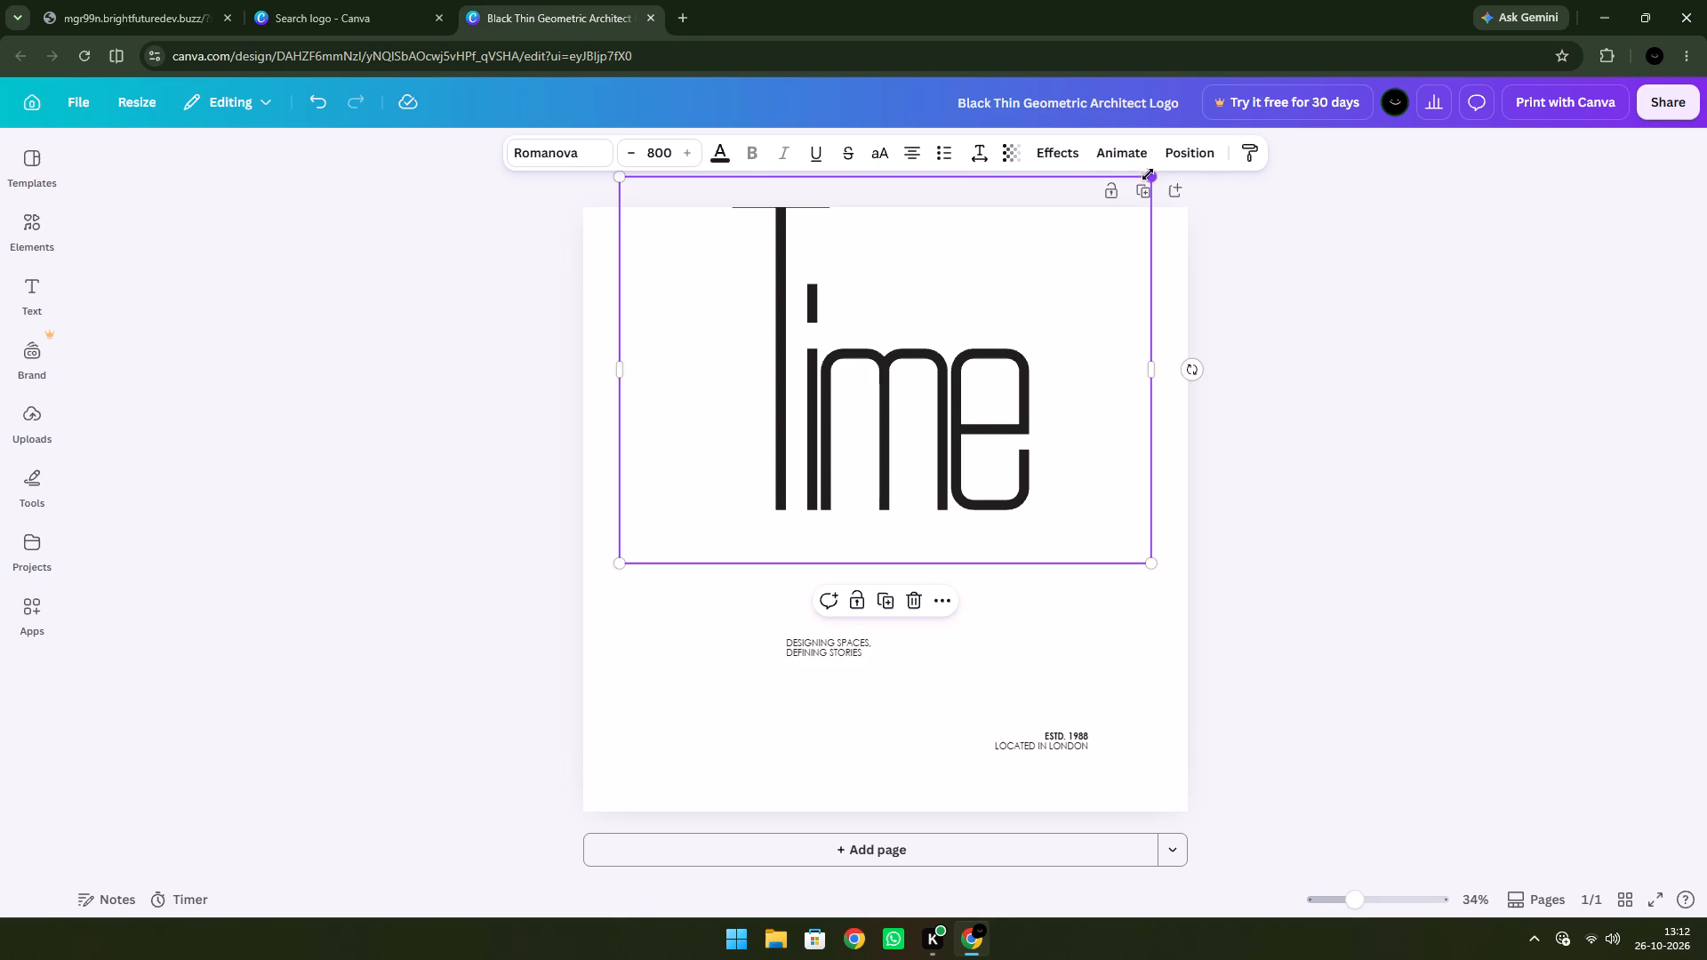
pyautogui.moveTo(1148, 175); pyautogui.dragTo(1128, 225)
pyautogui.moveTo(957, 314); pyautogui.dragTo(982, 363)
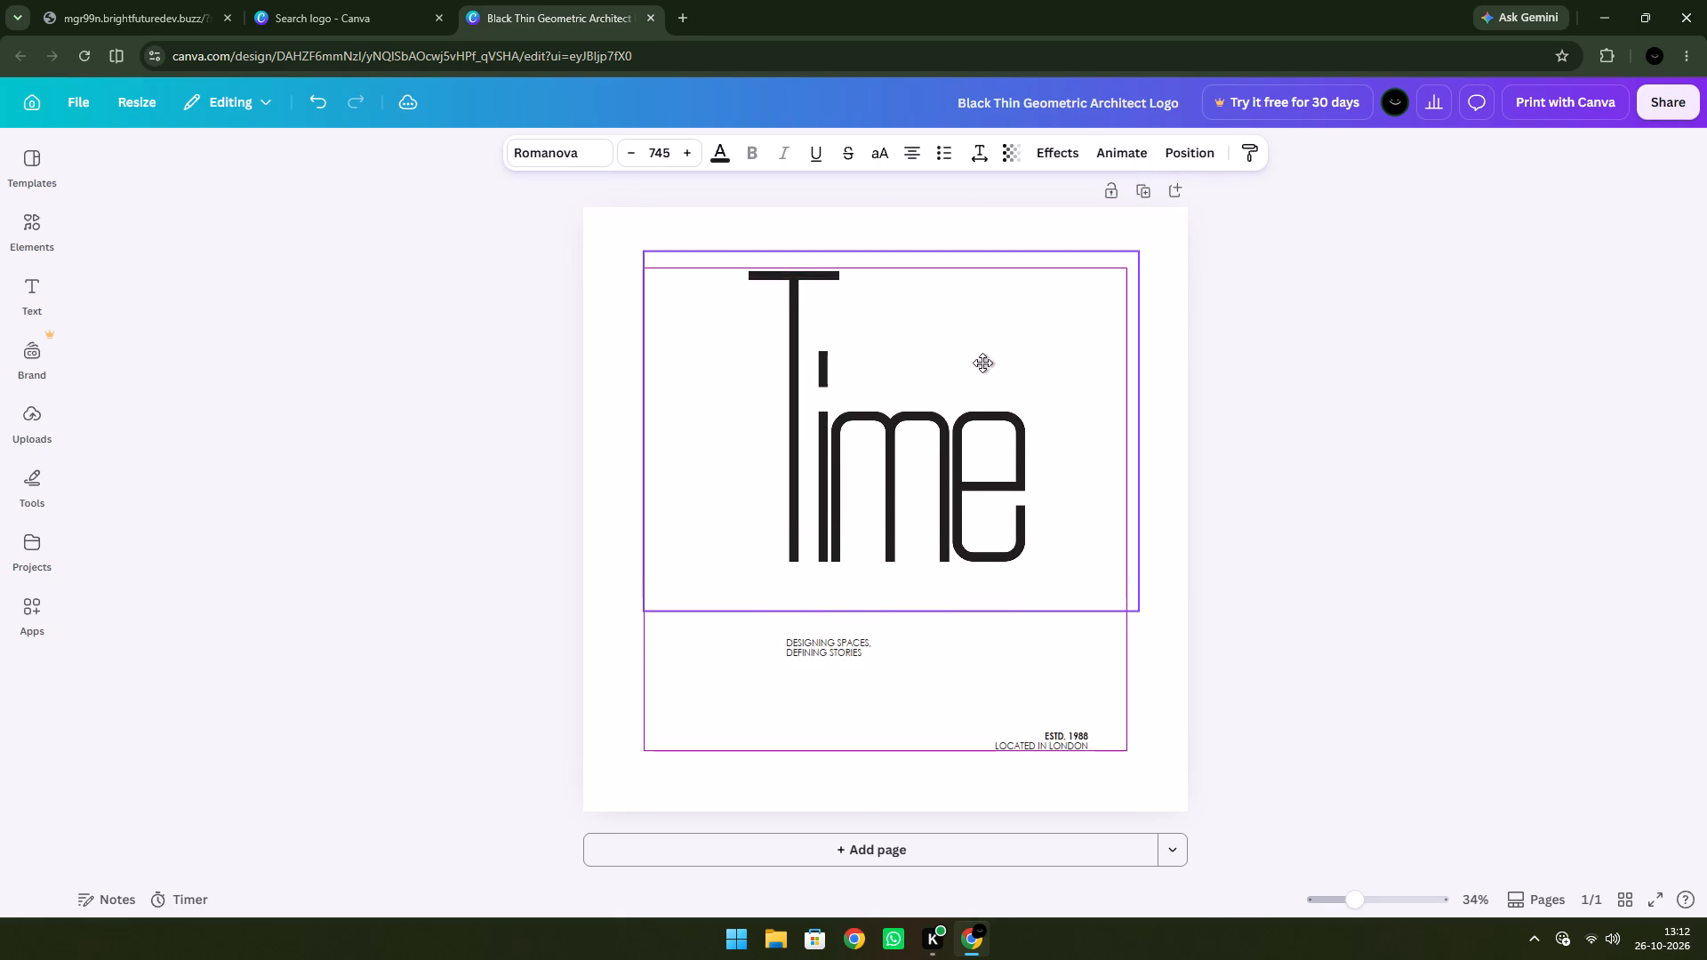
pyautogui.moveTo(982, 363); pyautogui.dragTo(972, 378)
pyautogui.doubleClick(1312, 394)
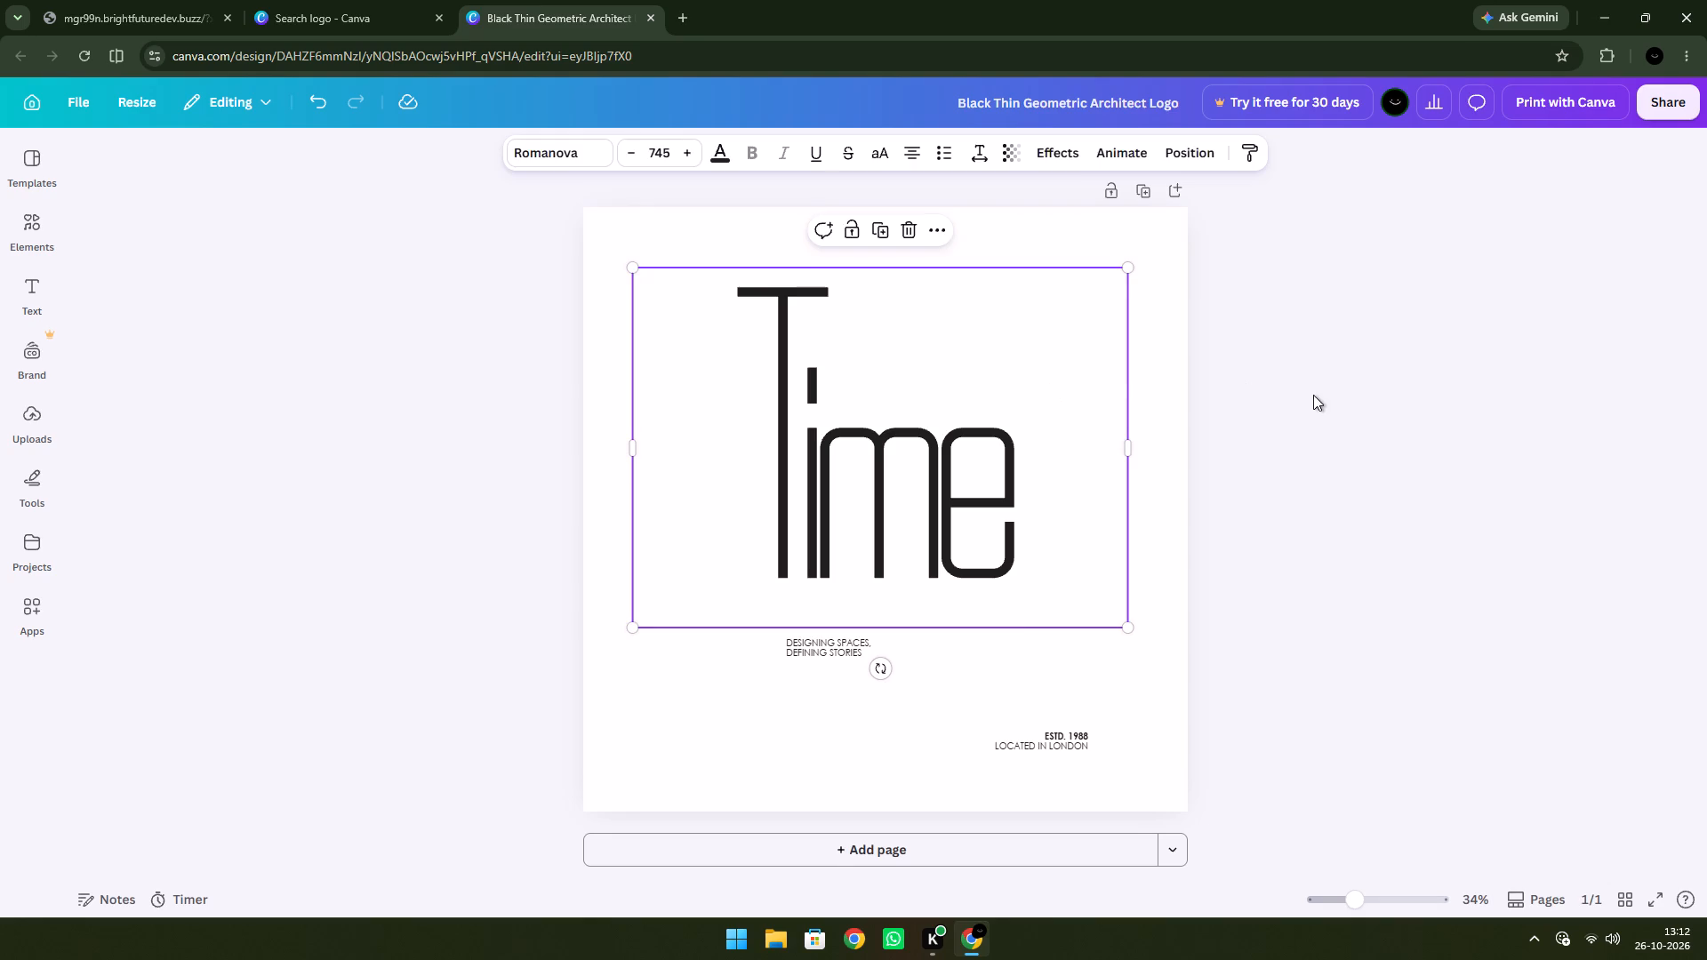
# Replace the small tagline "Designing spaces, defining stories" with "The Sooner the better".
pyautogui.click(820, 648)
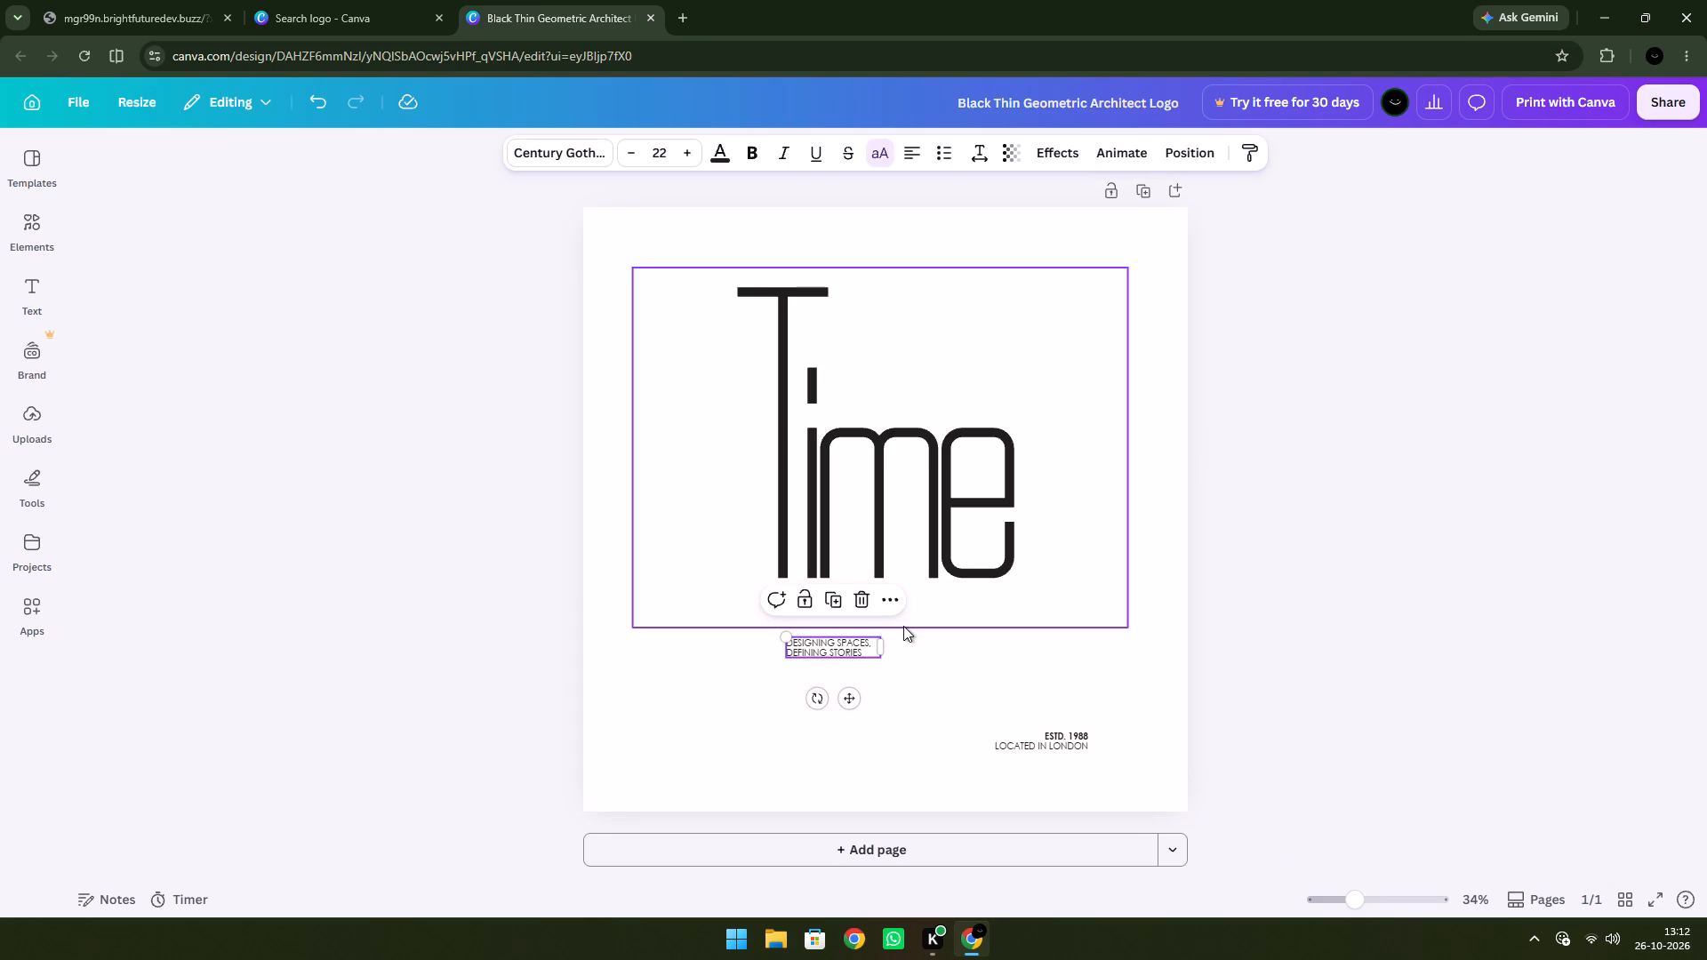
pyautogui.hotkey('ctrl', 'BackSpace')
pyautogui.click(869, 651)
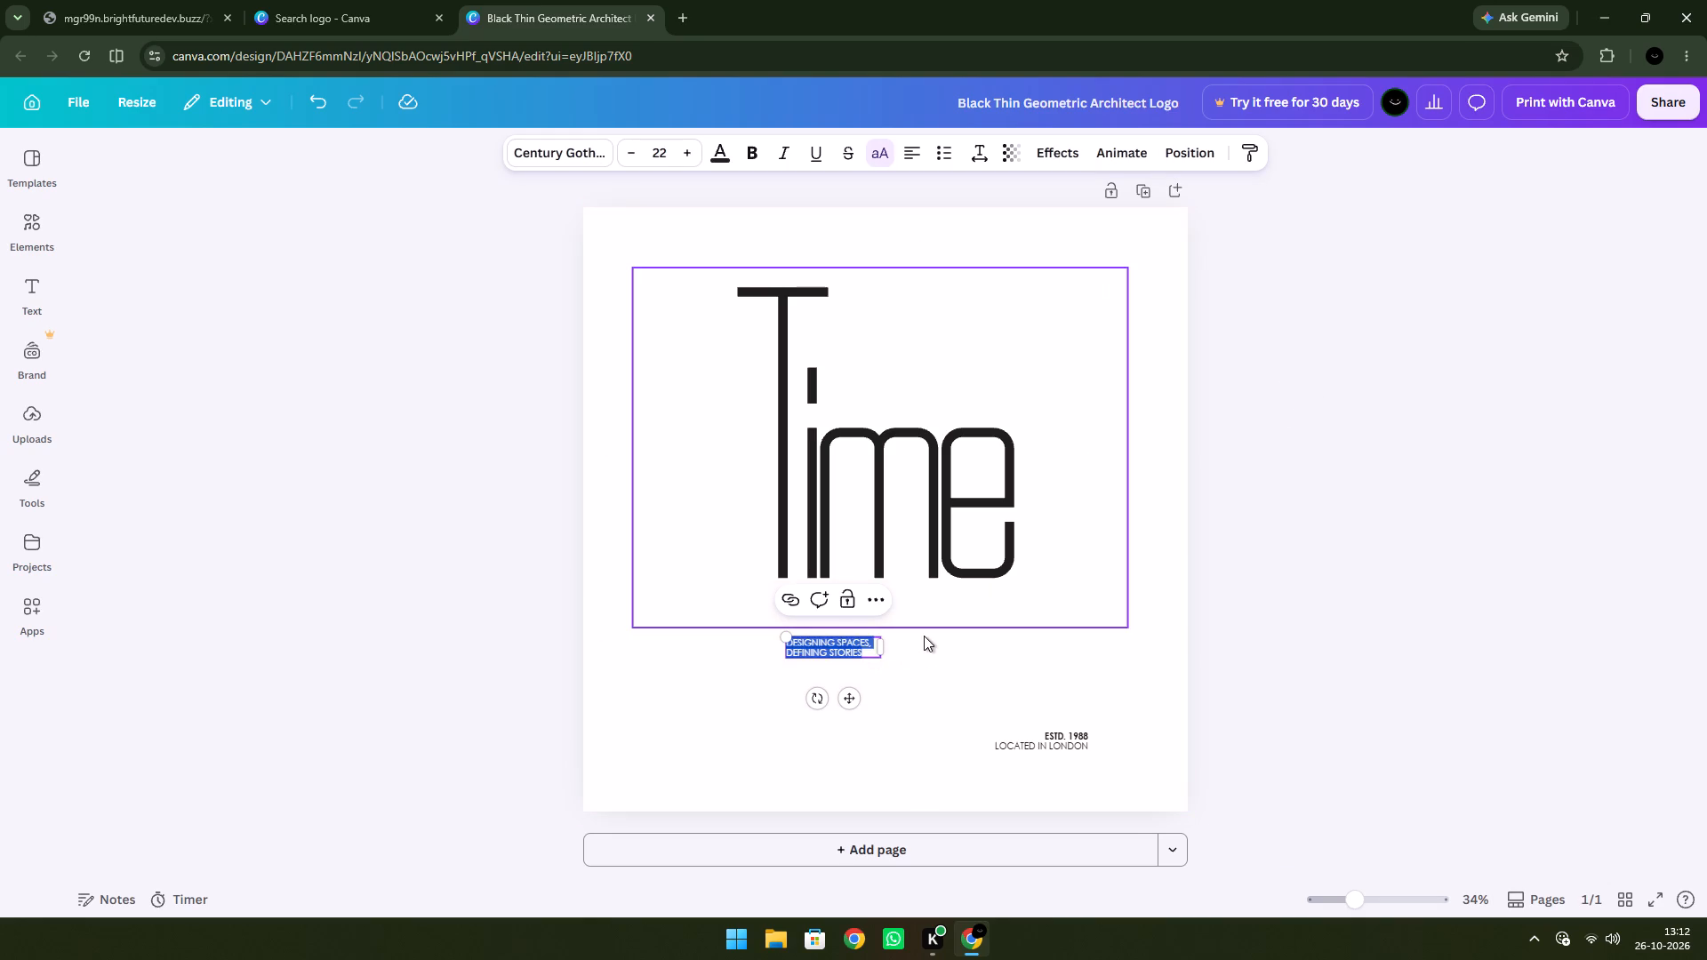
pyautogui.press('BackSpace')
pyautogui.write('The')
pyautogui.press('space')
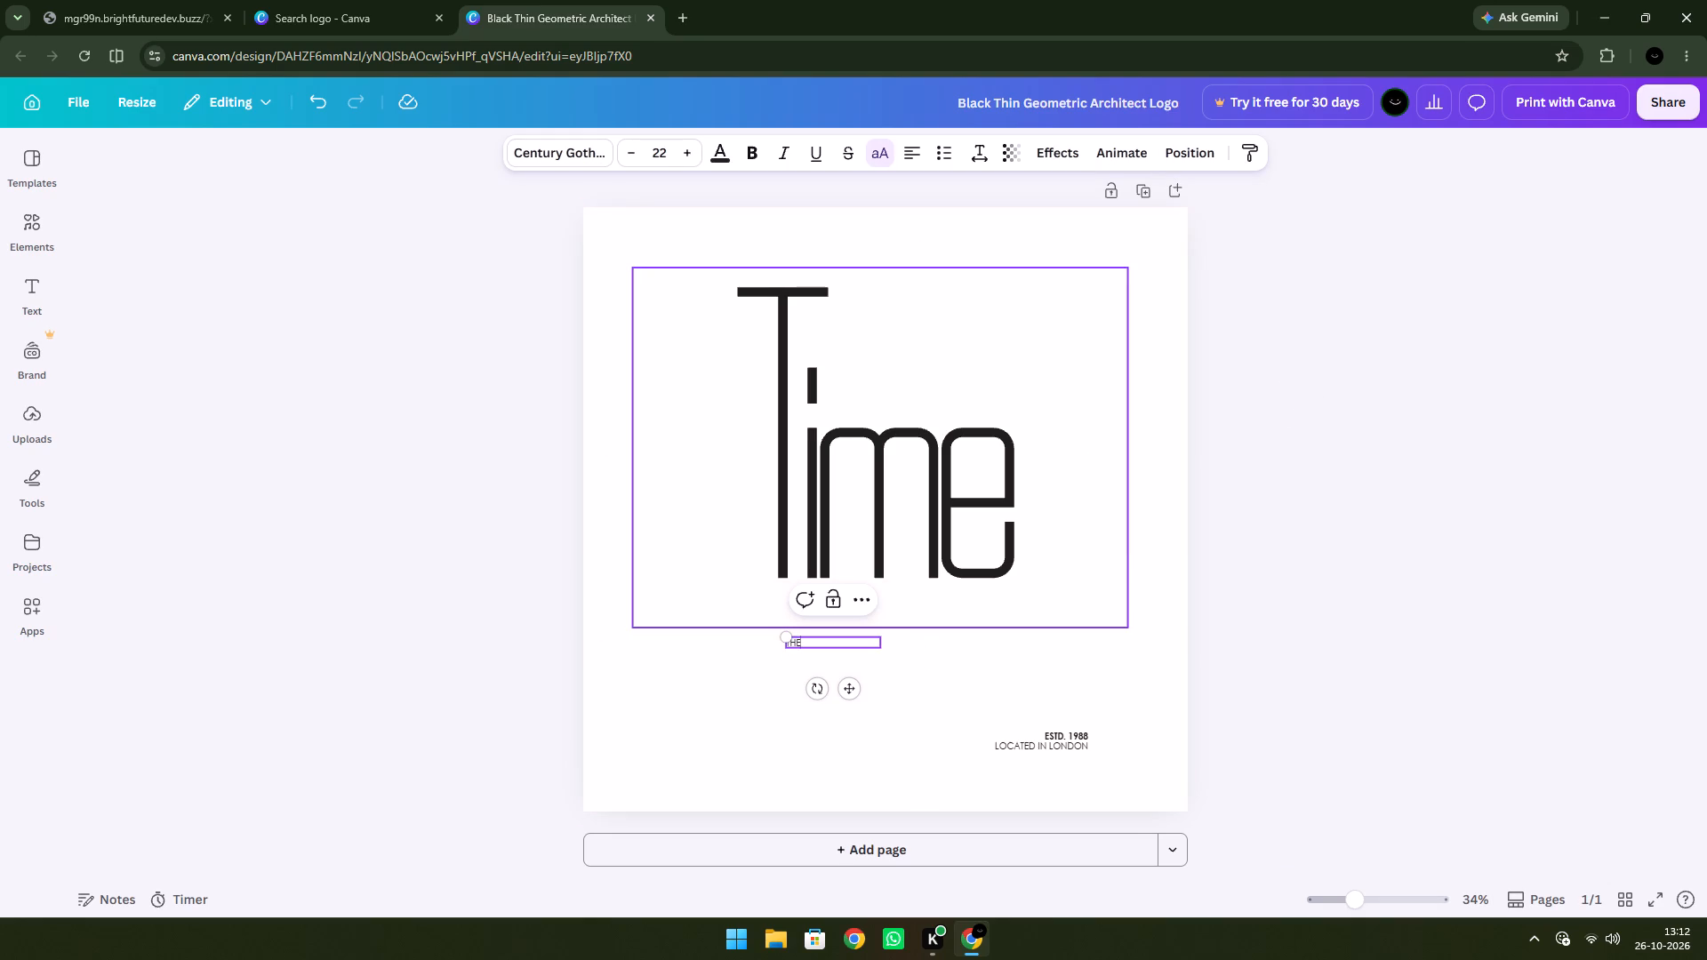
pyautogui.hotkey('ctrl', 'BackSpace')
pyautogui.write('The')
pyautogui.press('space')
pyautogui.write('So')
pyautogui.write('oner the')
pyautogui.press('space')
pyautogui.write('better')
# Break the tagline into two lines after "The Sooner" and deselect it.
pyautogui.press('Up')
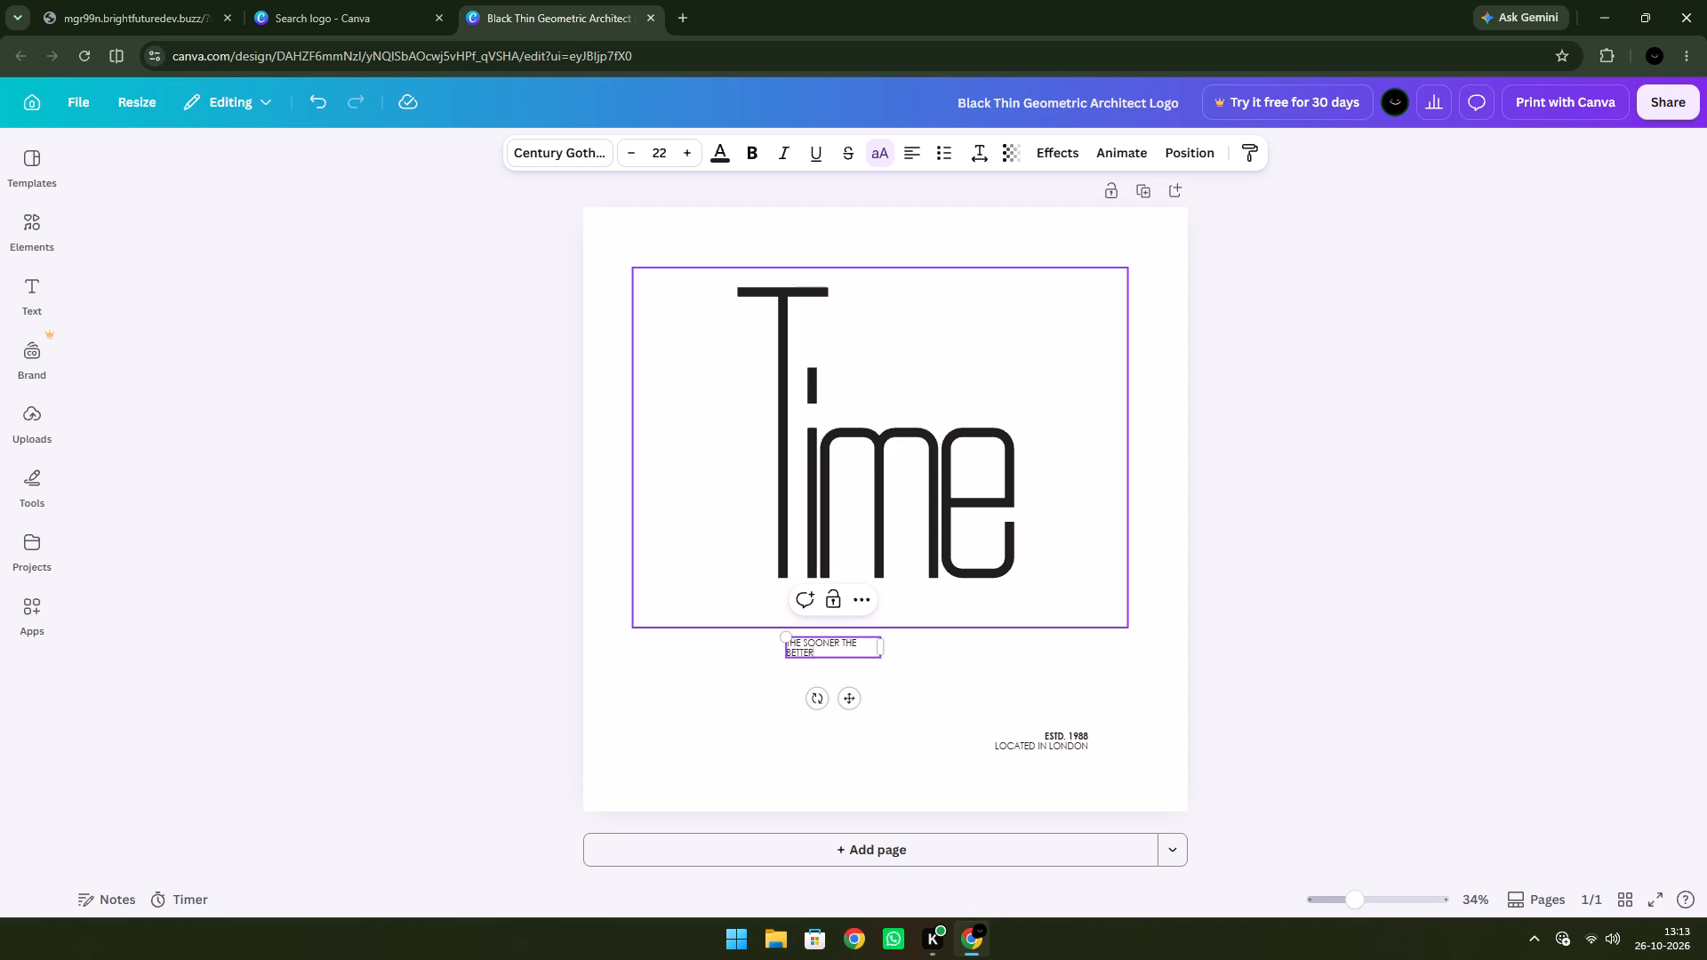
pyautogui.press('Right')
pyautogui.press('Right')
pyautogui.press('Right')
pyautogui.press('Right')
pyautogui.press('Return')
pyautogui.click(1042, 681)
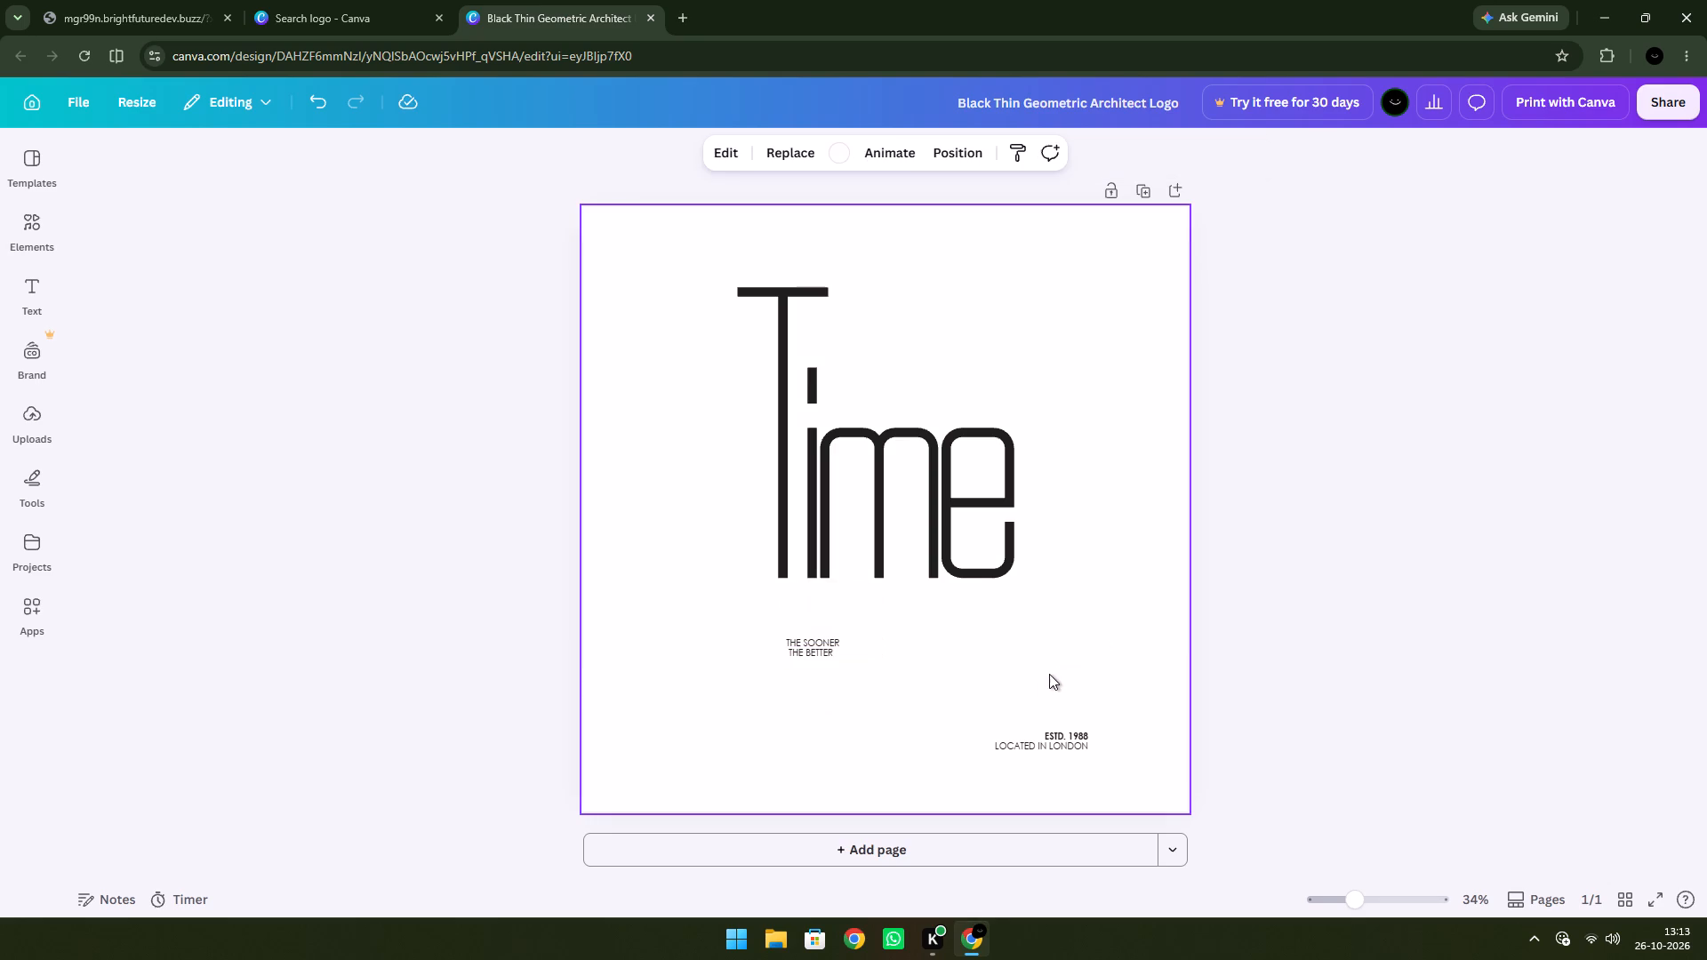
# Move the tagline up close beneath the "Time" wordmark and widen its text box slightly.
pyautogui.moveTo(828, 650); pyautogui.dragTo(827, 649)
pyautogui.moveTo(827, 649); pyautogui.dragTo(819, 612)
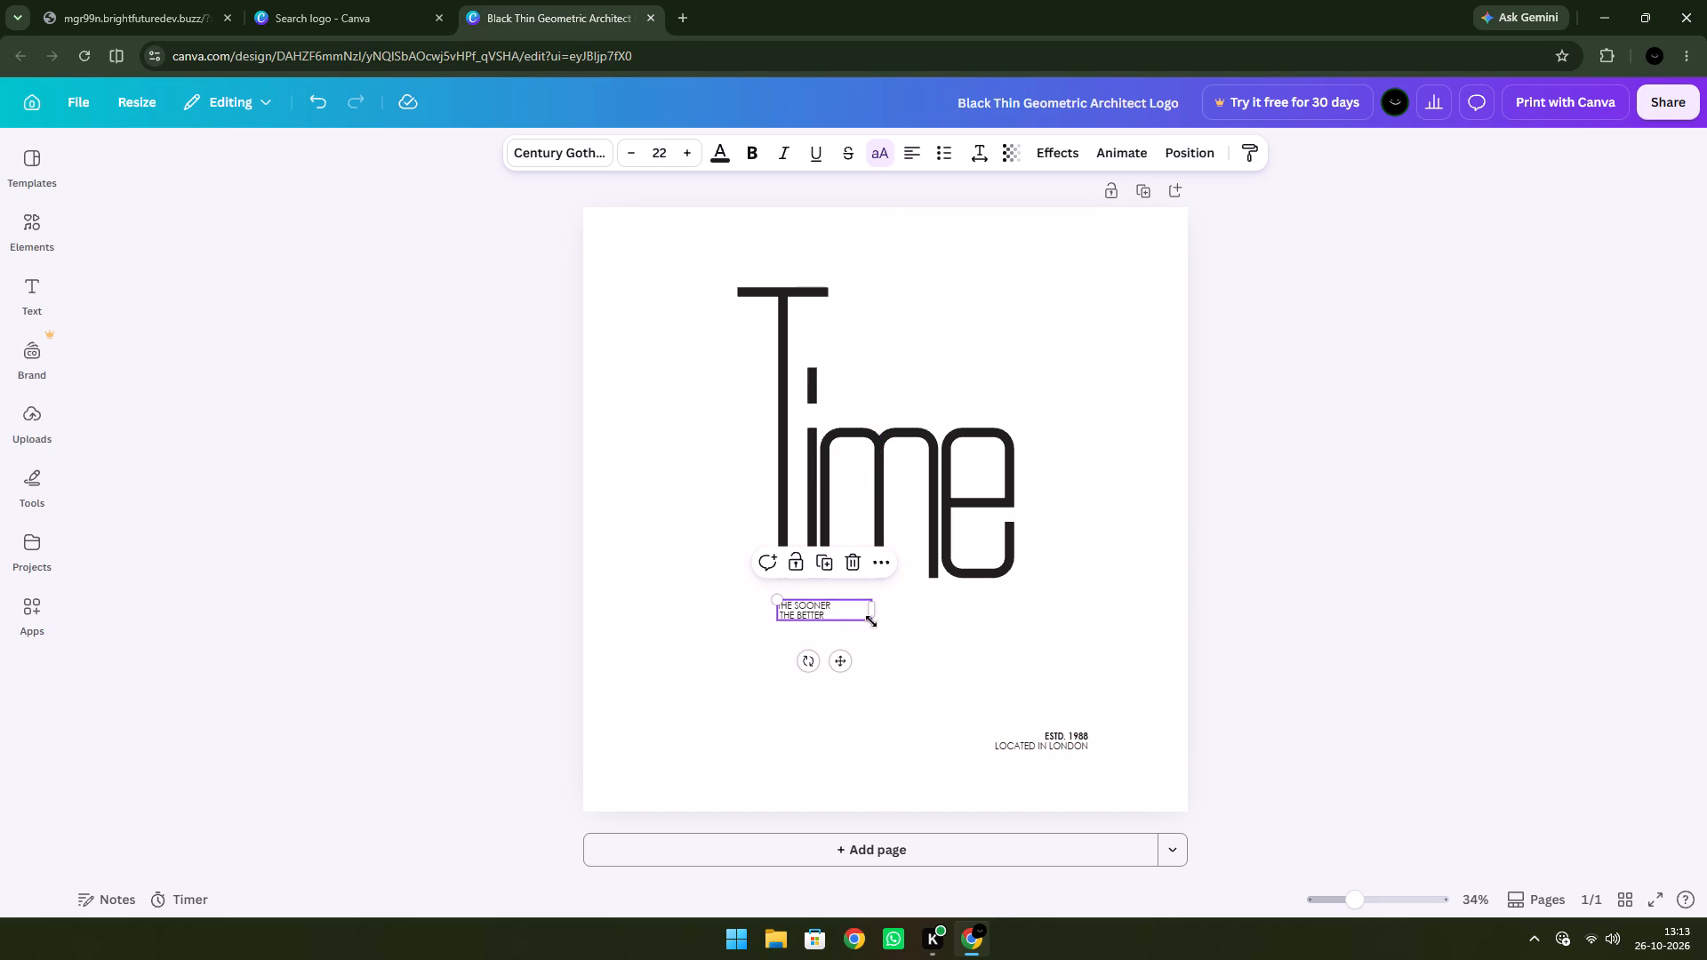
pyautogui.click(836, 612)
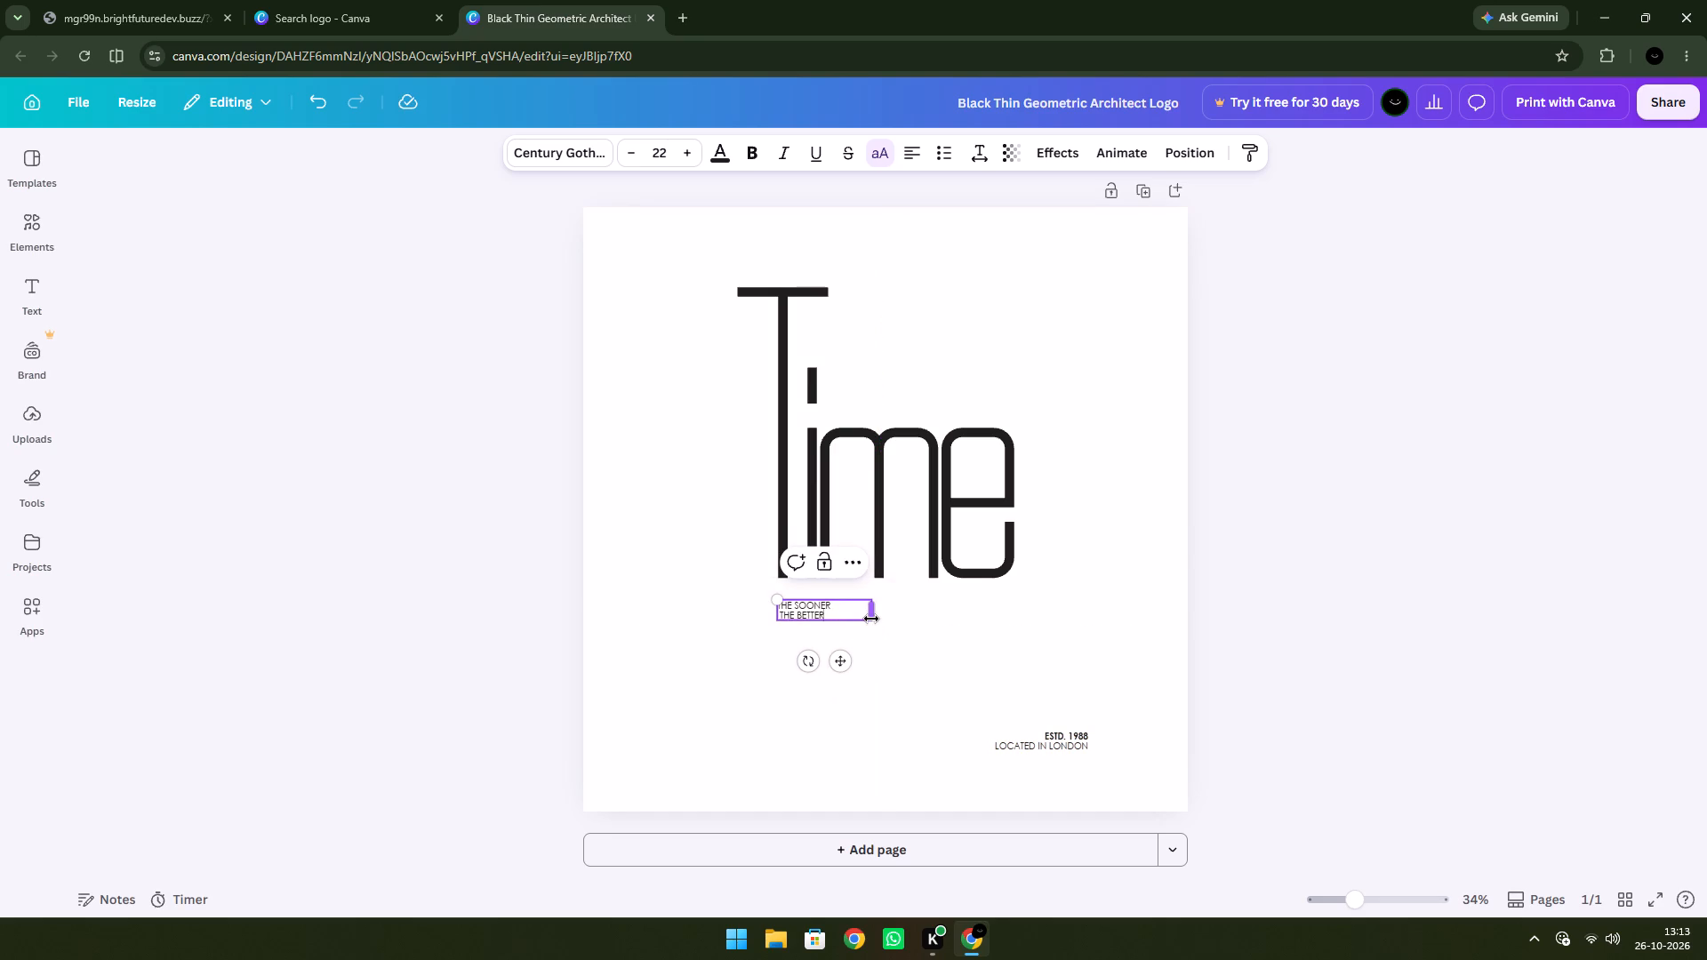
pyautogui.moveTo(872, 619); pyautogui.dragTo(884, 631)
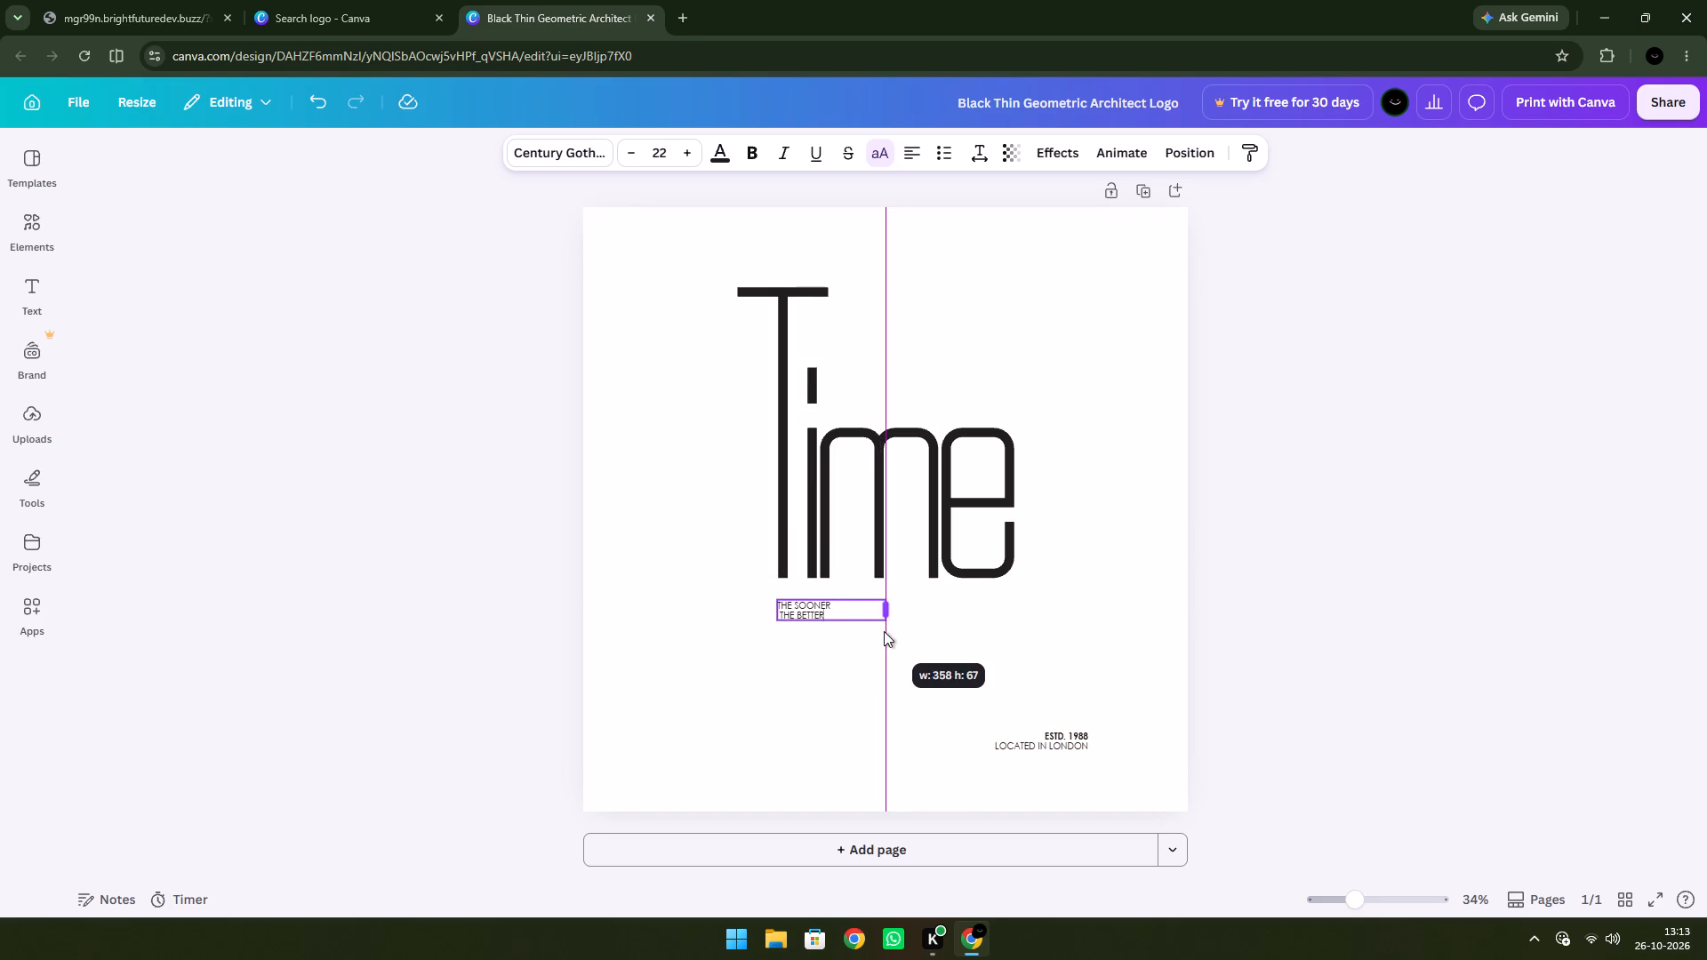
pyautogui.moveTo(884, 631); pyautogui.dragTo(881, 628)
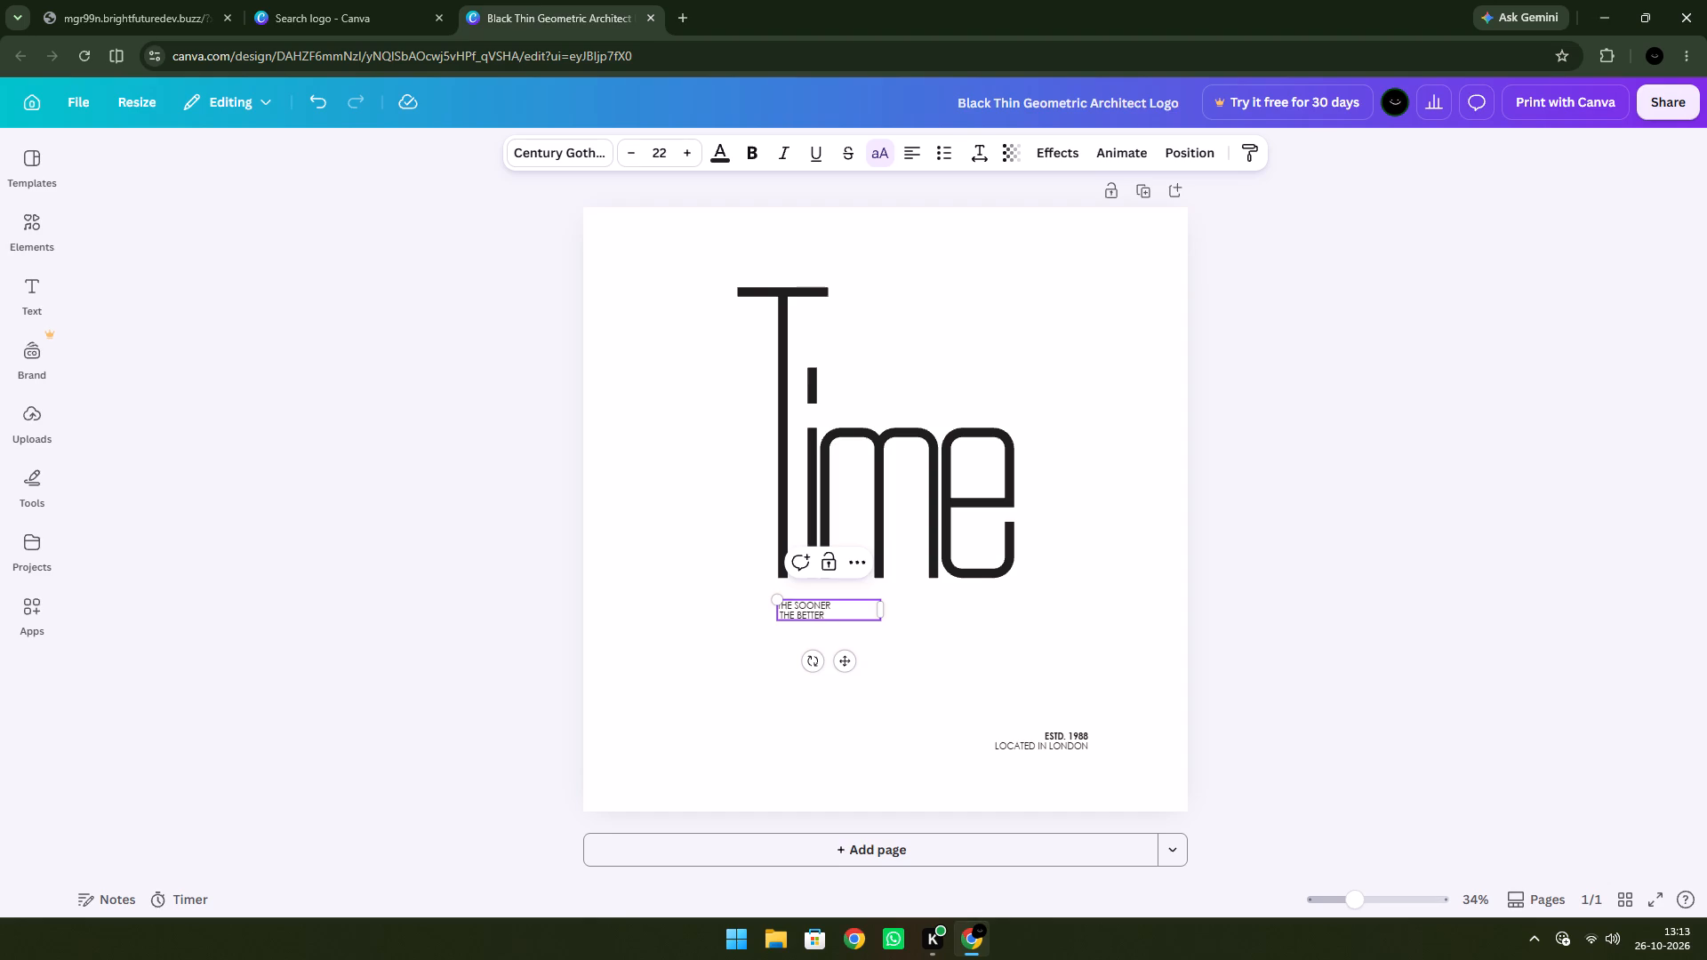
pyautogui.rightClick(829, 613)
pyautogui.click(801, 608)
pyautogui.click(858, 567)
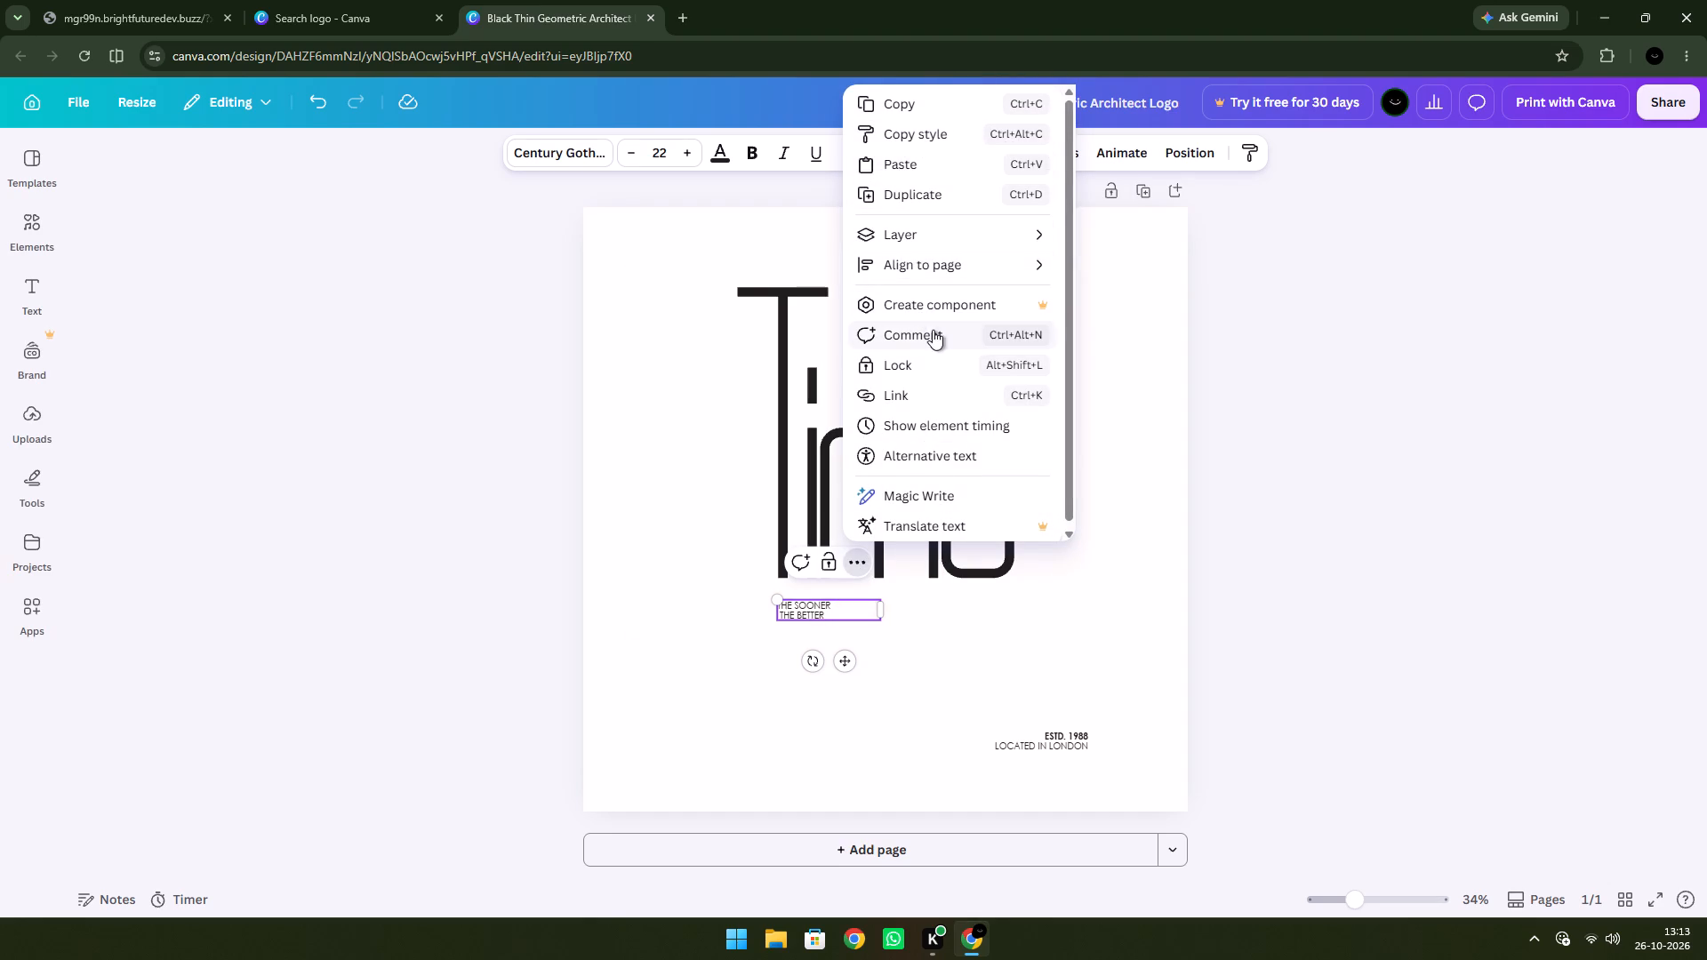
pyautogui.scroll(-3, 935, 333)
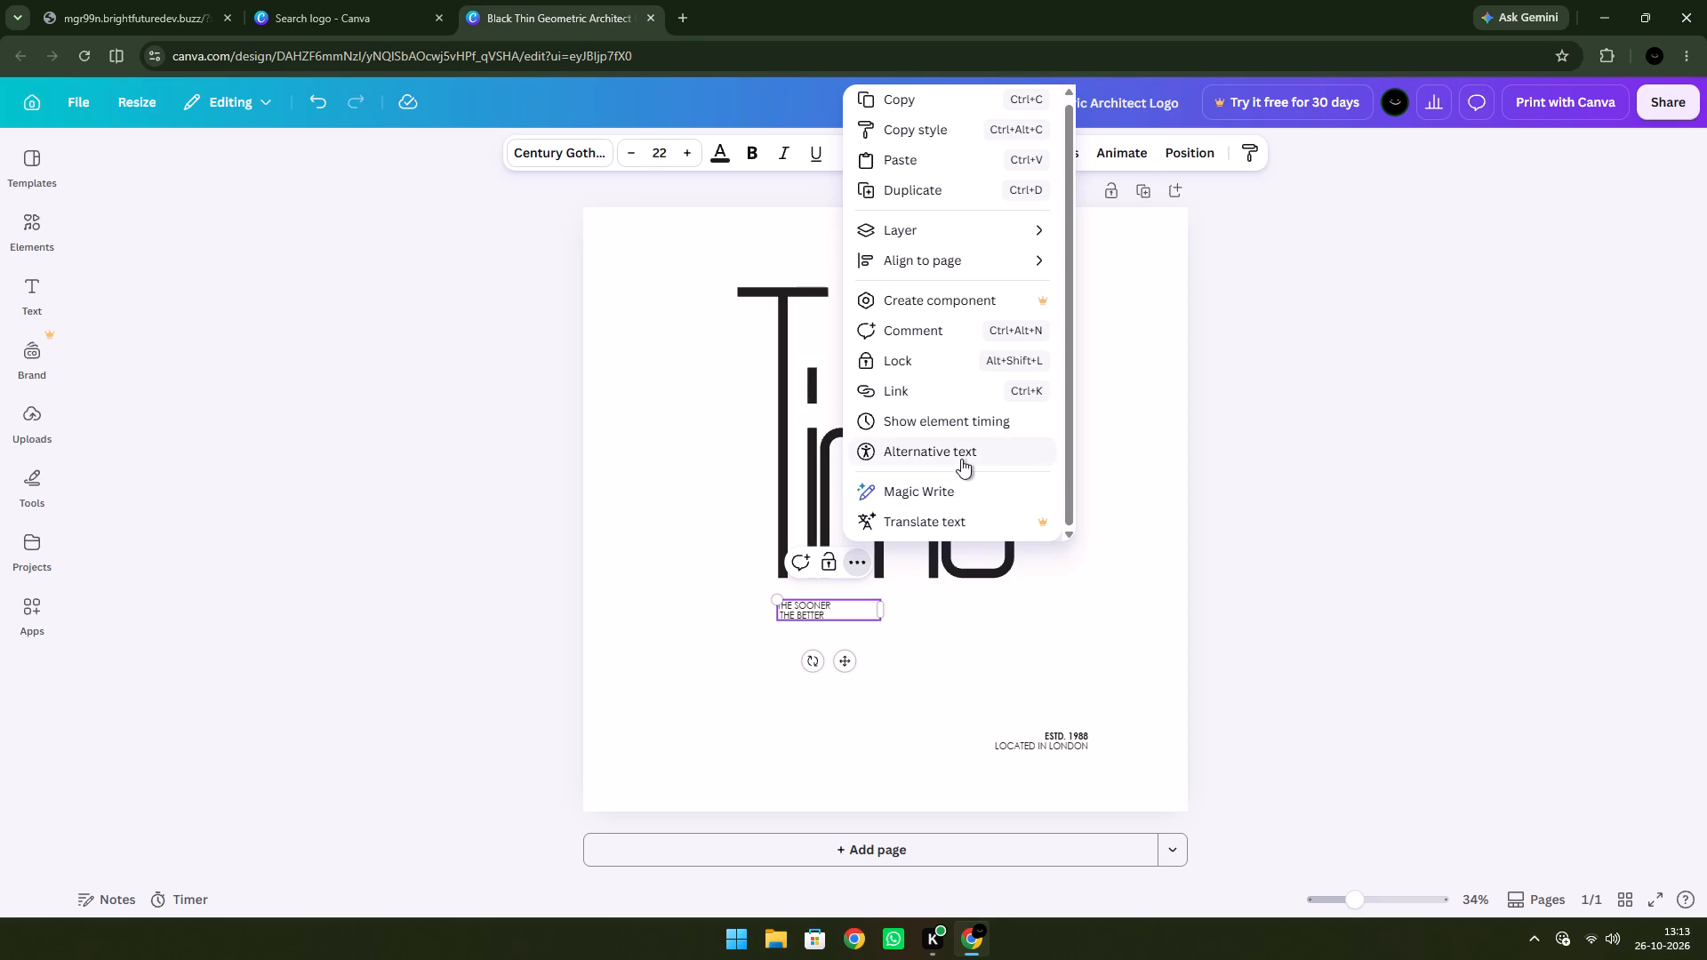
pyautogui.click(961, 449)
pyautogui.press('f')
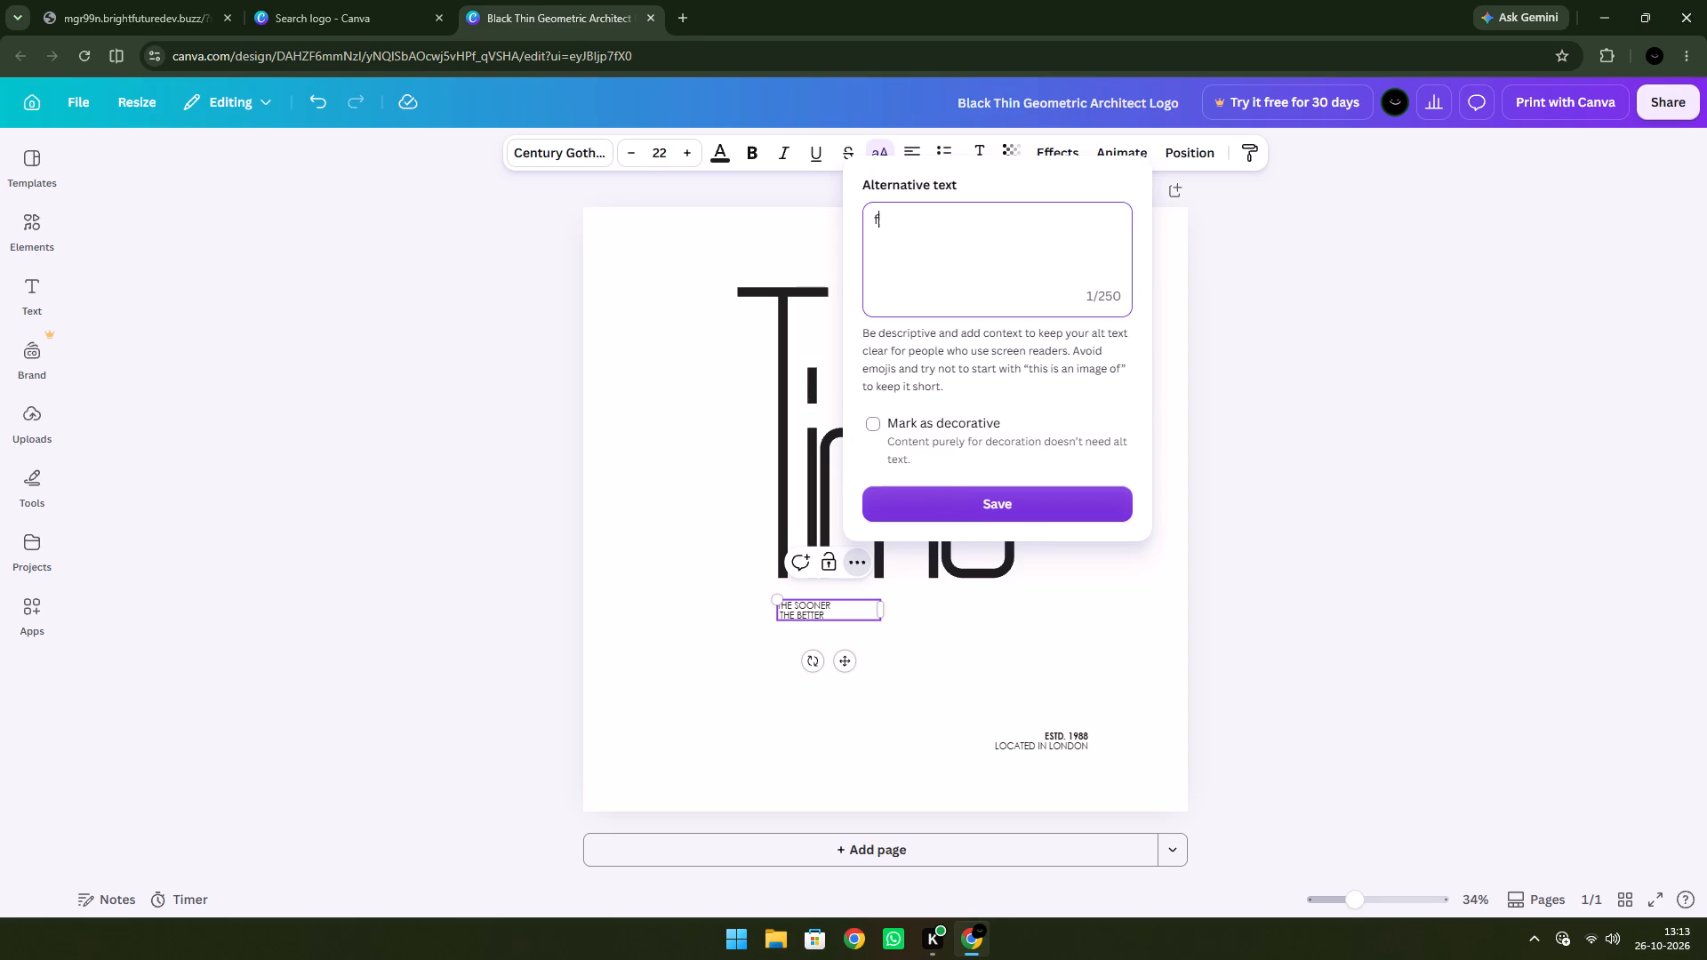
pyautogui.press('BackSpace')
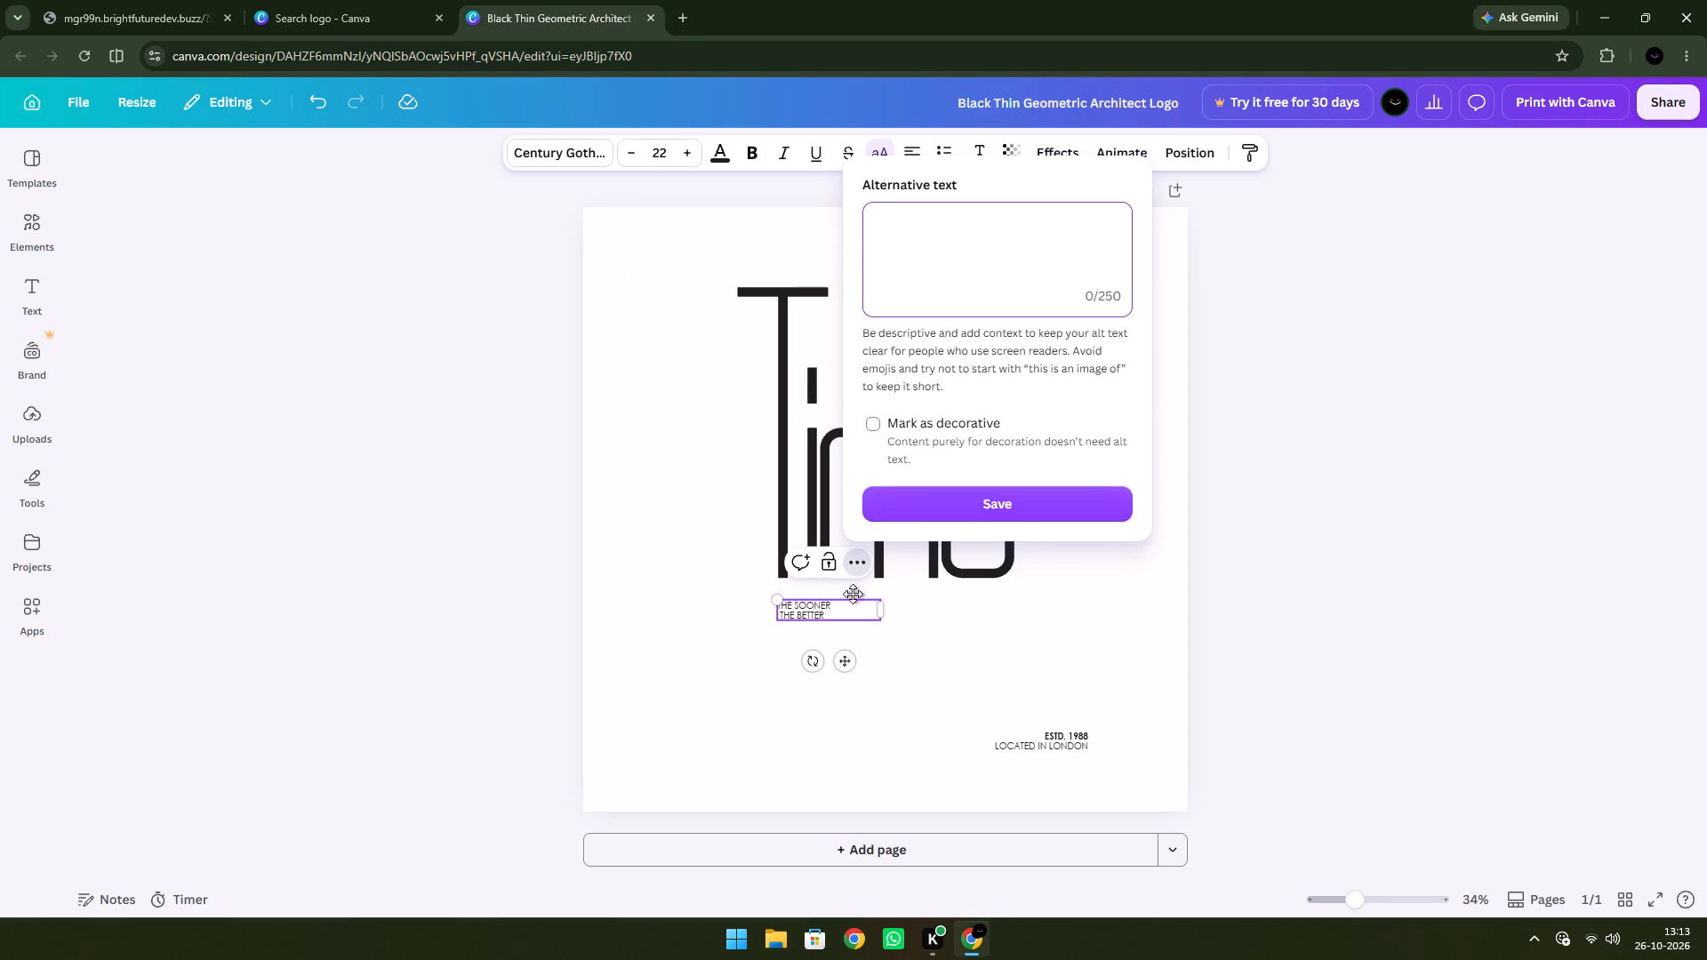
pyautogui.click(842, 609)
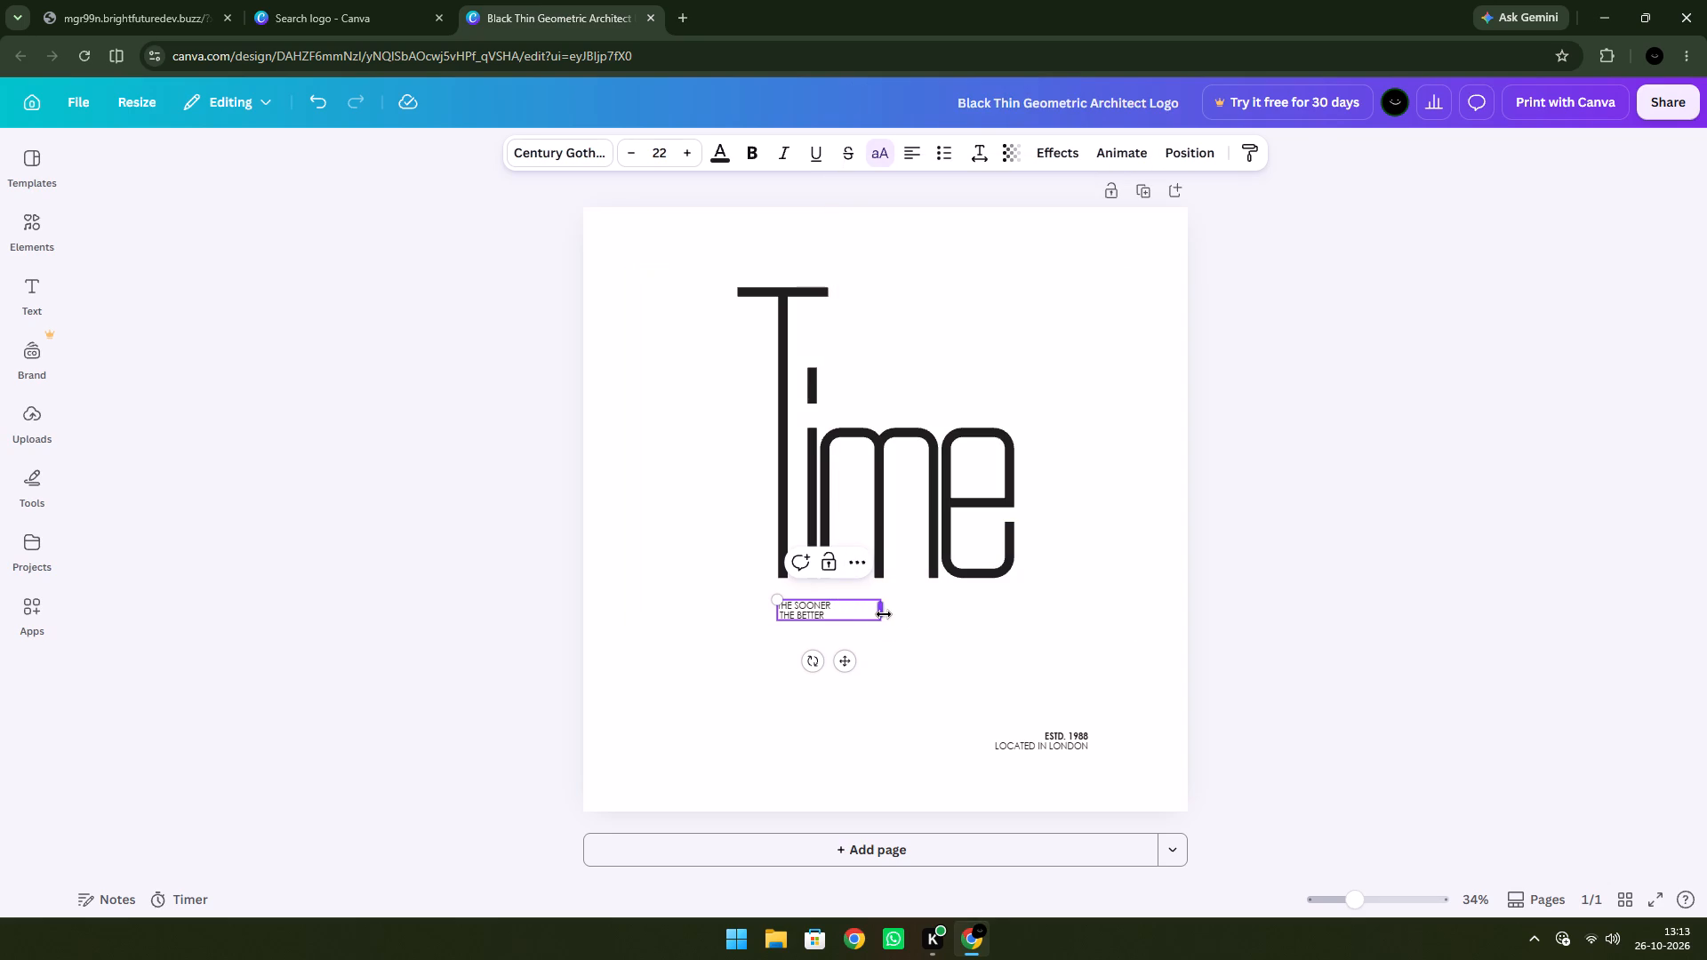
# Narrow the tagline's text box around its text and enlarge the tagline to a font size of about 29.4.
pyautogui.moveTo(884, 614); pyautogui.dragTo(849, 646)
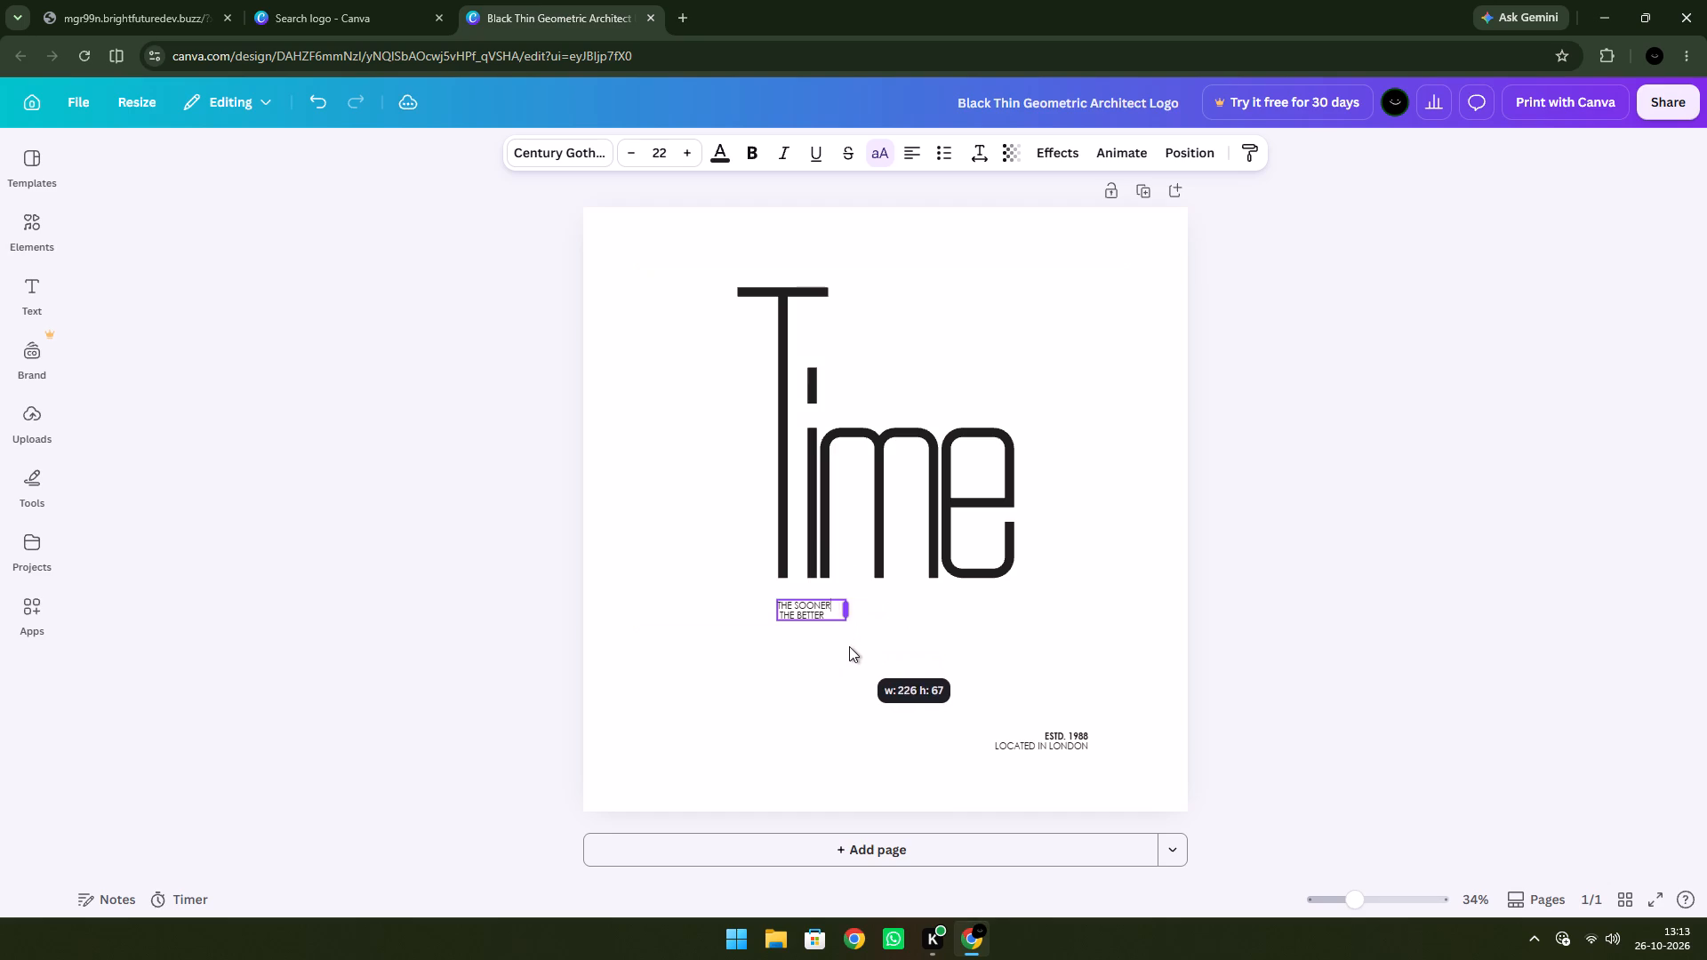
pyautogui.moveTo(849, 646); pyautogui.dragTo(846, 645)
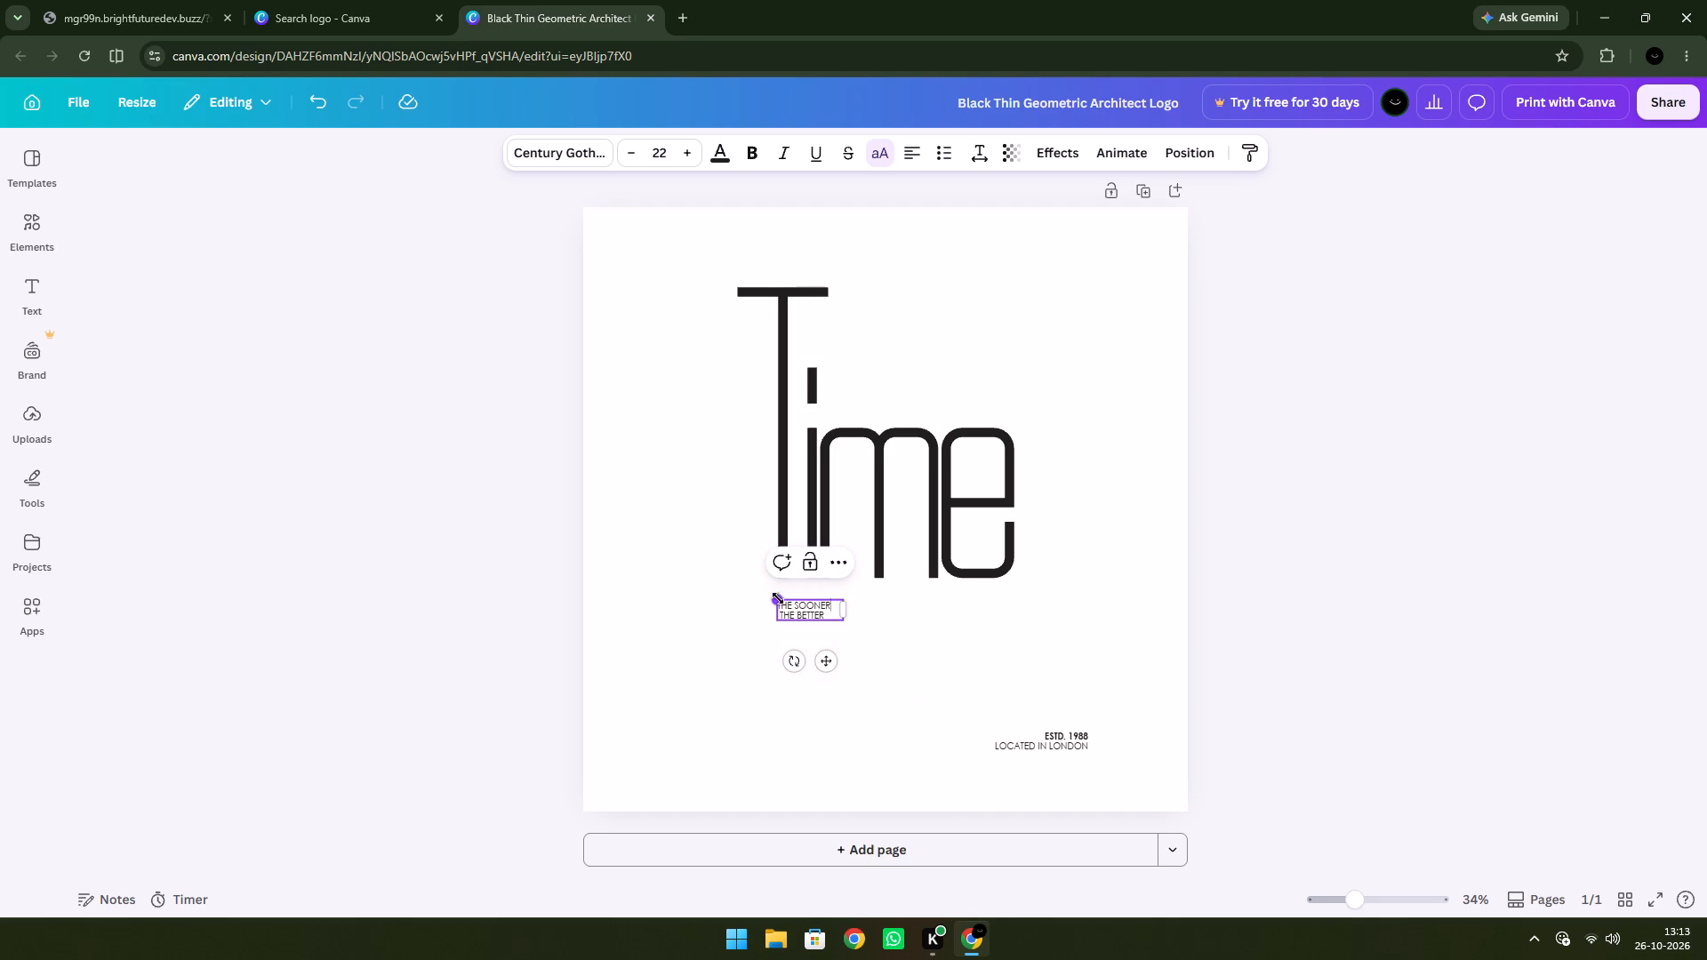
pyautogui.moveTo(775, 598); pyautogui.dragTo(757, 578)
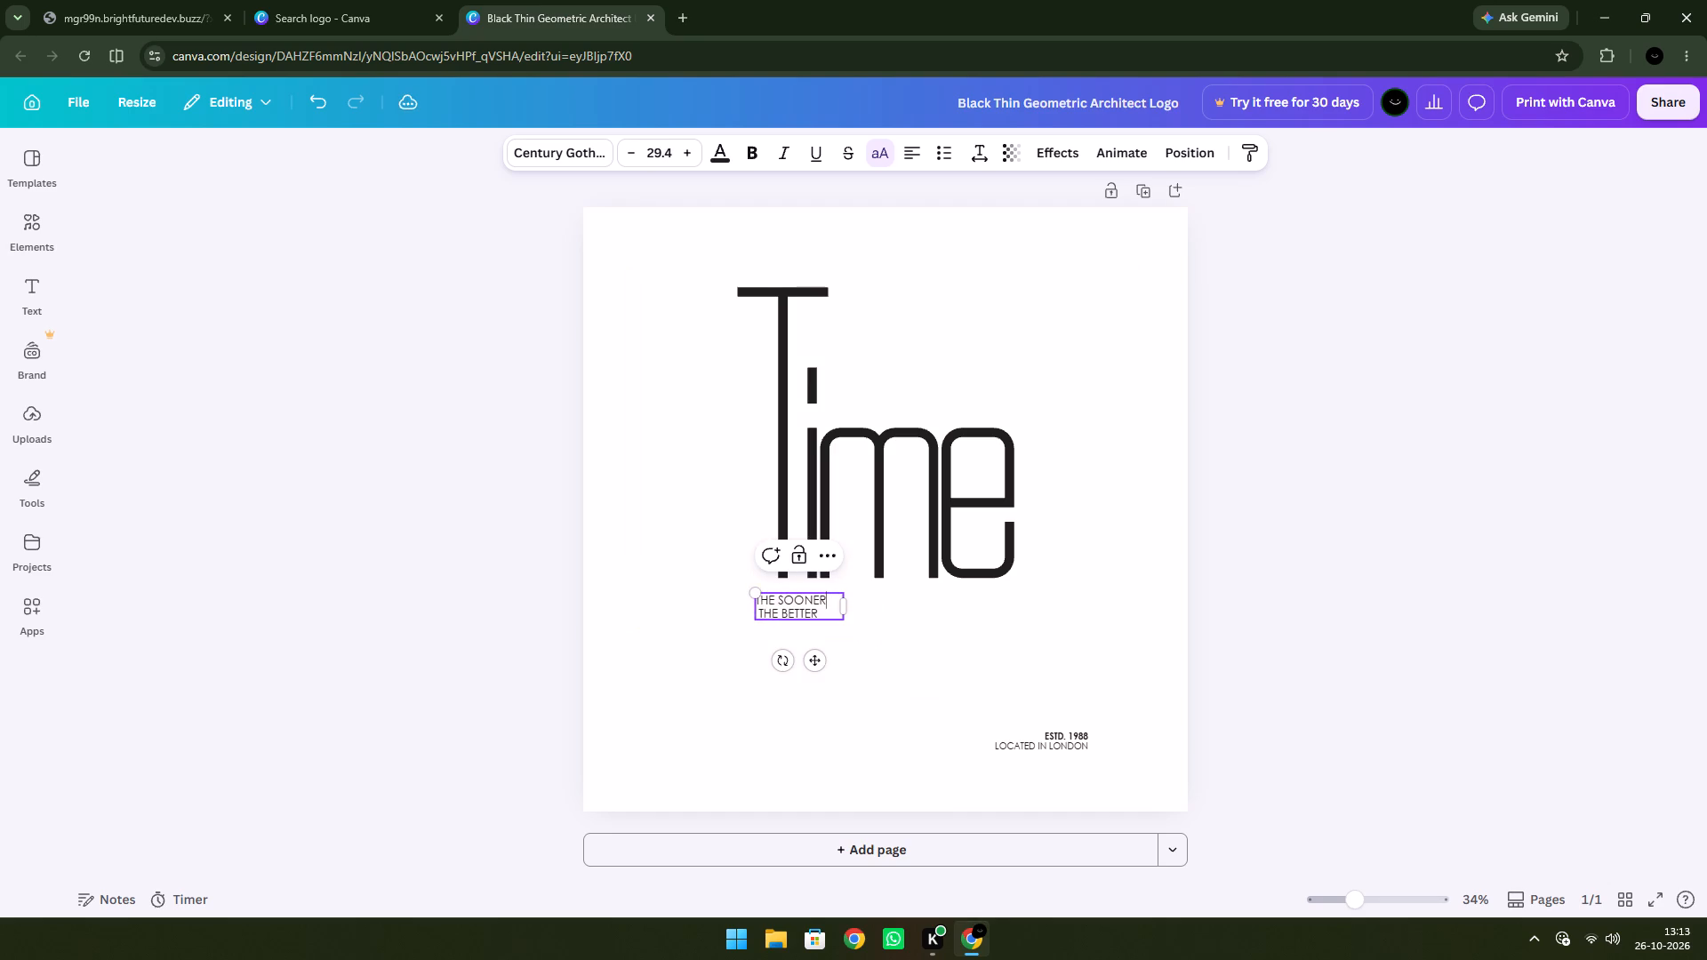
pyautogui.moveTo(782, 603); pyautogui.dragTo(769, 599)
pyautogui.click(766, 598)
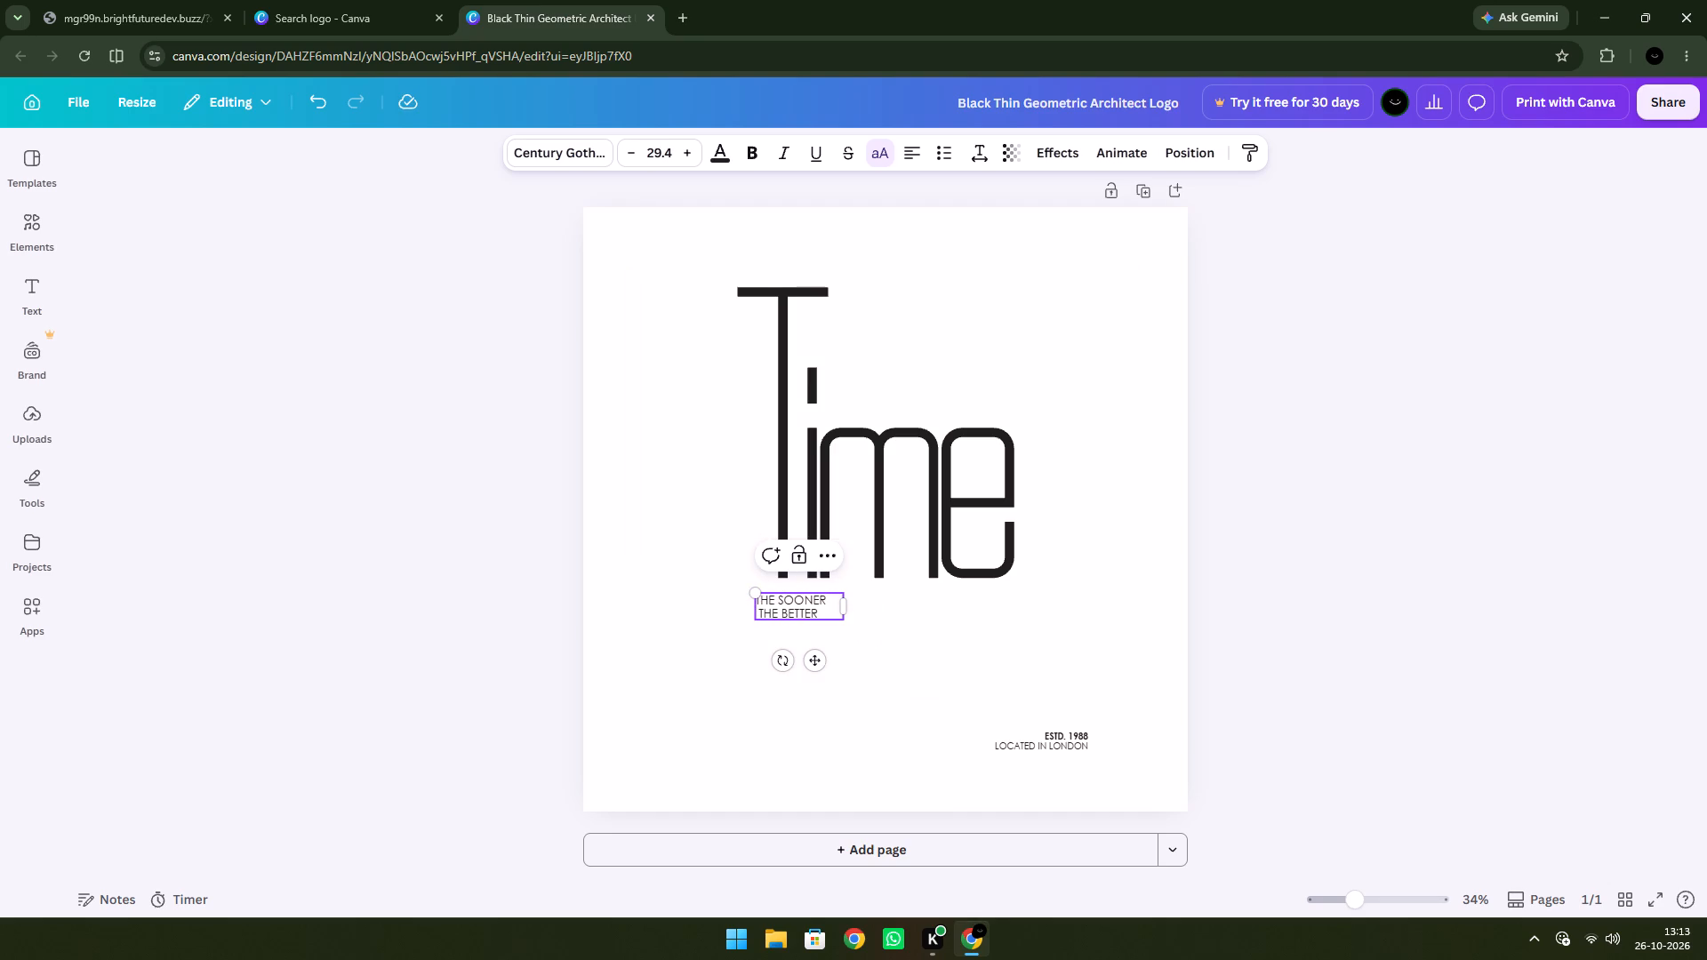
pyautogui.moveTo(831, 618); pyautogui.dragTo(846, 620)
pyautogui.click(845, 619)
# Reposition the "Time" wordmark slightly to the right, keeping it clear above the tagline.
pyautogui.moveTo(931, 617); pyautogui.dragTo(923, 617)
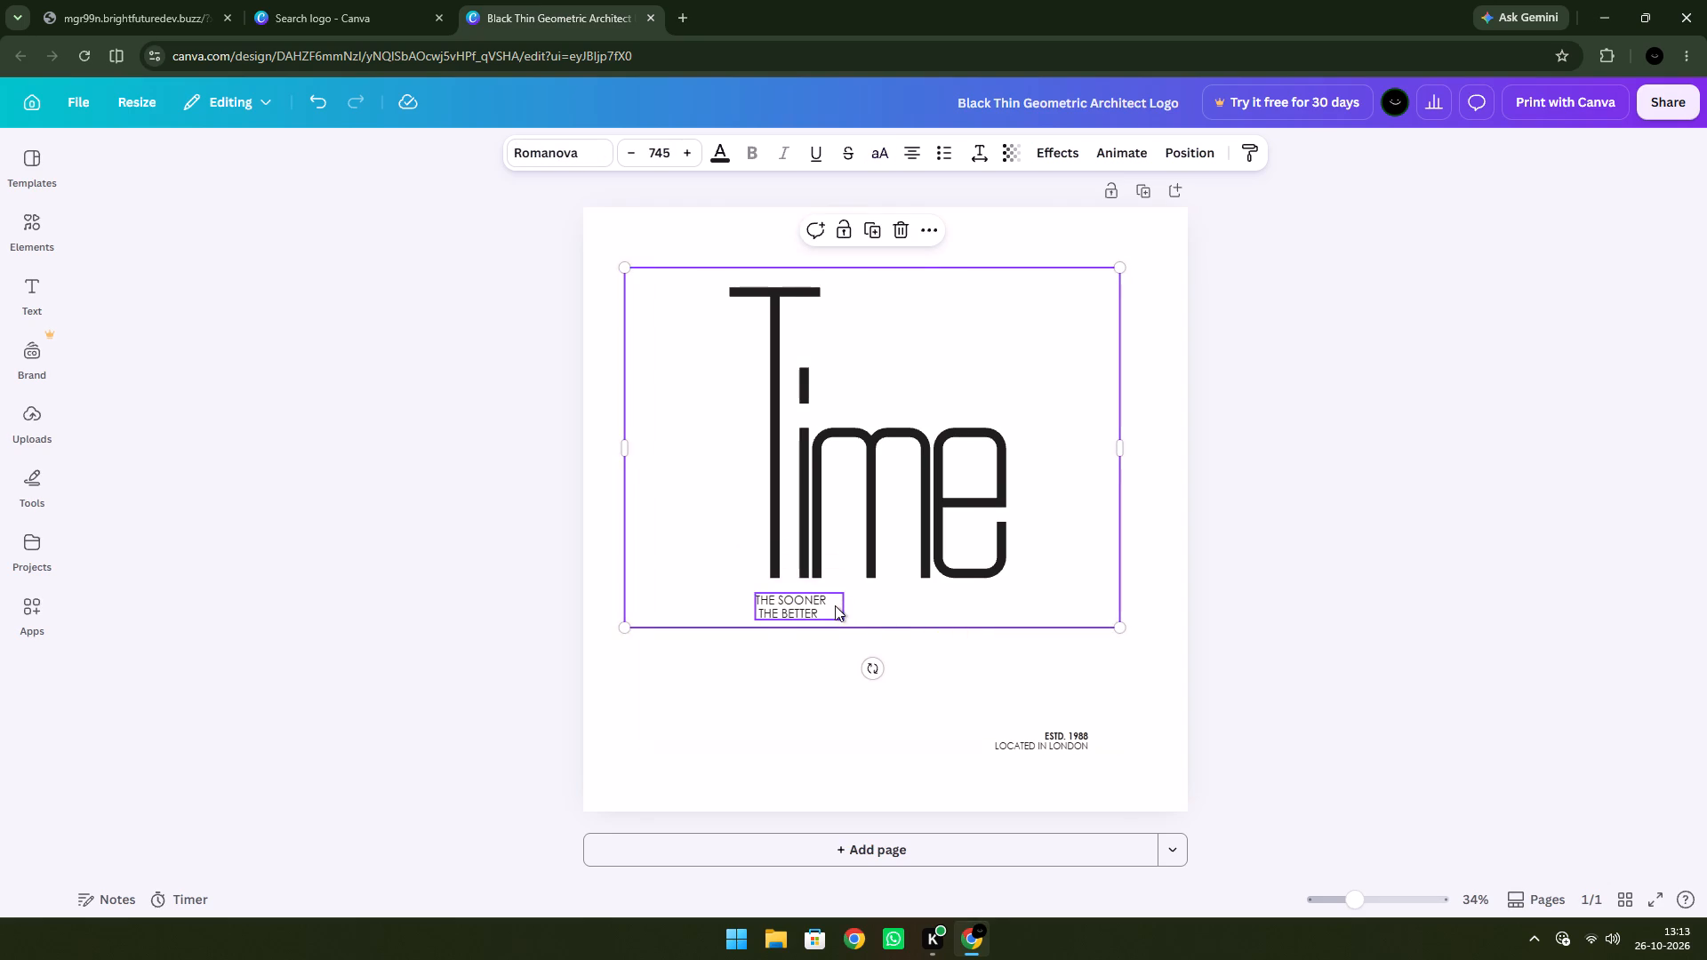
pyautogui.moveTo(901, 502); pyautogui.dragTo(909, 517)
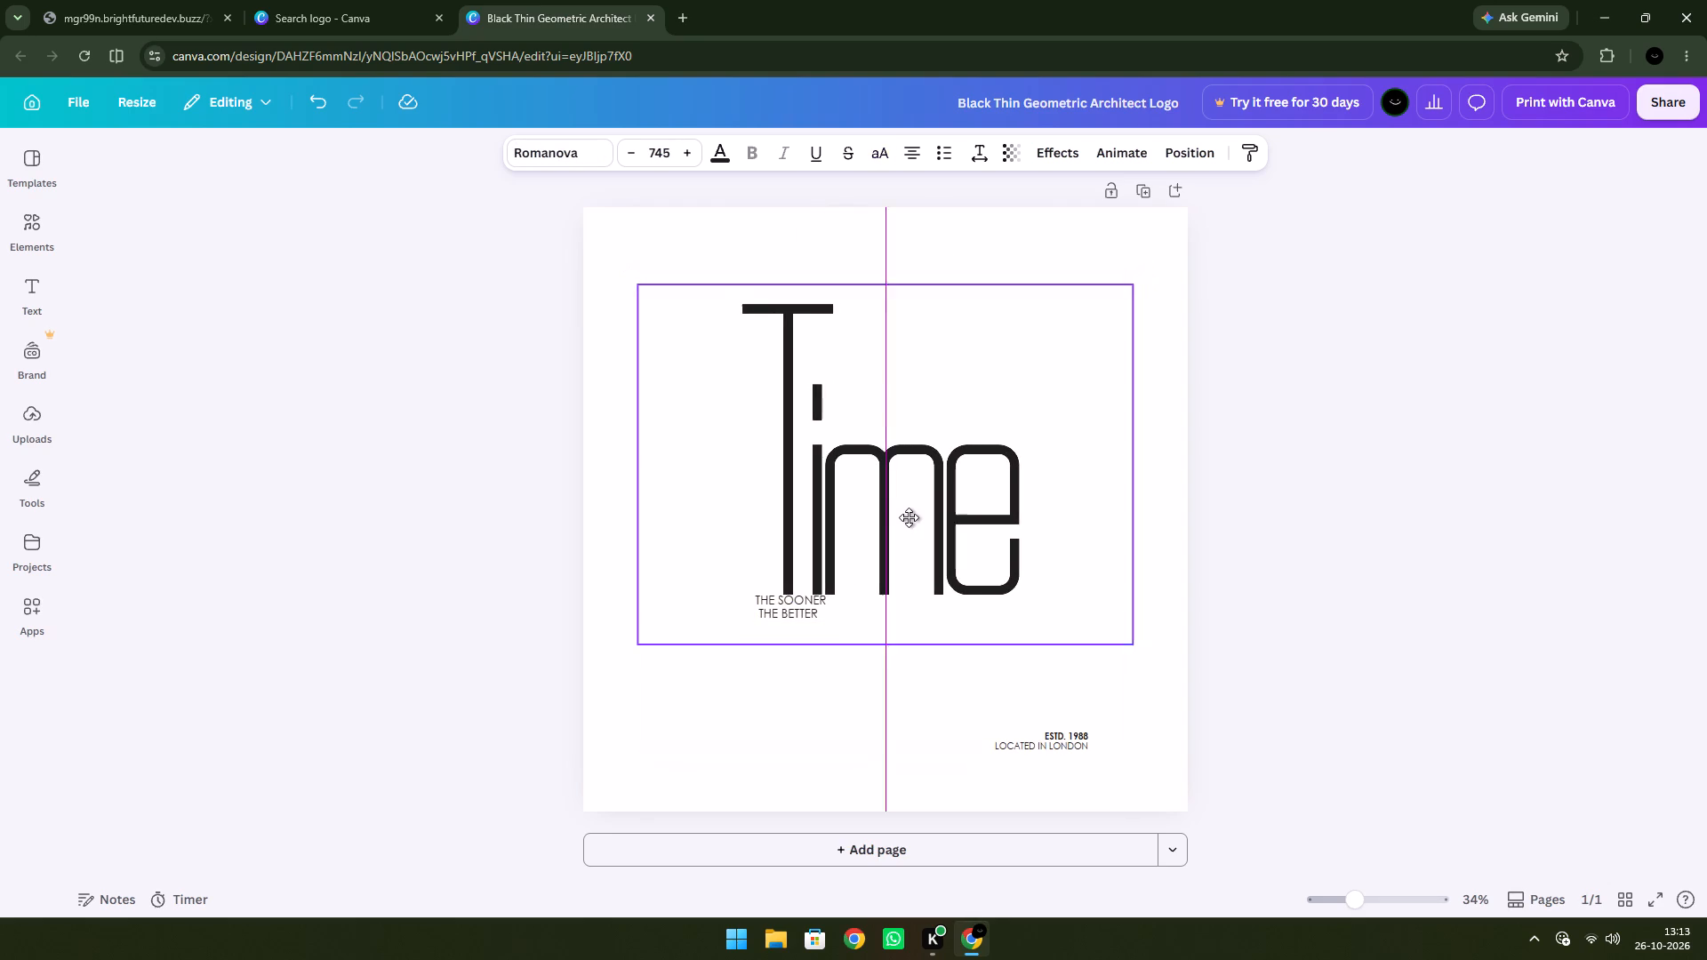
pyautogui.moveTo(909, 517); pyautogui.dragTo(918, 519)
pyautogui.moveTo(918, 519); pyautogui.dragTo(918, 505)
# Enlarge the tagline to a font size of about 38.6, place it just beneath the wordmark's "Ti" and deselect it.
pyautogui.click(794, 600)
pyautogui.moveTo(793, 600); pyautogui.dragTo(817, 596)
pyautogui.moveTo(804, 596); pyautogui.dragTo(818, 603)
pyautogui.moveTo(801, 600); pyautogui.dragTo(785, 580)
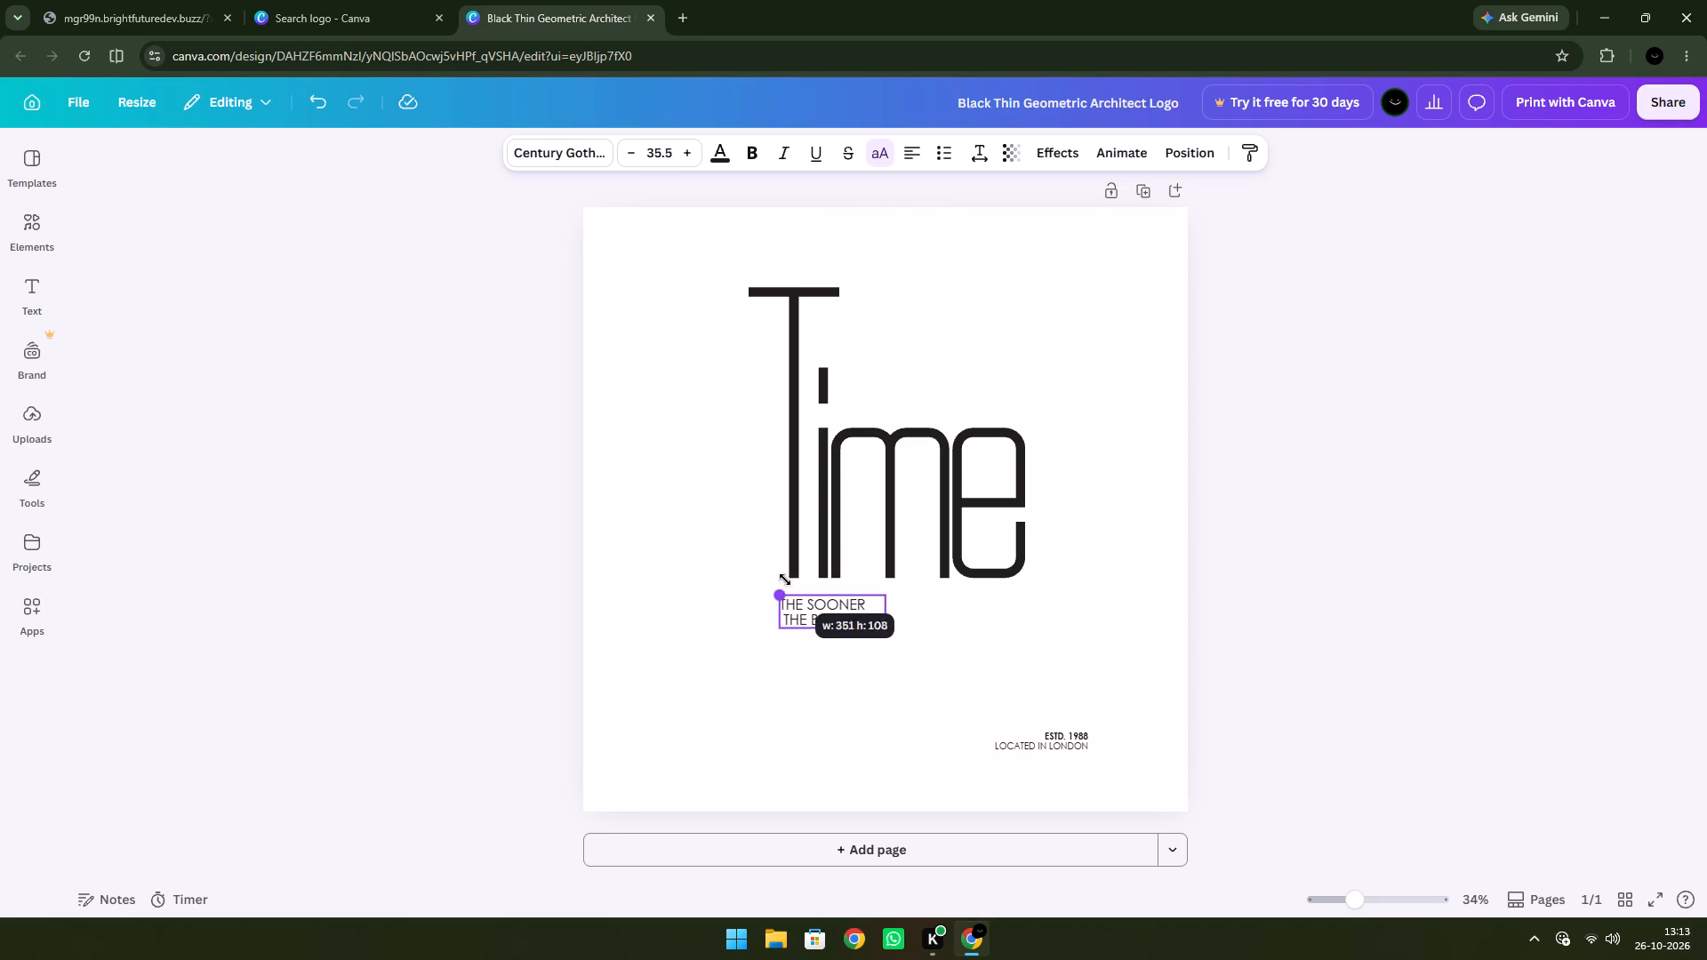
pyautogui.moveTo(785, 580); pyautogui.dragTo(779, 574)
pyautogui.moveTo(813, 600); pyautogui.dragTo(824, 595)
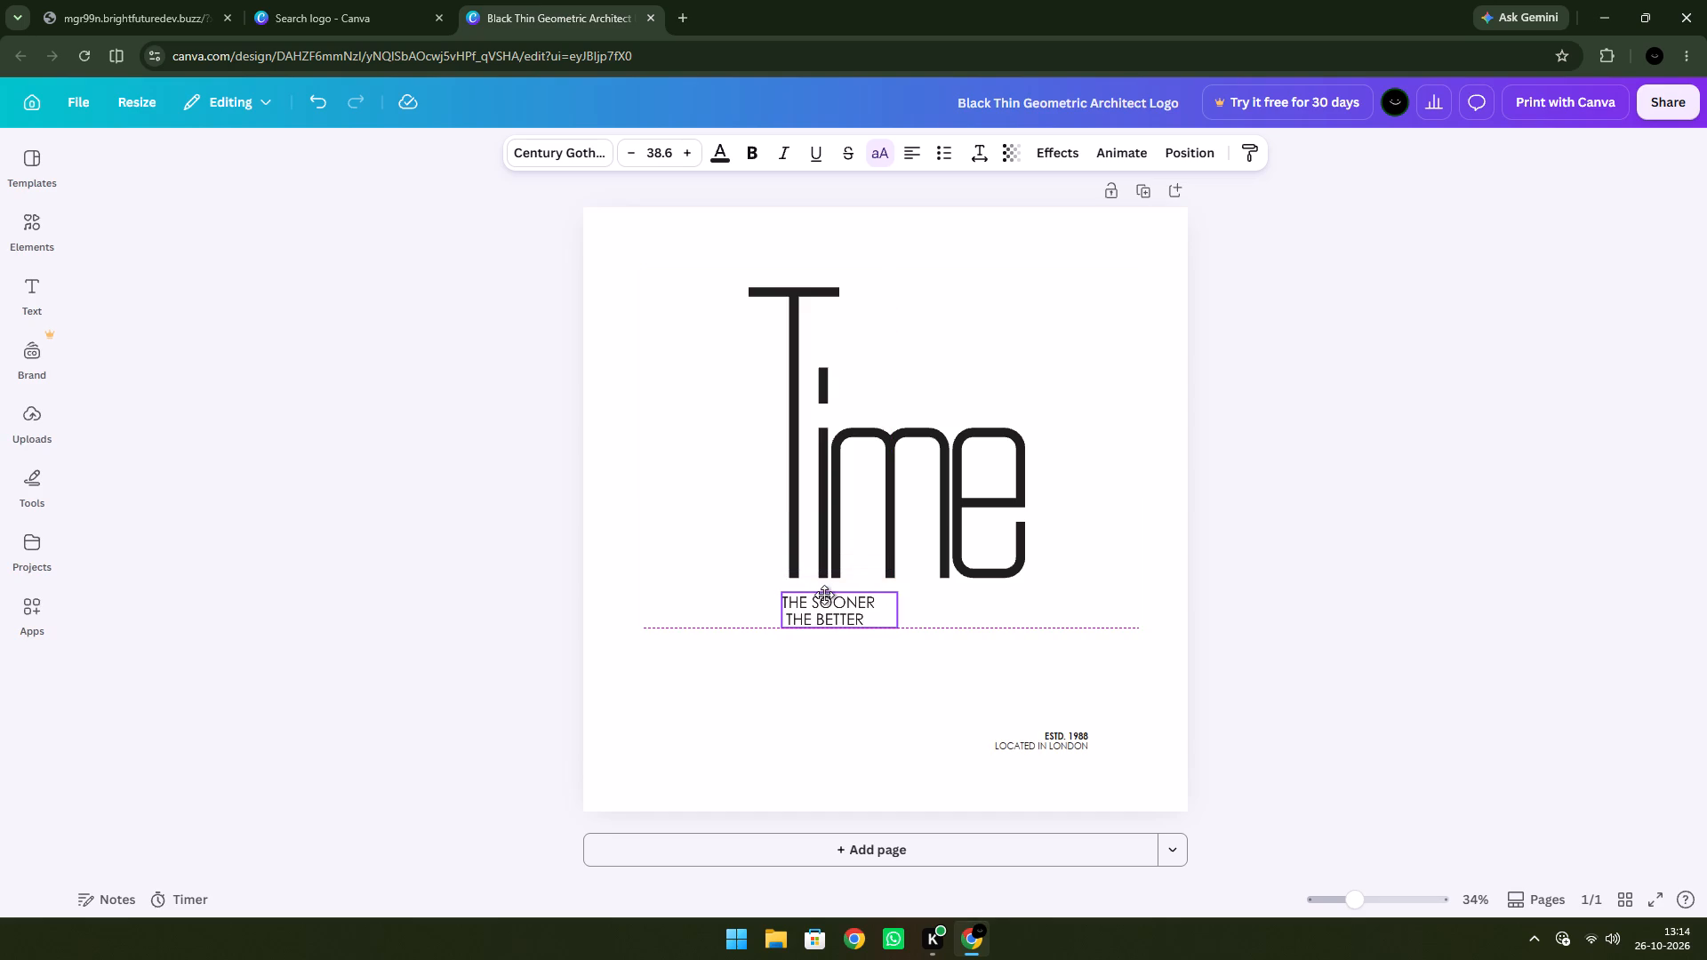
pyautogui.moveTo(824, 595); pyautogui.dragTo(827, 596)
pyautogui.click(639, 667)
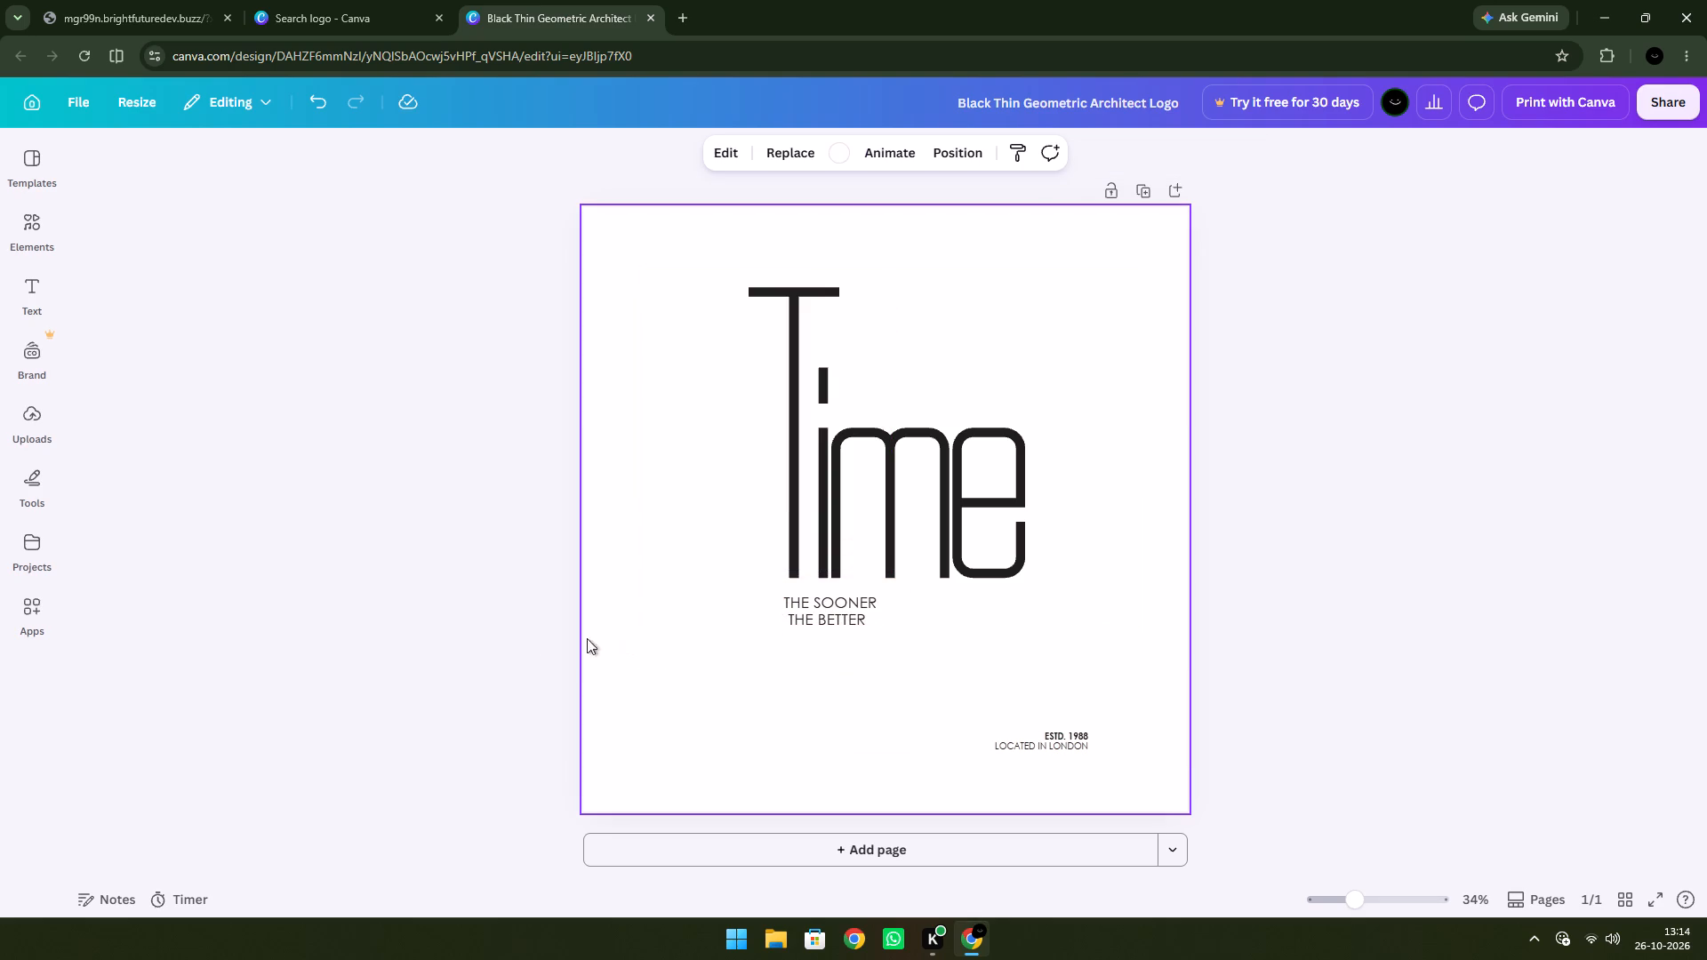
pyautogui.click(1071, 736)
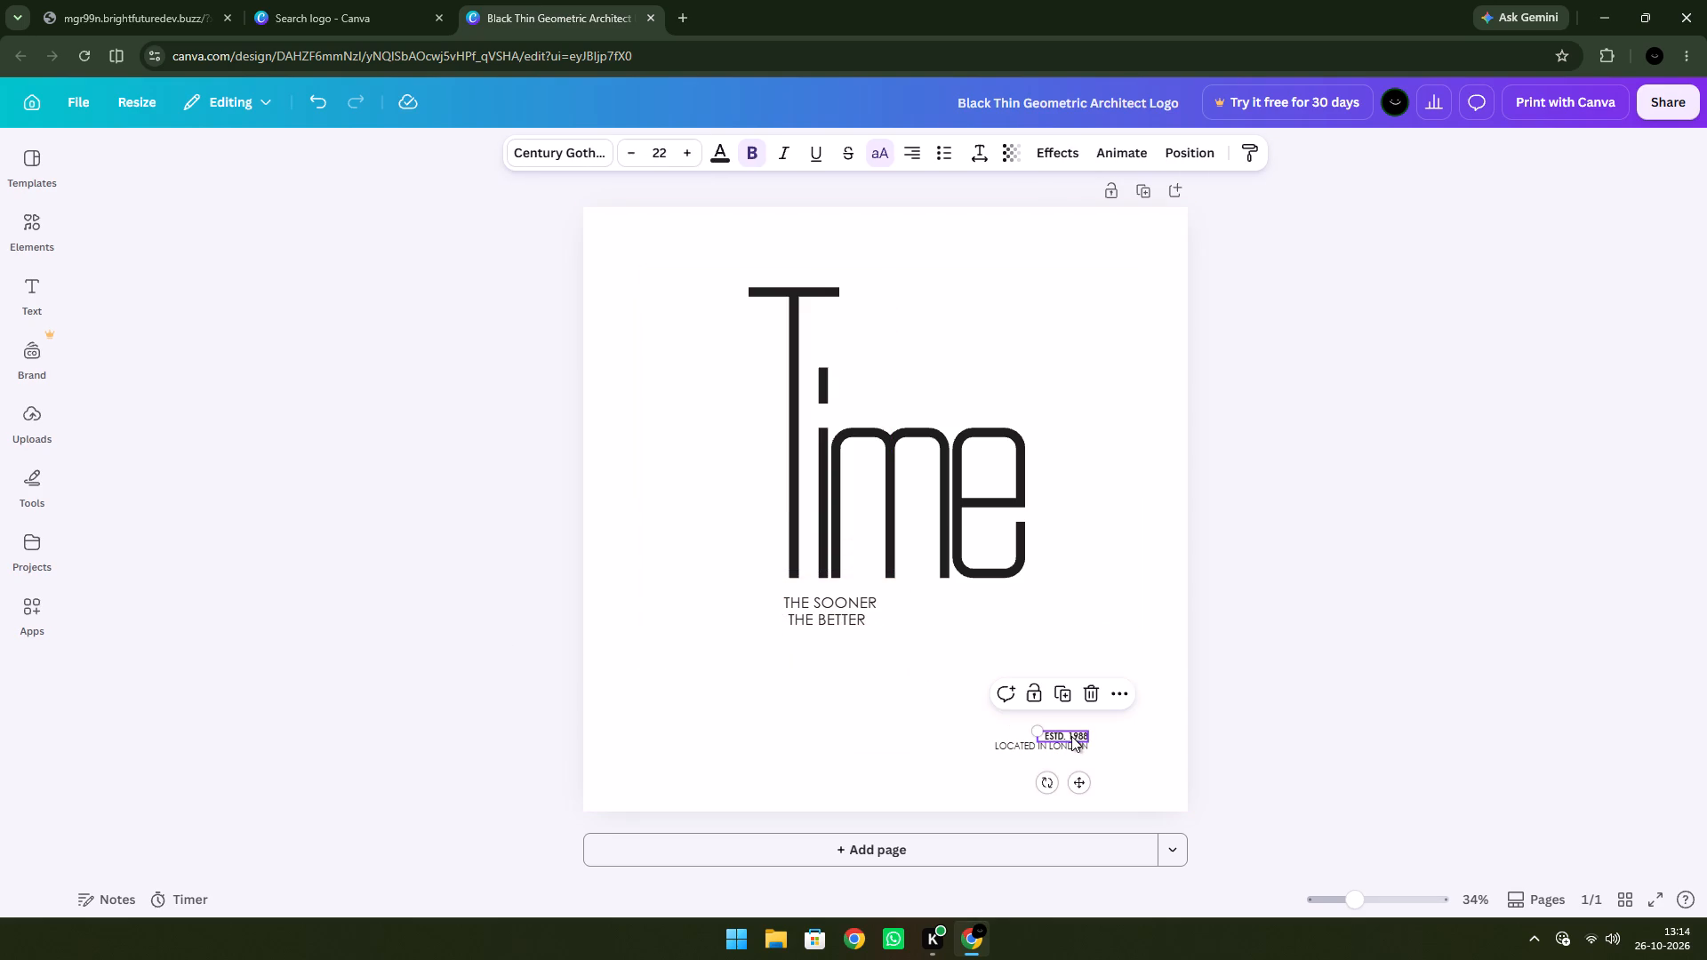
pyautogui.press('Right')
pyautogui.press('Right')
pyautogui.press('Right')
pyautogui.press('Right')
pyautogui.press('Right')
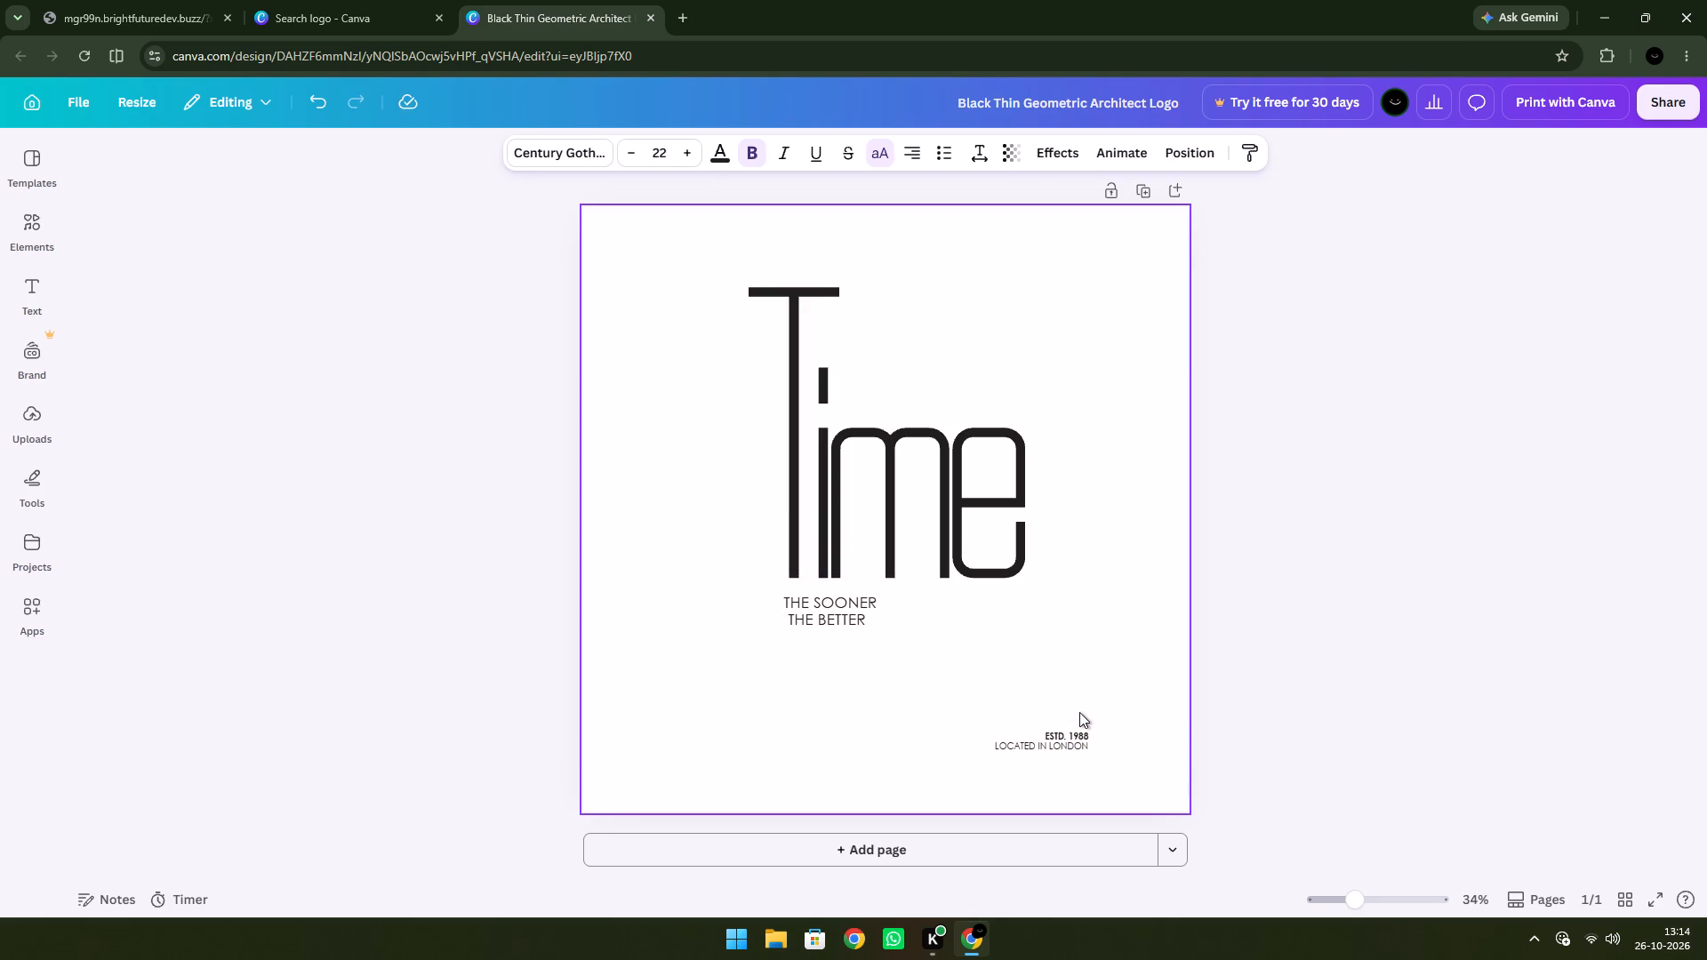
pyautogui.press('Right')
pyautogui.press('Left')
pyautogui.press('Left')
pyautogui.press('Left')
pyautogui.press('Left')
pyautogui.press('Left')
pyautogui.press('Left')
# Change the year in the small "ESTD." line to 2026.
pyautogui.doubleClick(1083, 737)
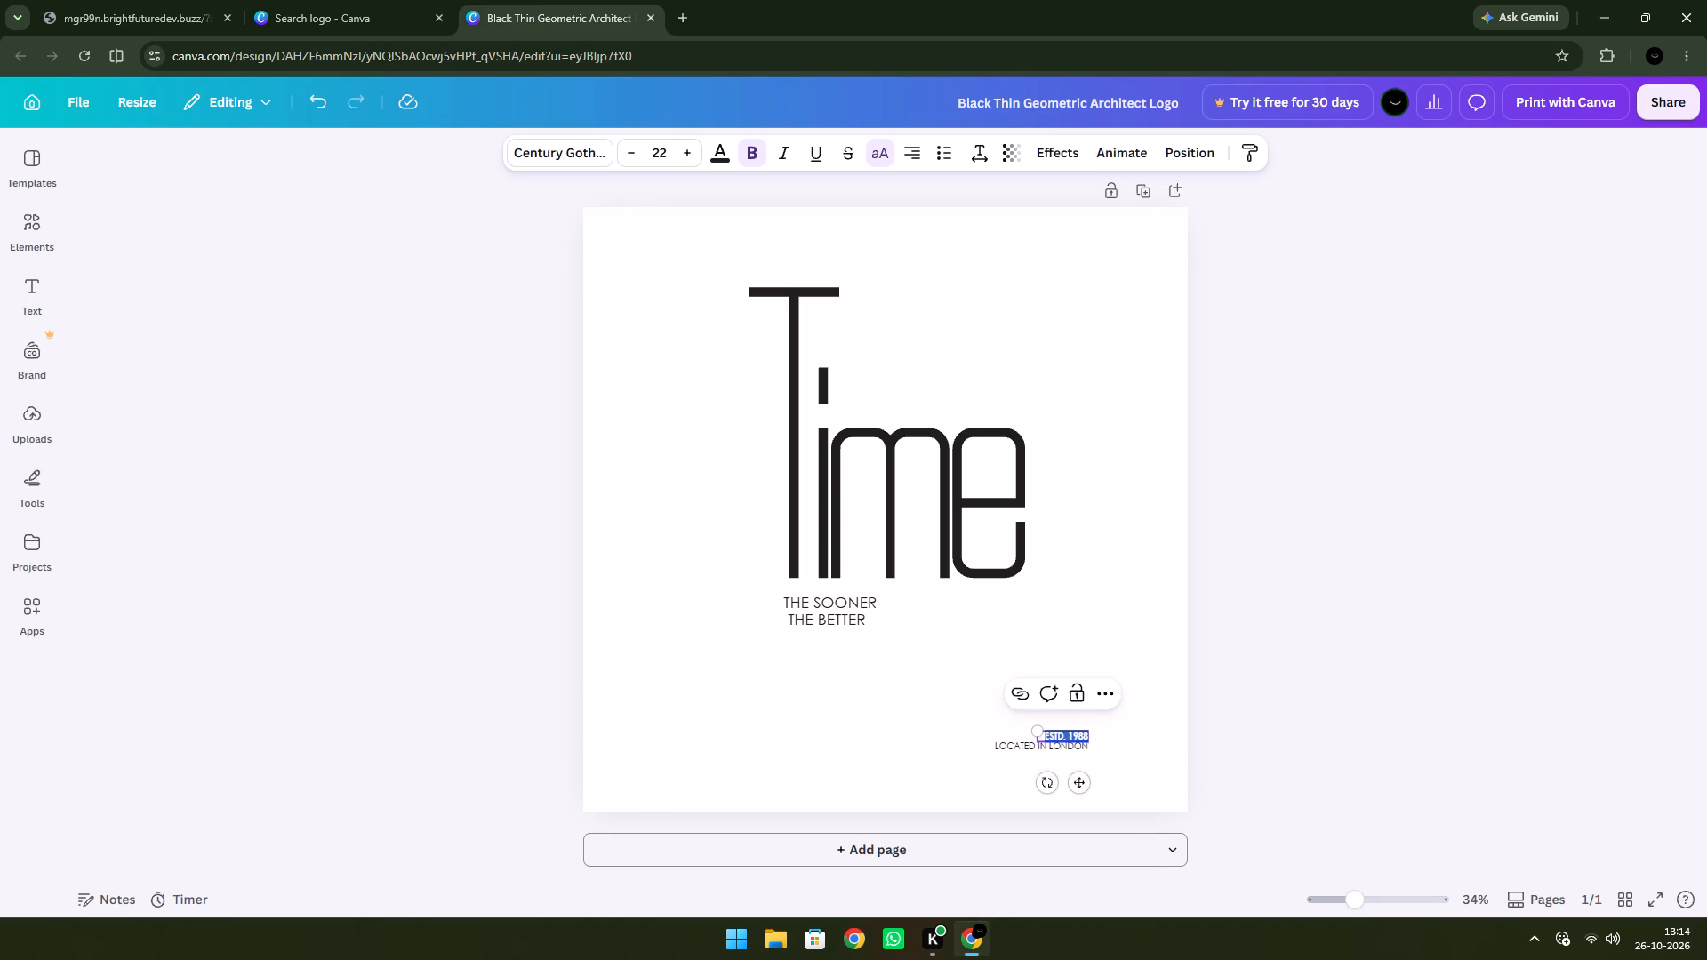
pyautogui.click(1083, 737)
pyautogui.press('Right')
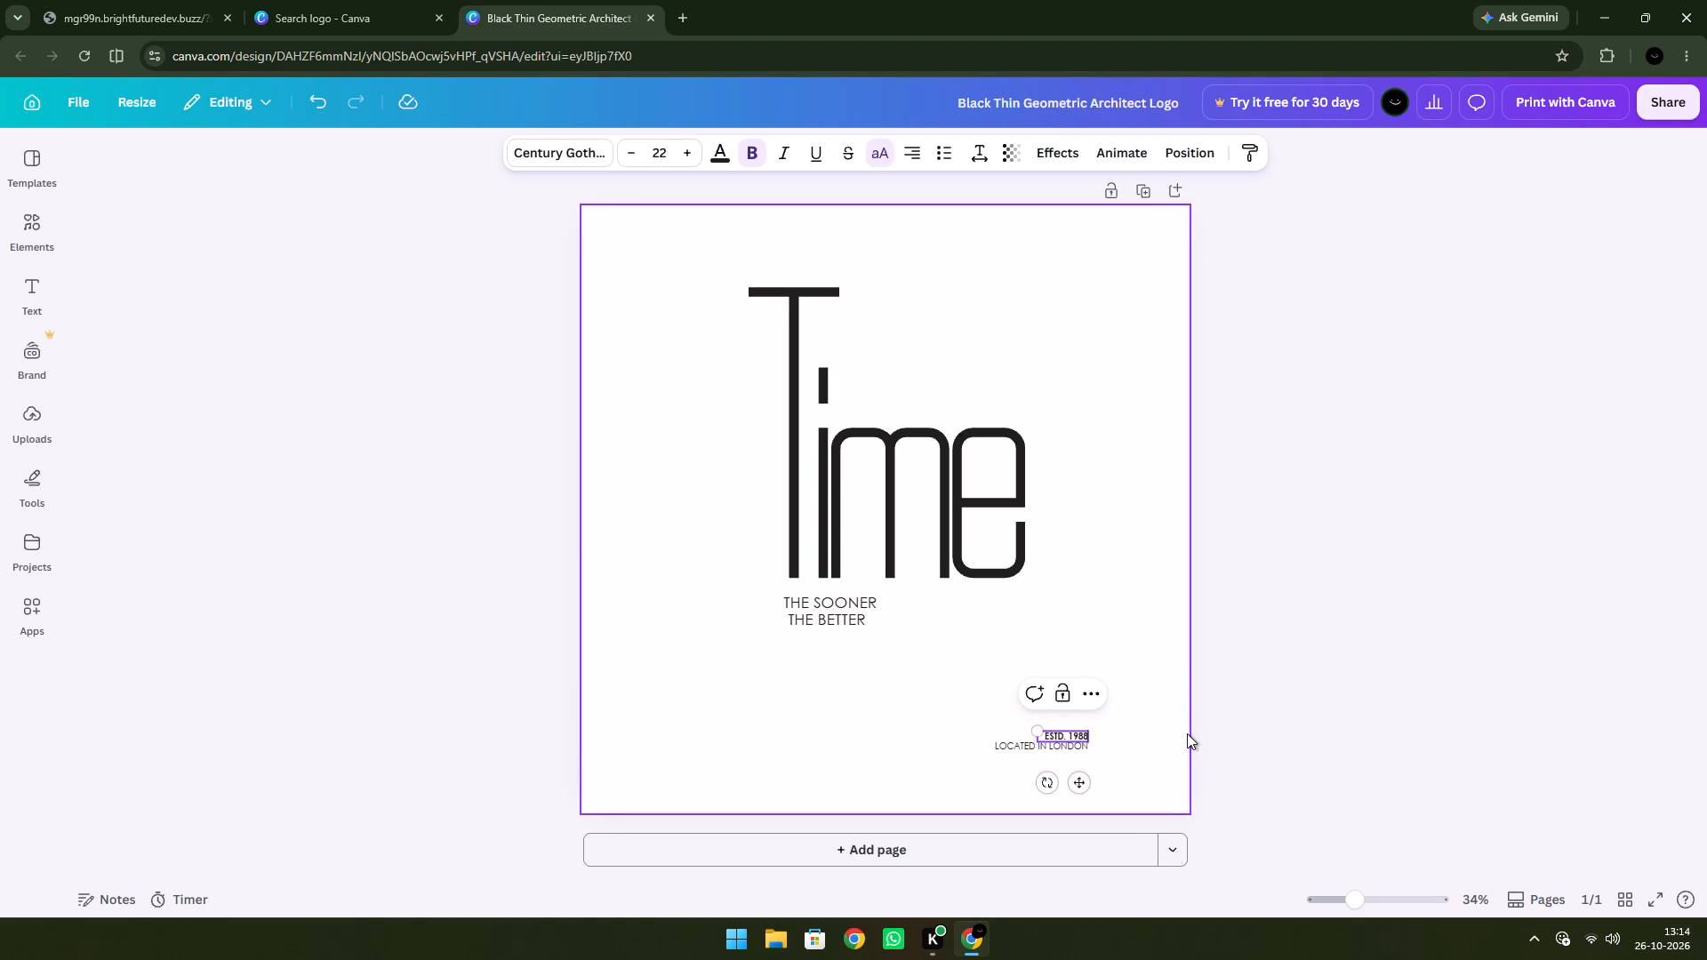
pyautogui.hotkey('ctrl', 'BackSpace')
pyautogui.write('20')
pyautogui.write('26')
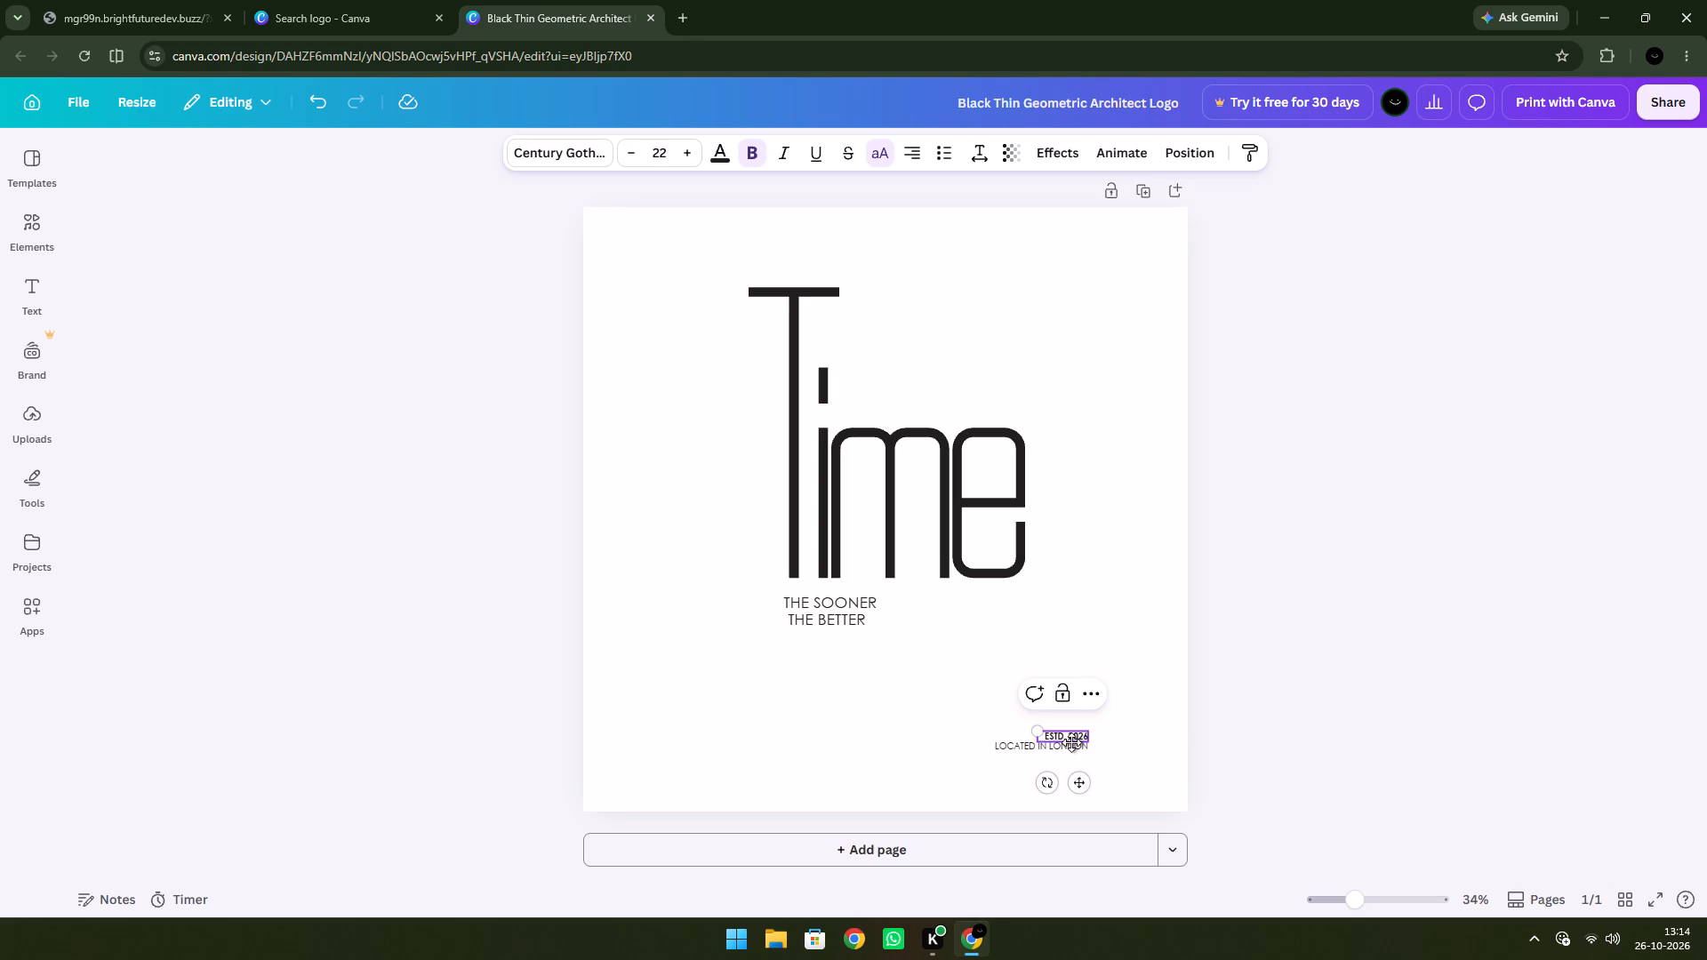
# Replace "London" with "Punjab" in the small location line under "ESTD." and deselect it.
pyautogui.click(1067, 749)
pyautogui.doubleClick(1068, 748)
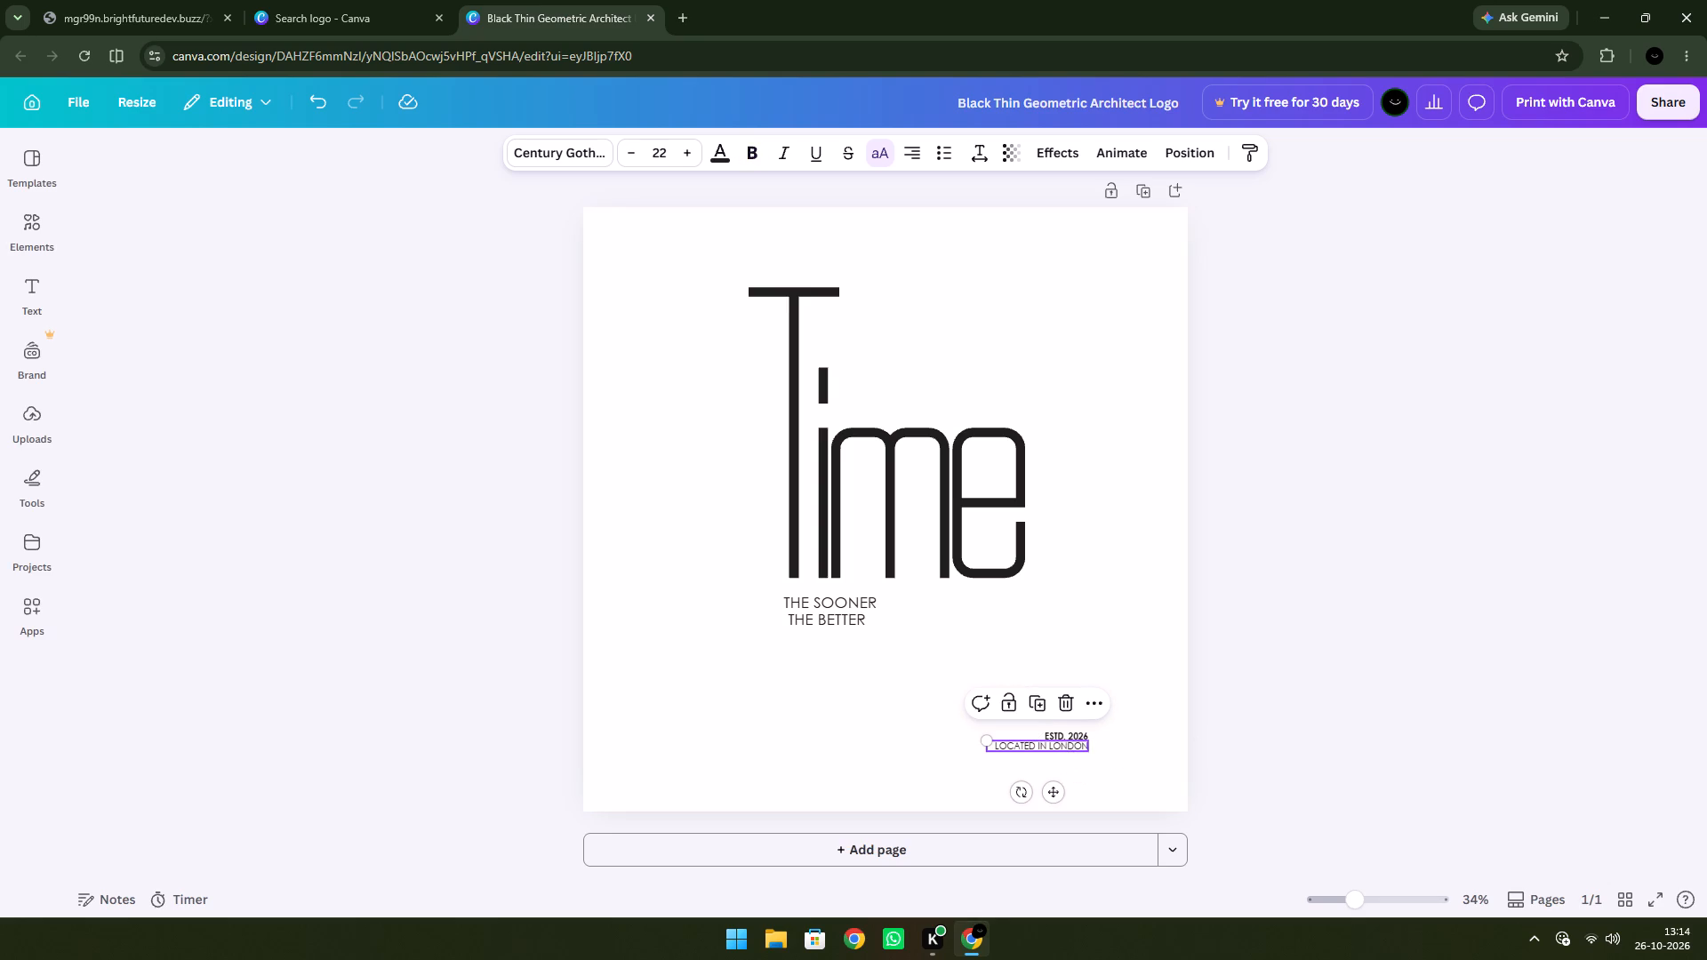
pyautogui.doubleClick(1068, 748)
pyautogui.press('BackSpace')
pyautogui.hotkey('shift', 'p')
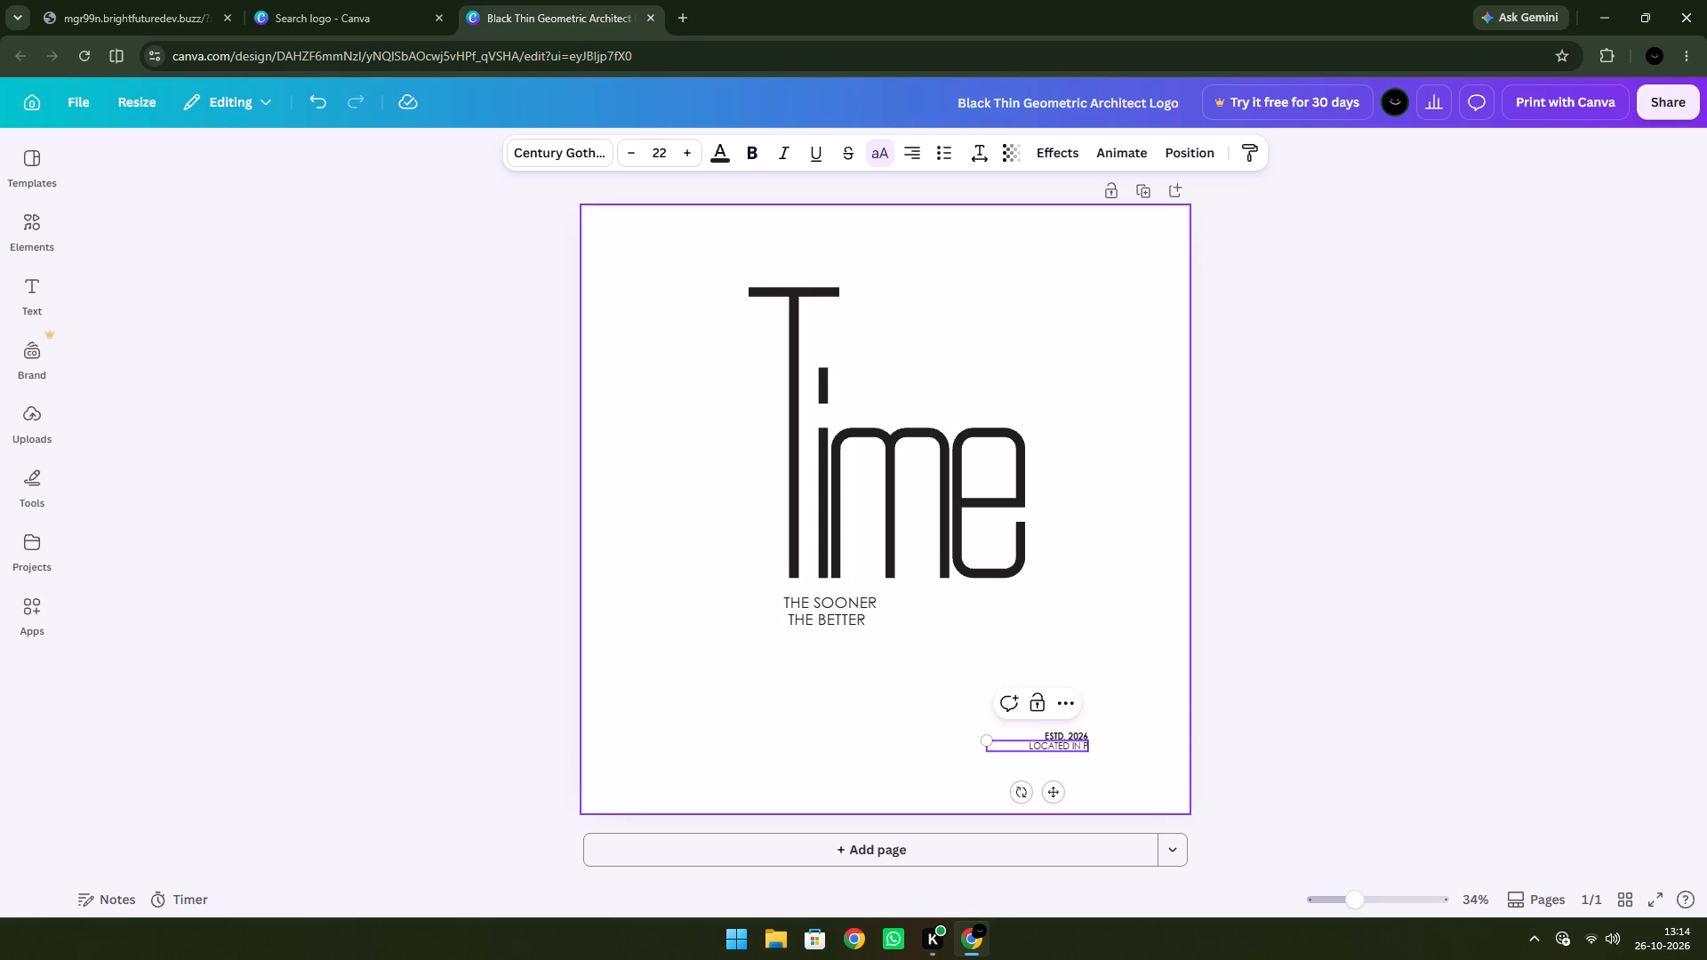
pyautogui.write('um')
pyautogui.press('b')
pyautogui.press('BackSpace')
pyautogui.write('jab')
pyautogui.hotkey('ctrl', 'BackSpace')
pyautogui.write('punjab')
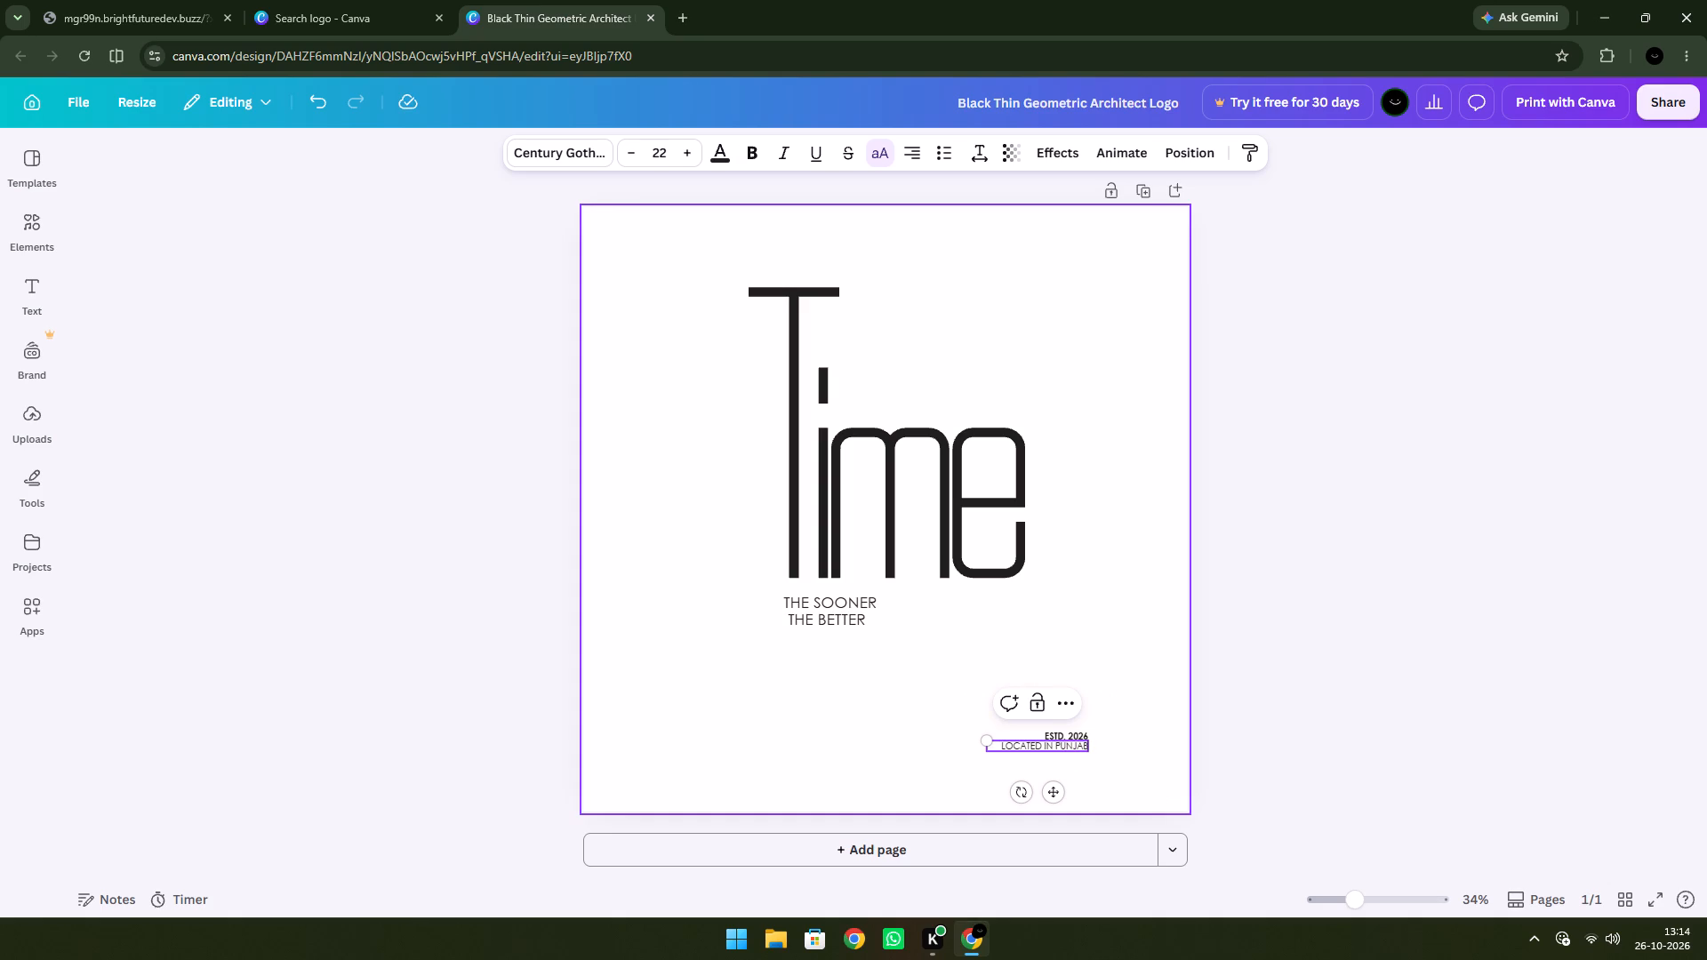
pyautogui.click(1360, 712)
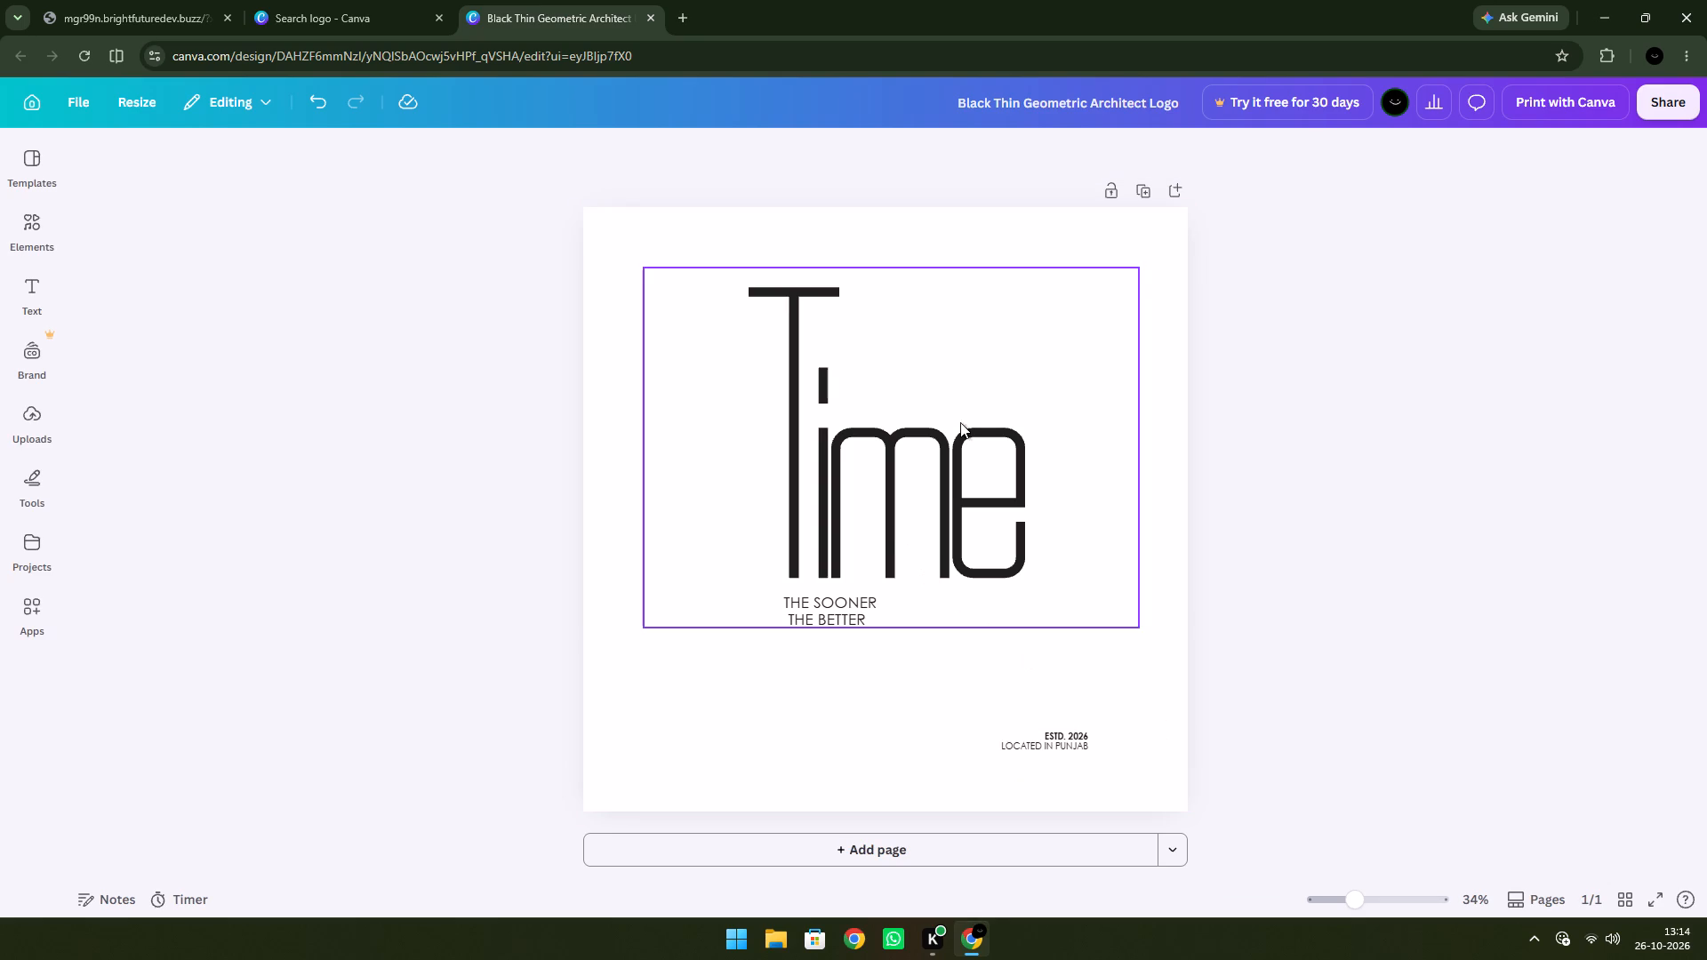
# Return to the logo search tab, close the template preview and search the designs for "logo yt".
pyautogui.scroll(-2, 864, 400)
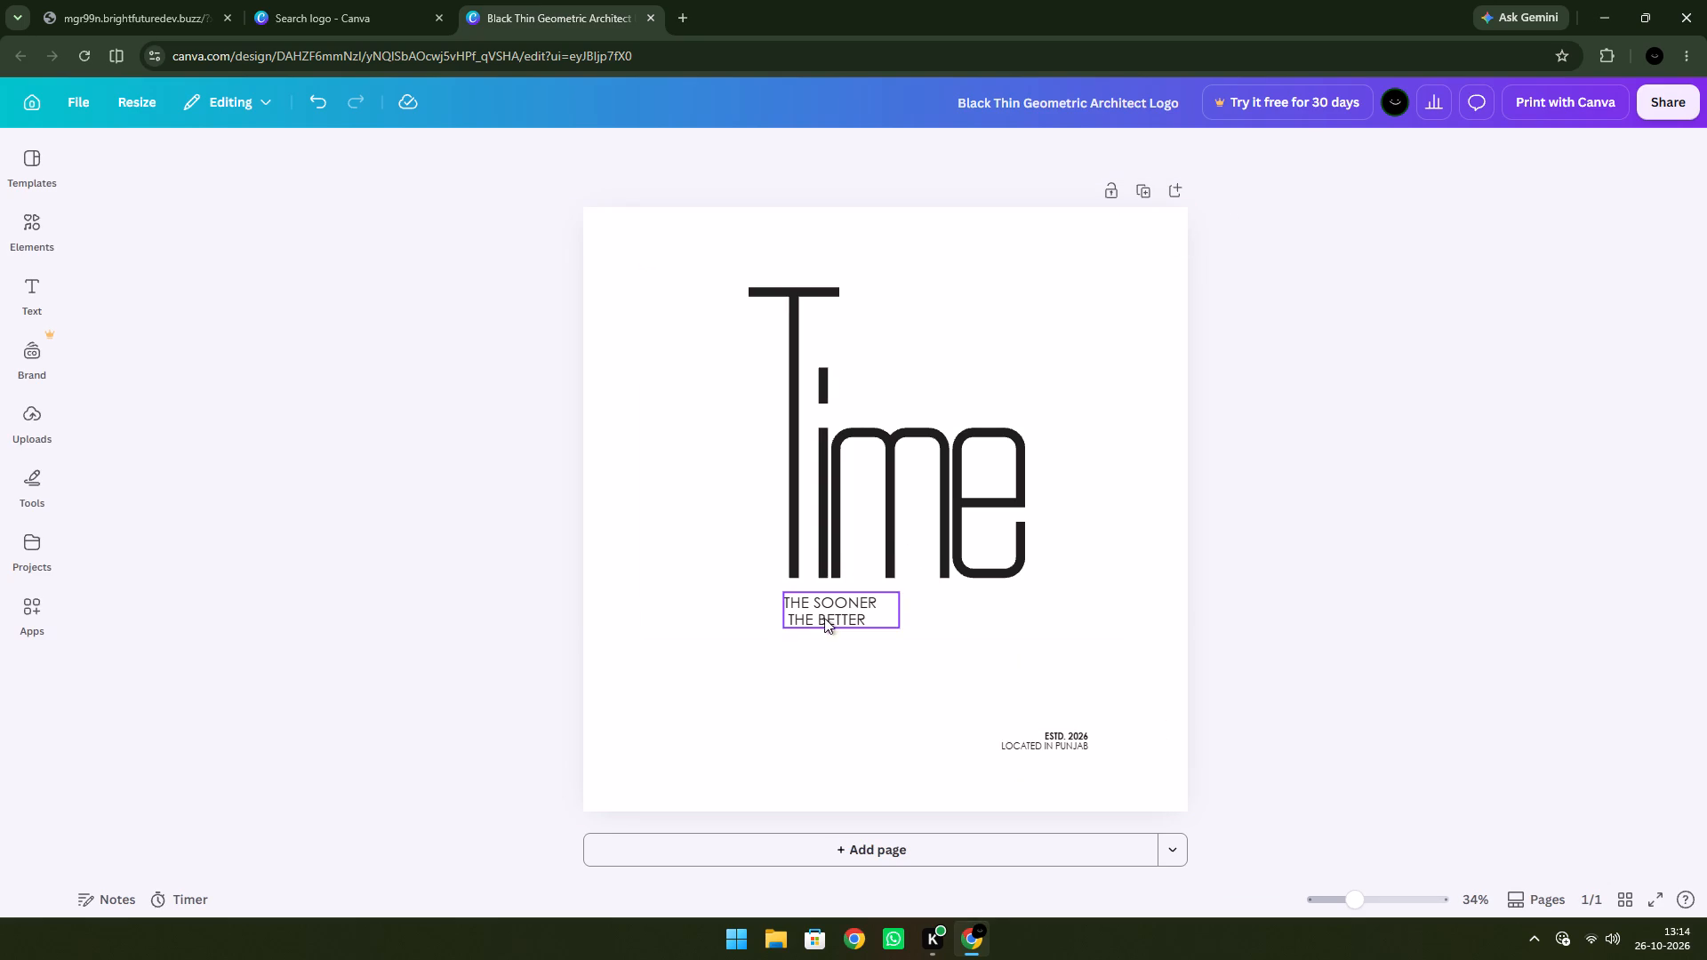
pyautogui.click(437, 0)
pyautogui.scroll(-4, 1018, 652)
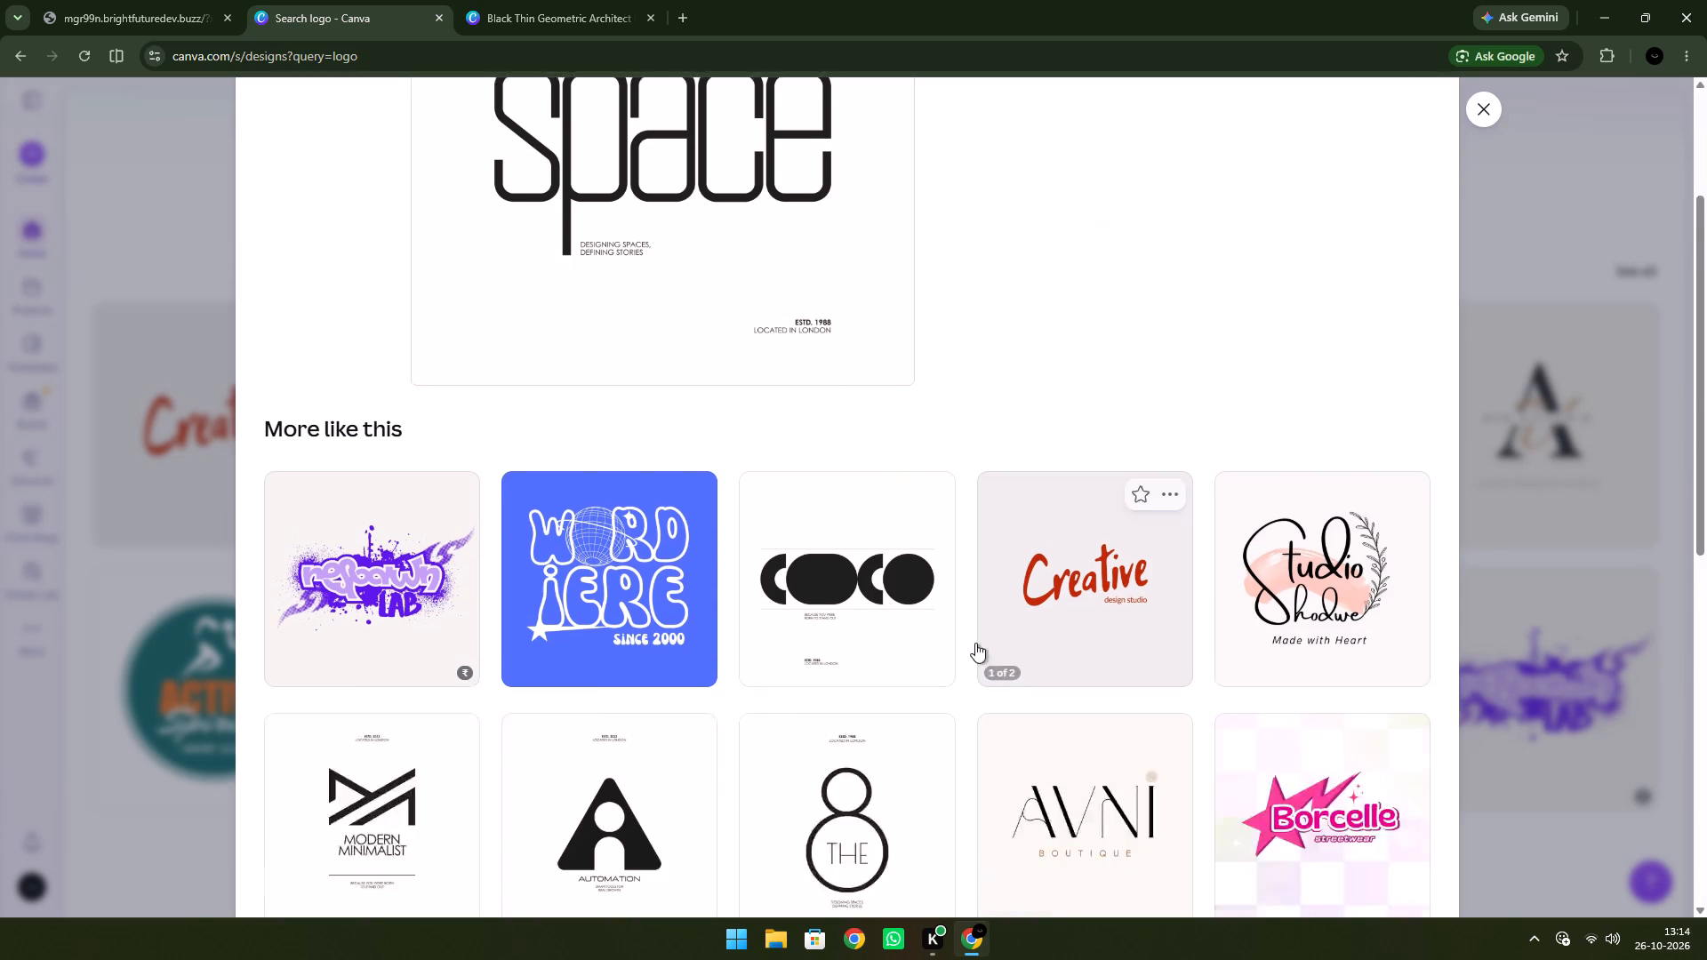
pyautogui.scroll(-6, 943, 652)
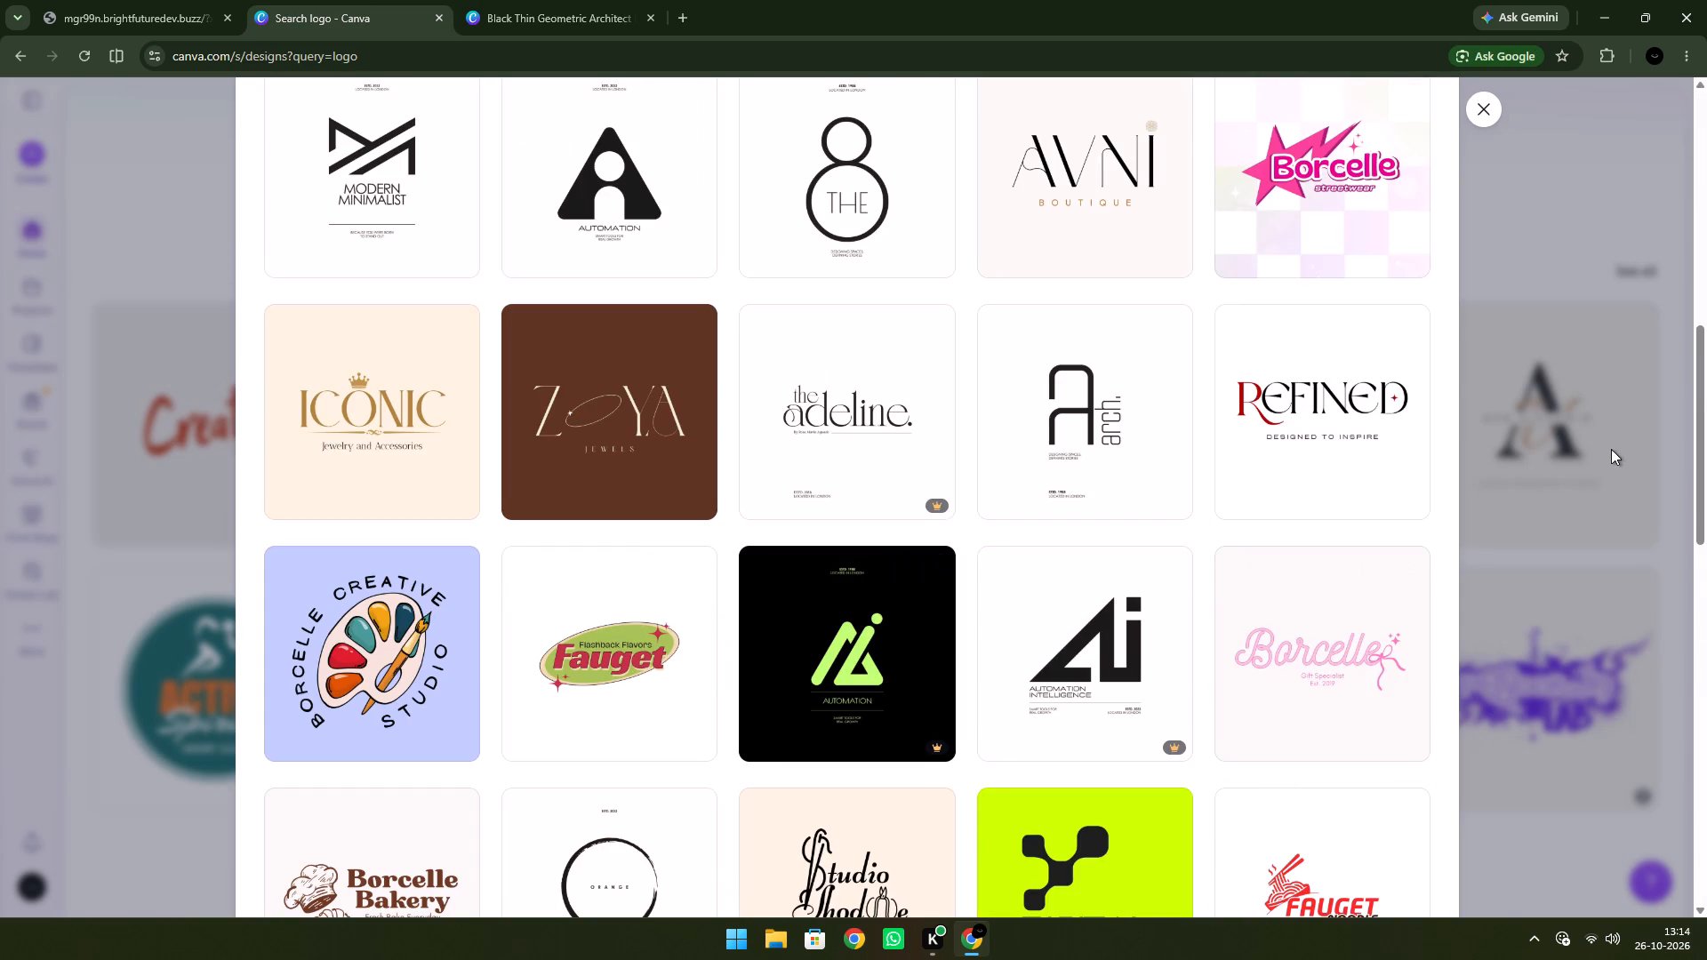
pyautogui.click(1563, 455)
pyautogui.click(704, 152)
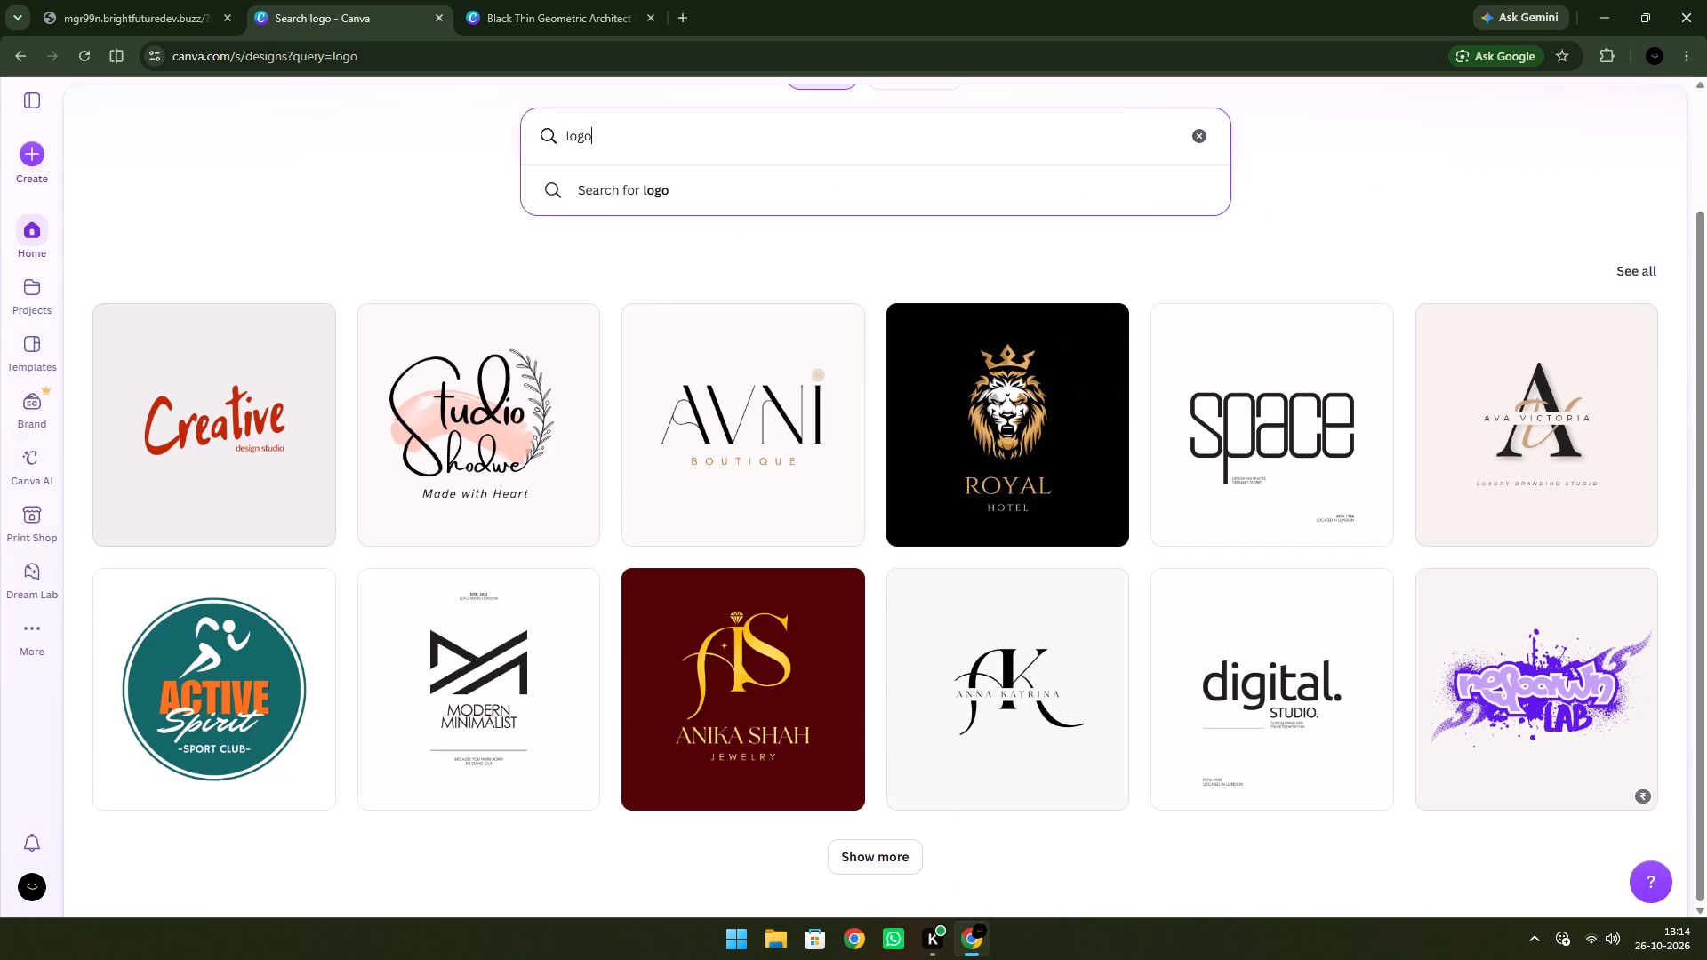
pyautogui.press('space')
pyautogui.write('yt')
pyautogui.press('Return')
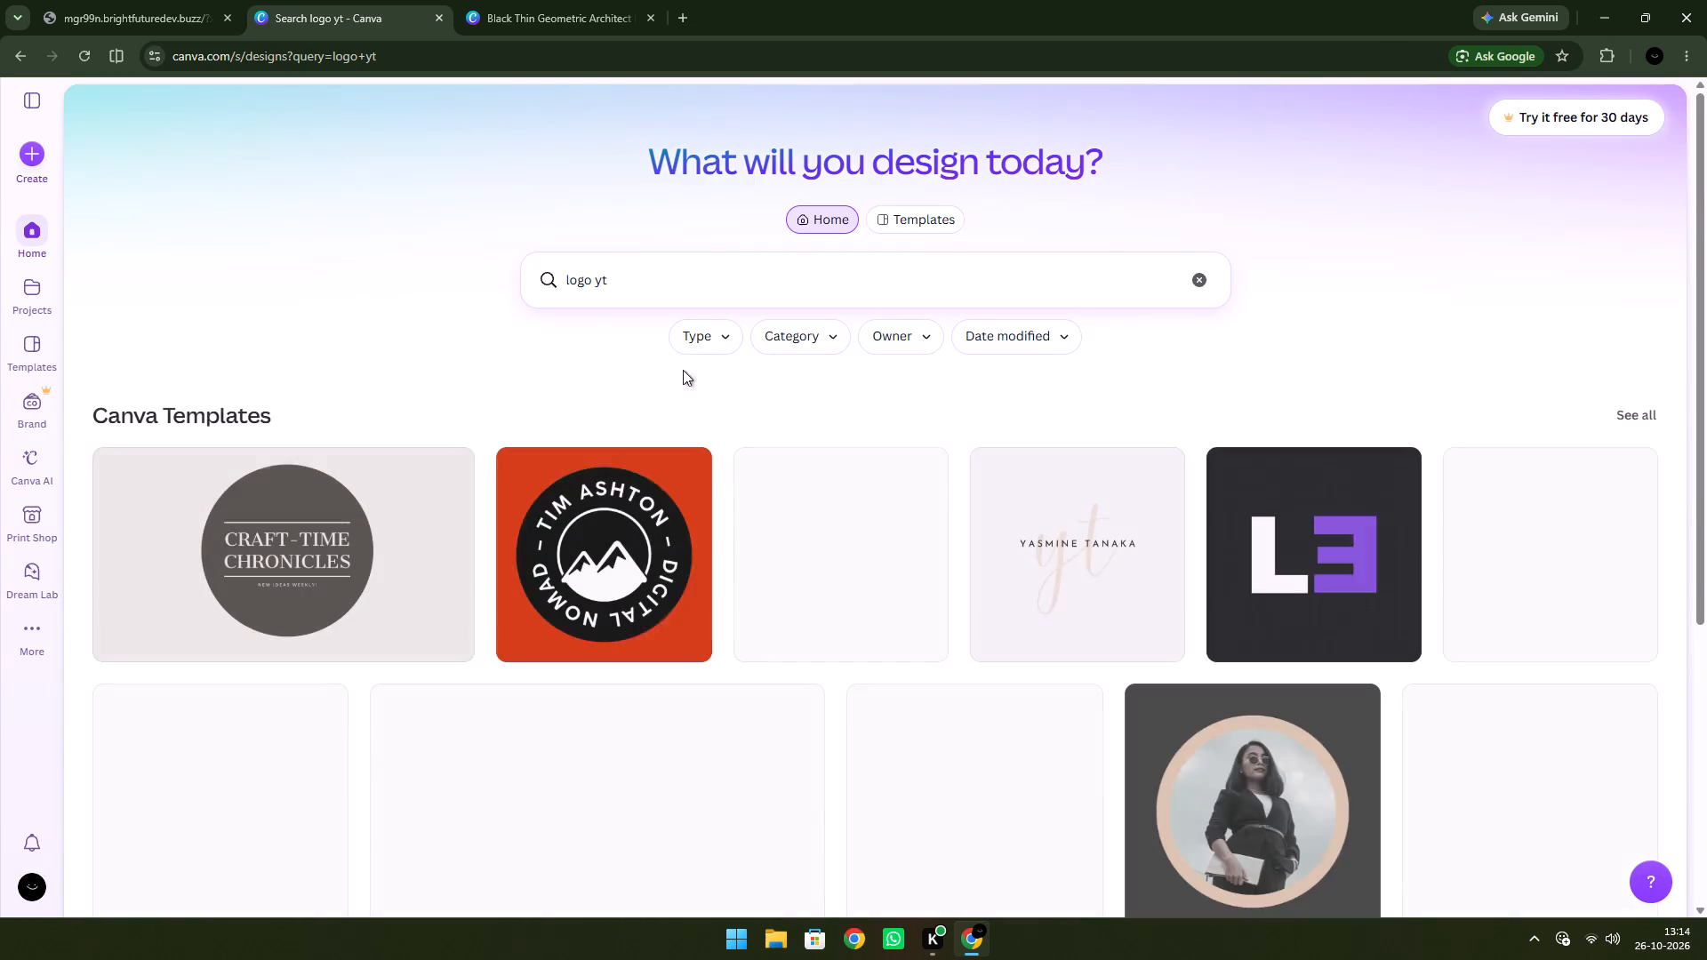
# Browse the "logo yt" results and open the Youtube Channel Logo Blue and Black Clean Minimalism Style template for customising.
pyautogui.scroll(-2, 445, 506)
pyautogui.scroll(-1, 929, 516)
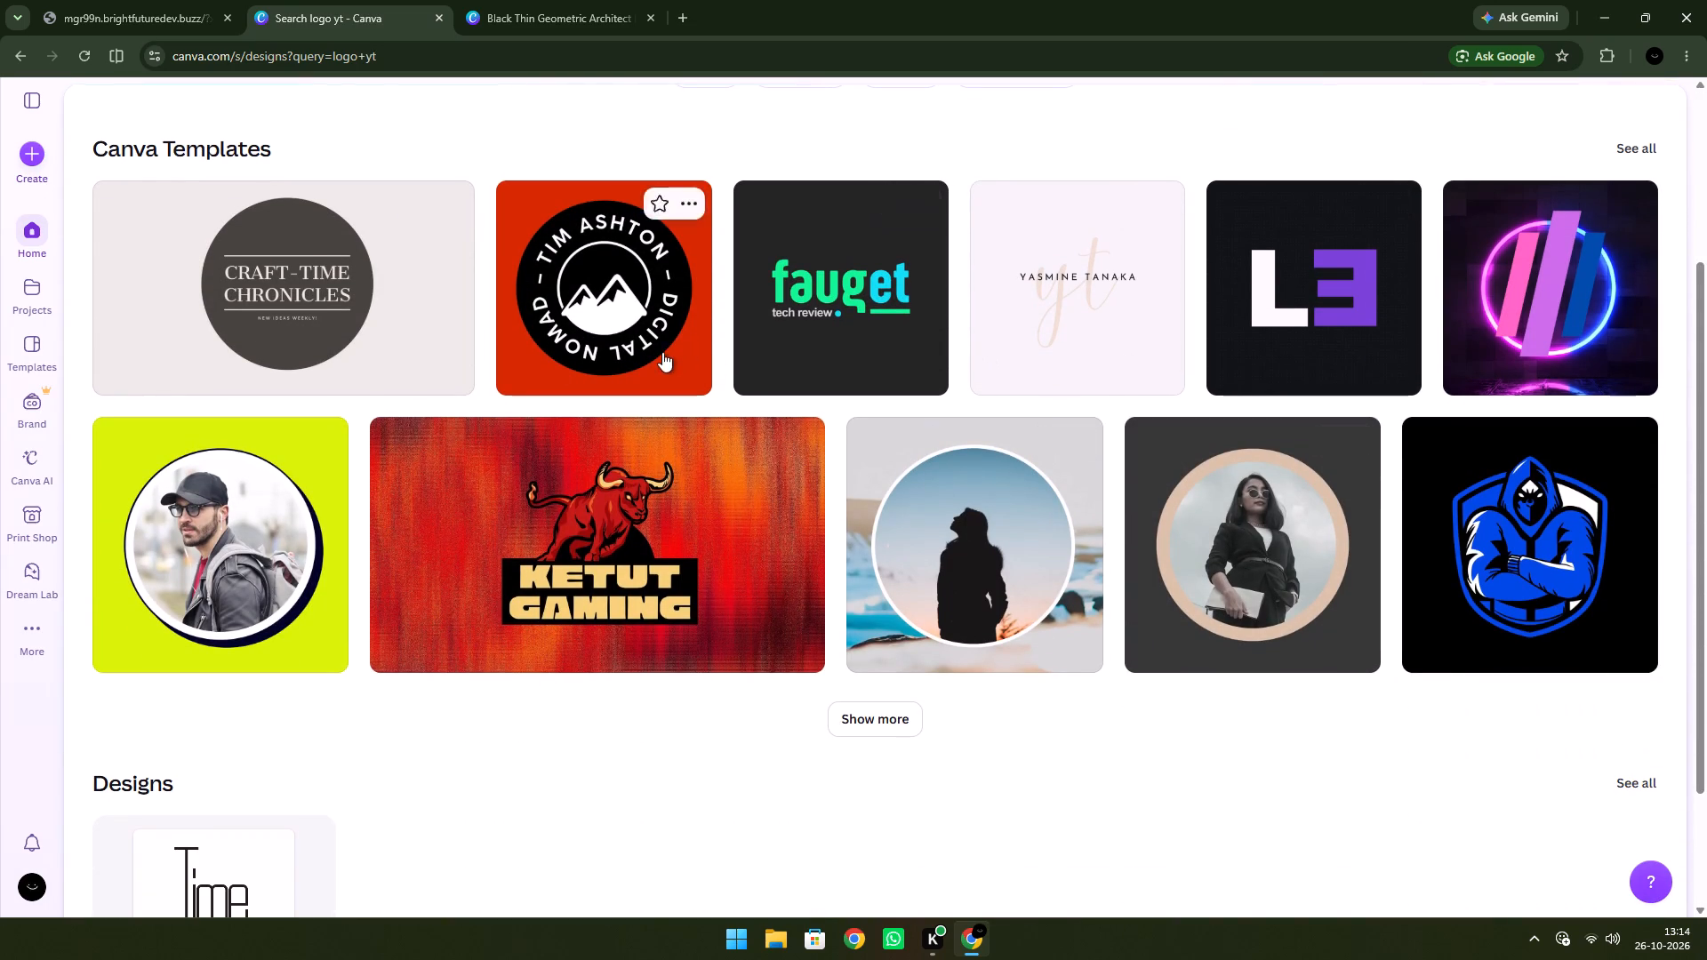
pyautogui.scroll(-3, 357, 514)
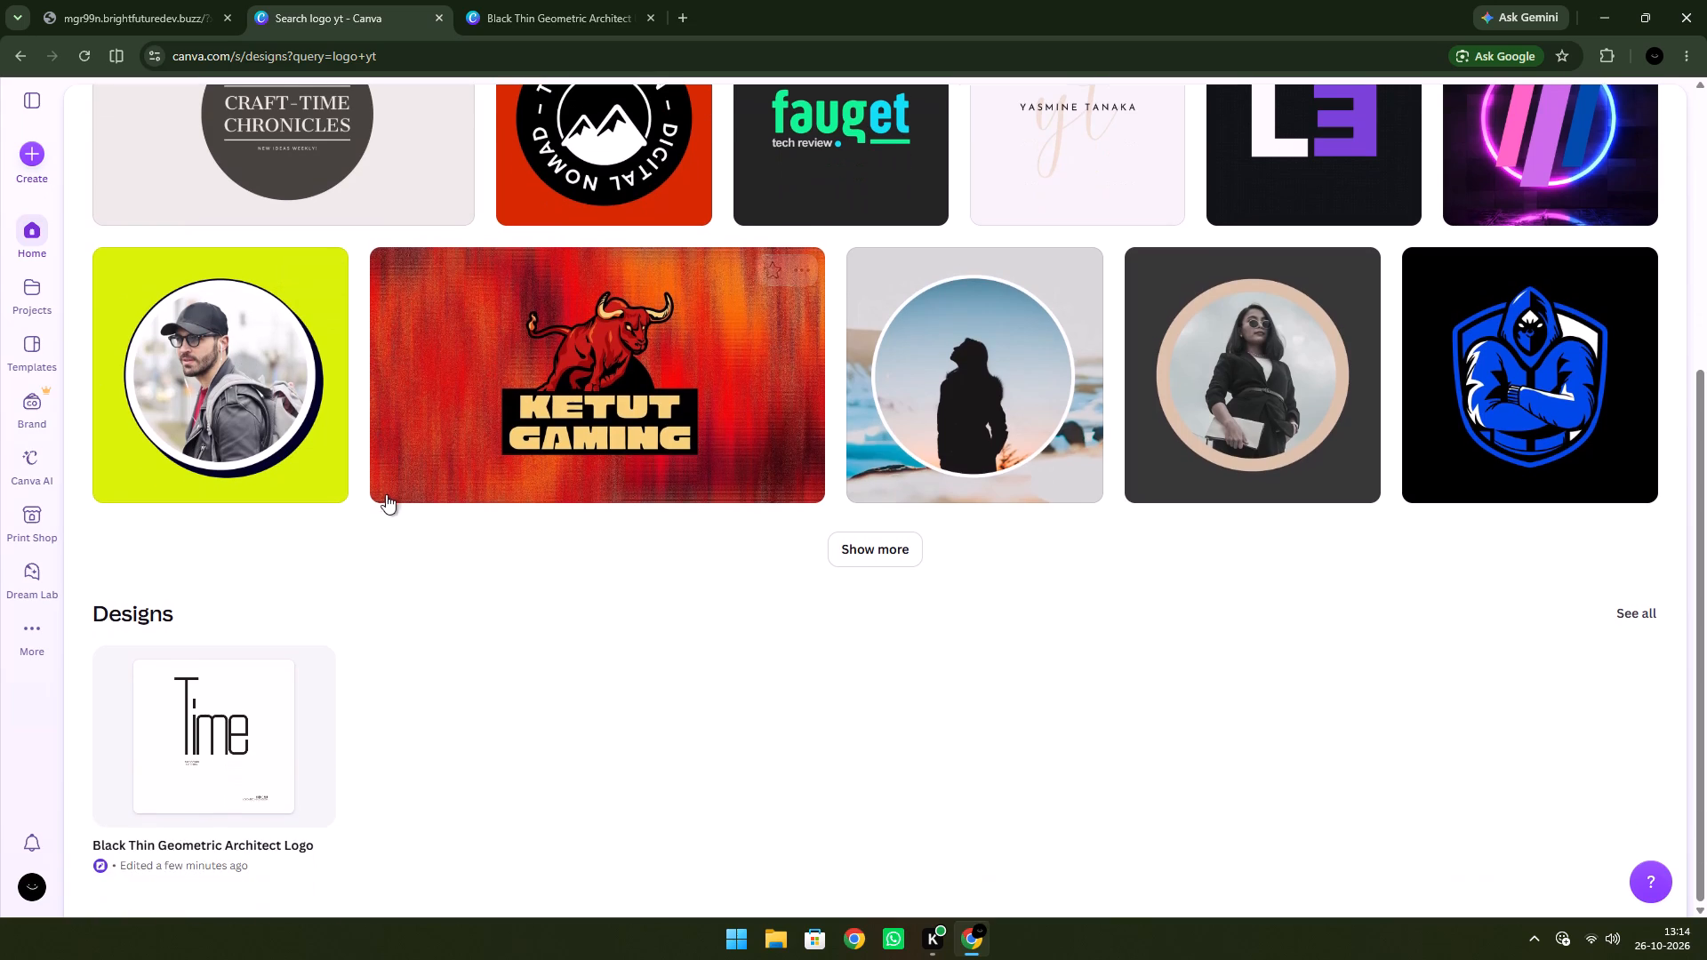
pyautogui.scroll(-3, 388, 491)
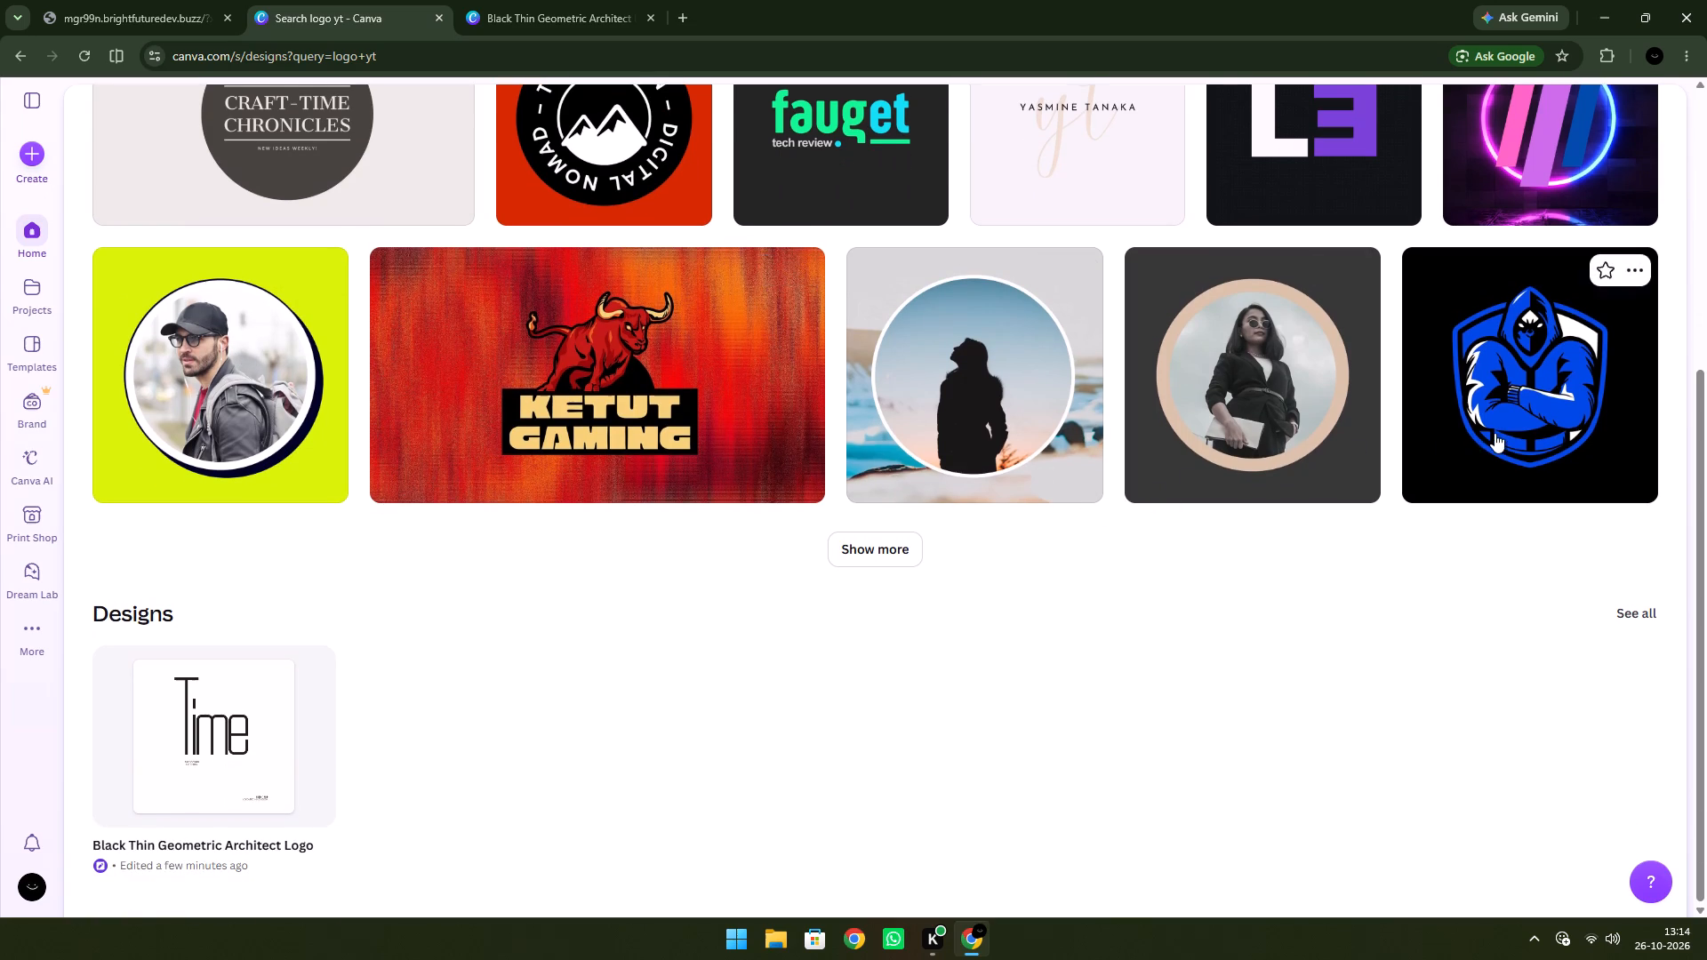
pyautogui.click(1496, 432)
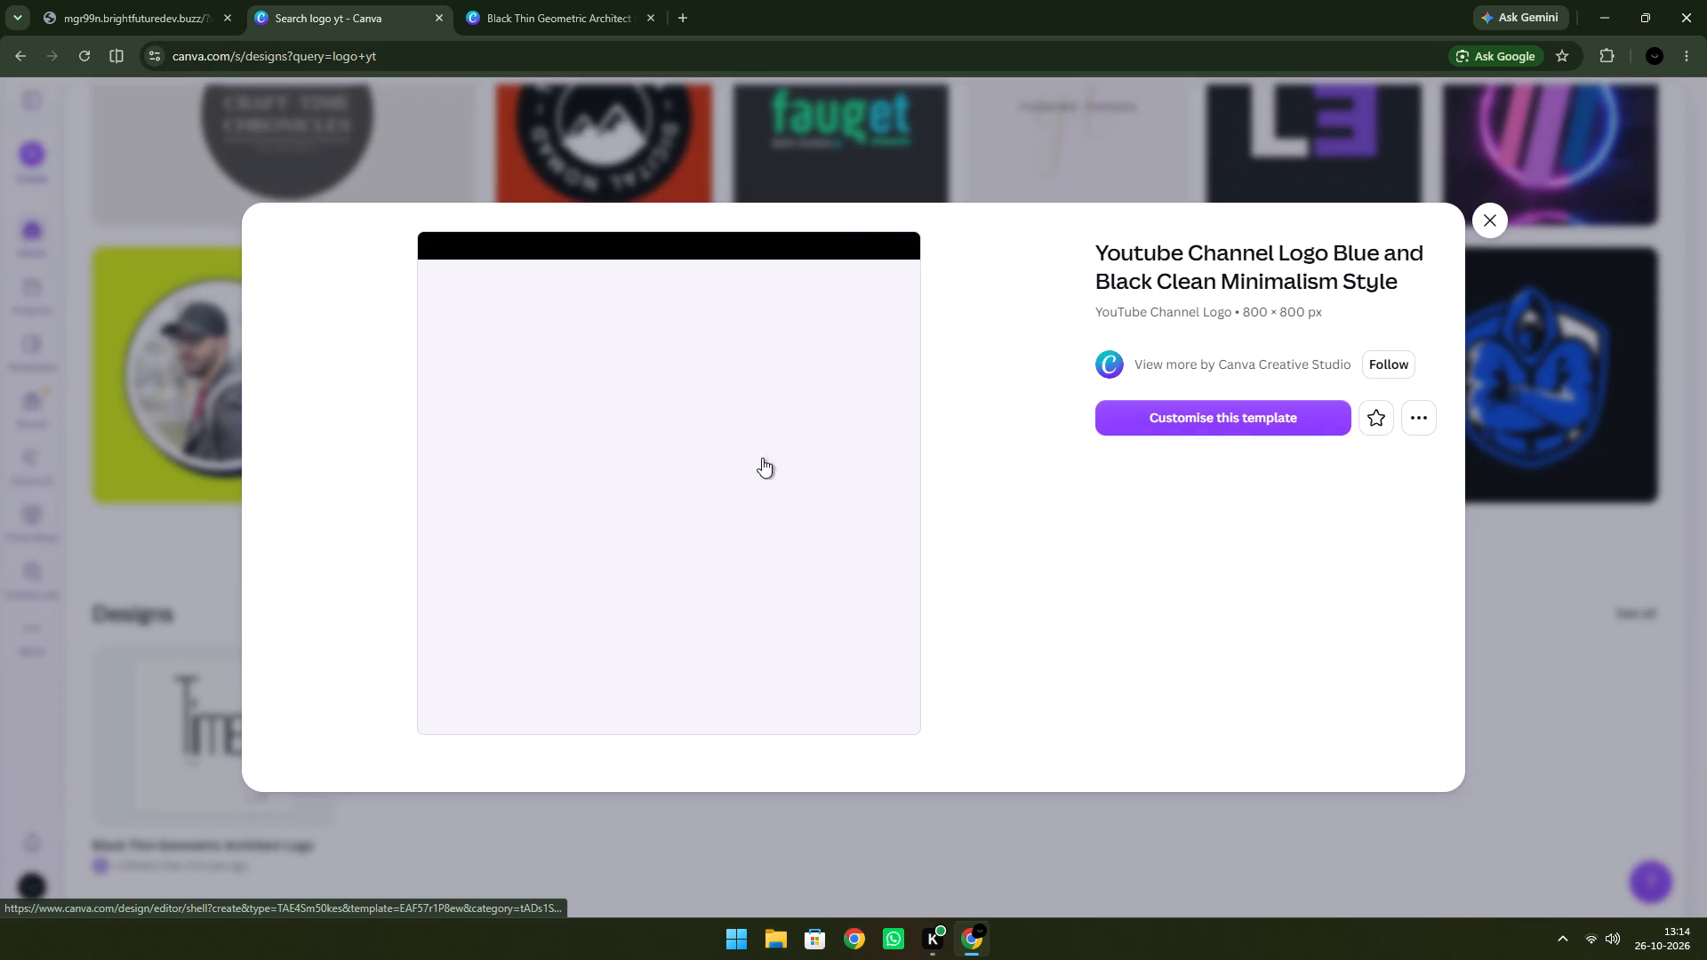
pyautogui.click(1235, 417)
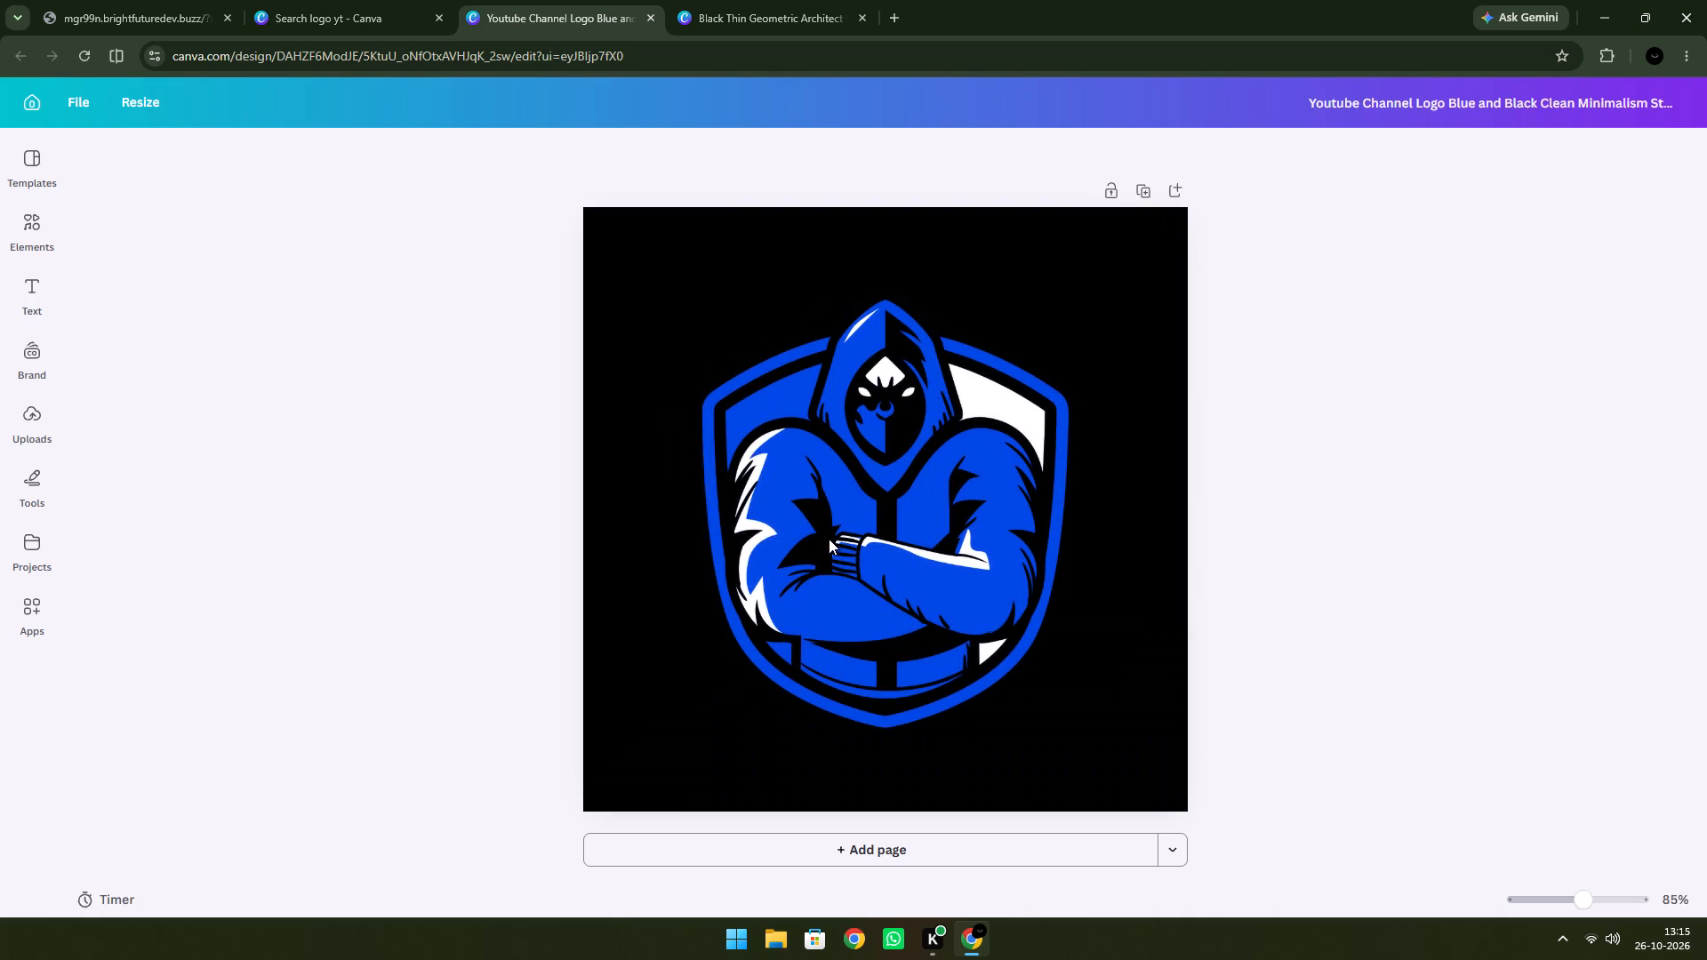
# Replace the hooded figure with one copy of the recommended shield emblem showing a hatted swordsman, deleting the extra copy and the original figure.
pyautogui.click(829, 539)
pyautogui.click(822, 529)
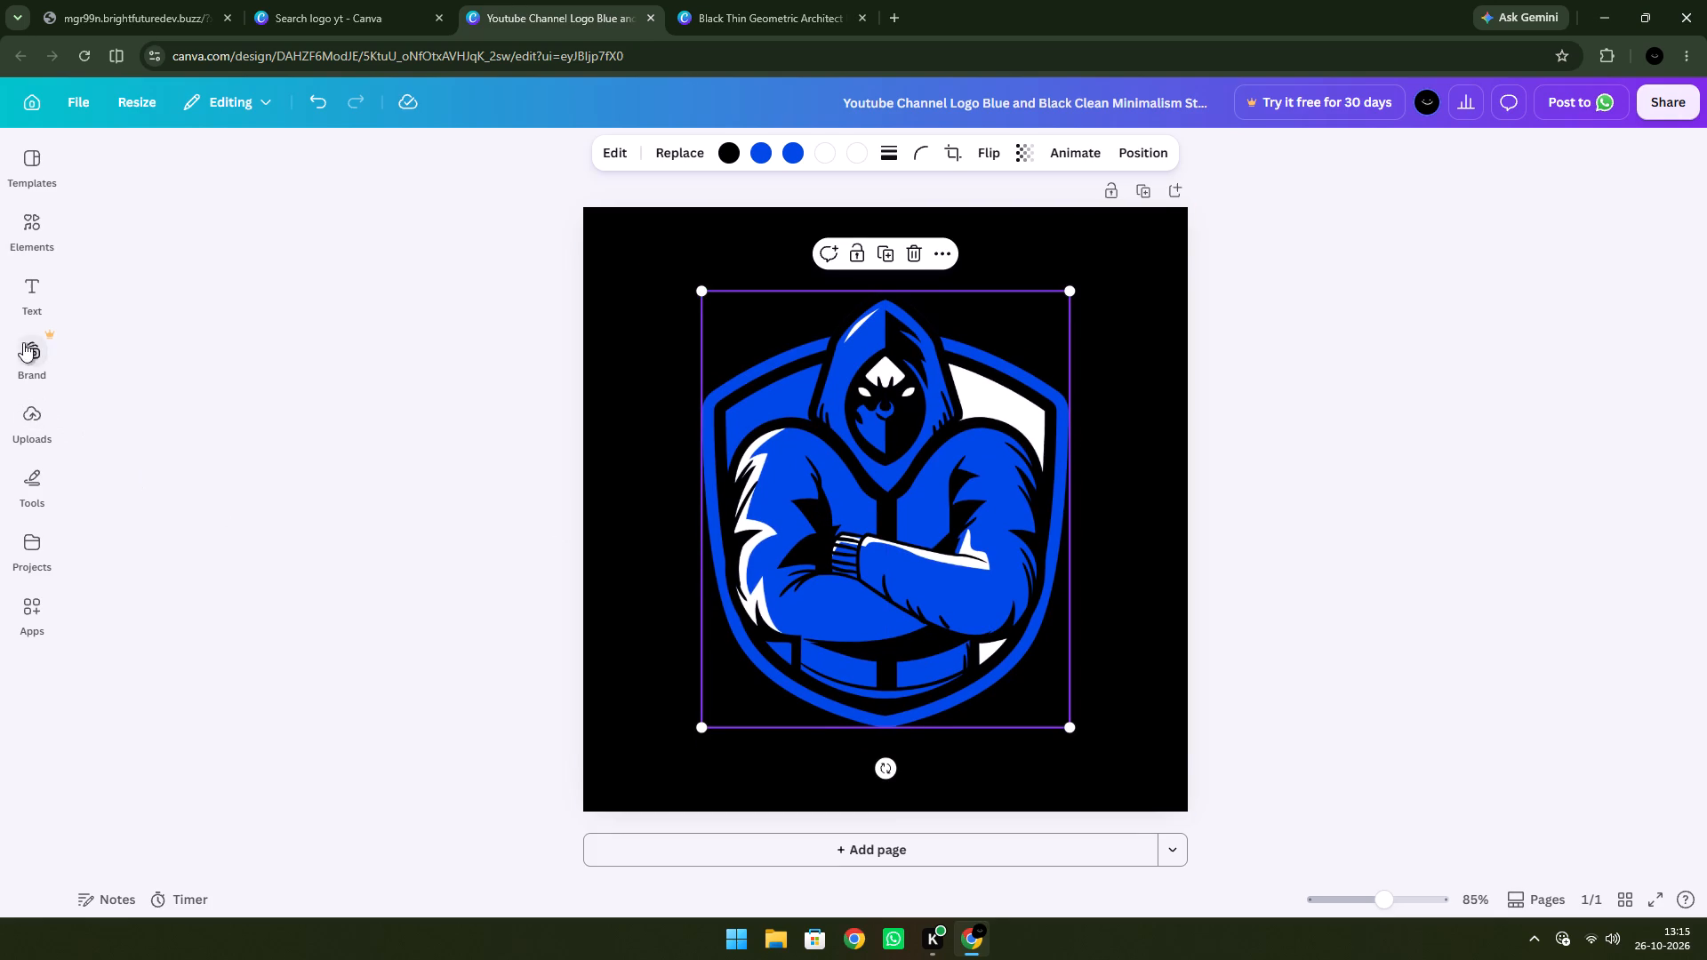
pyautogui.click(29, 204)
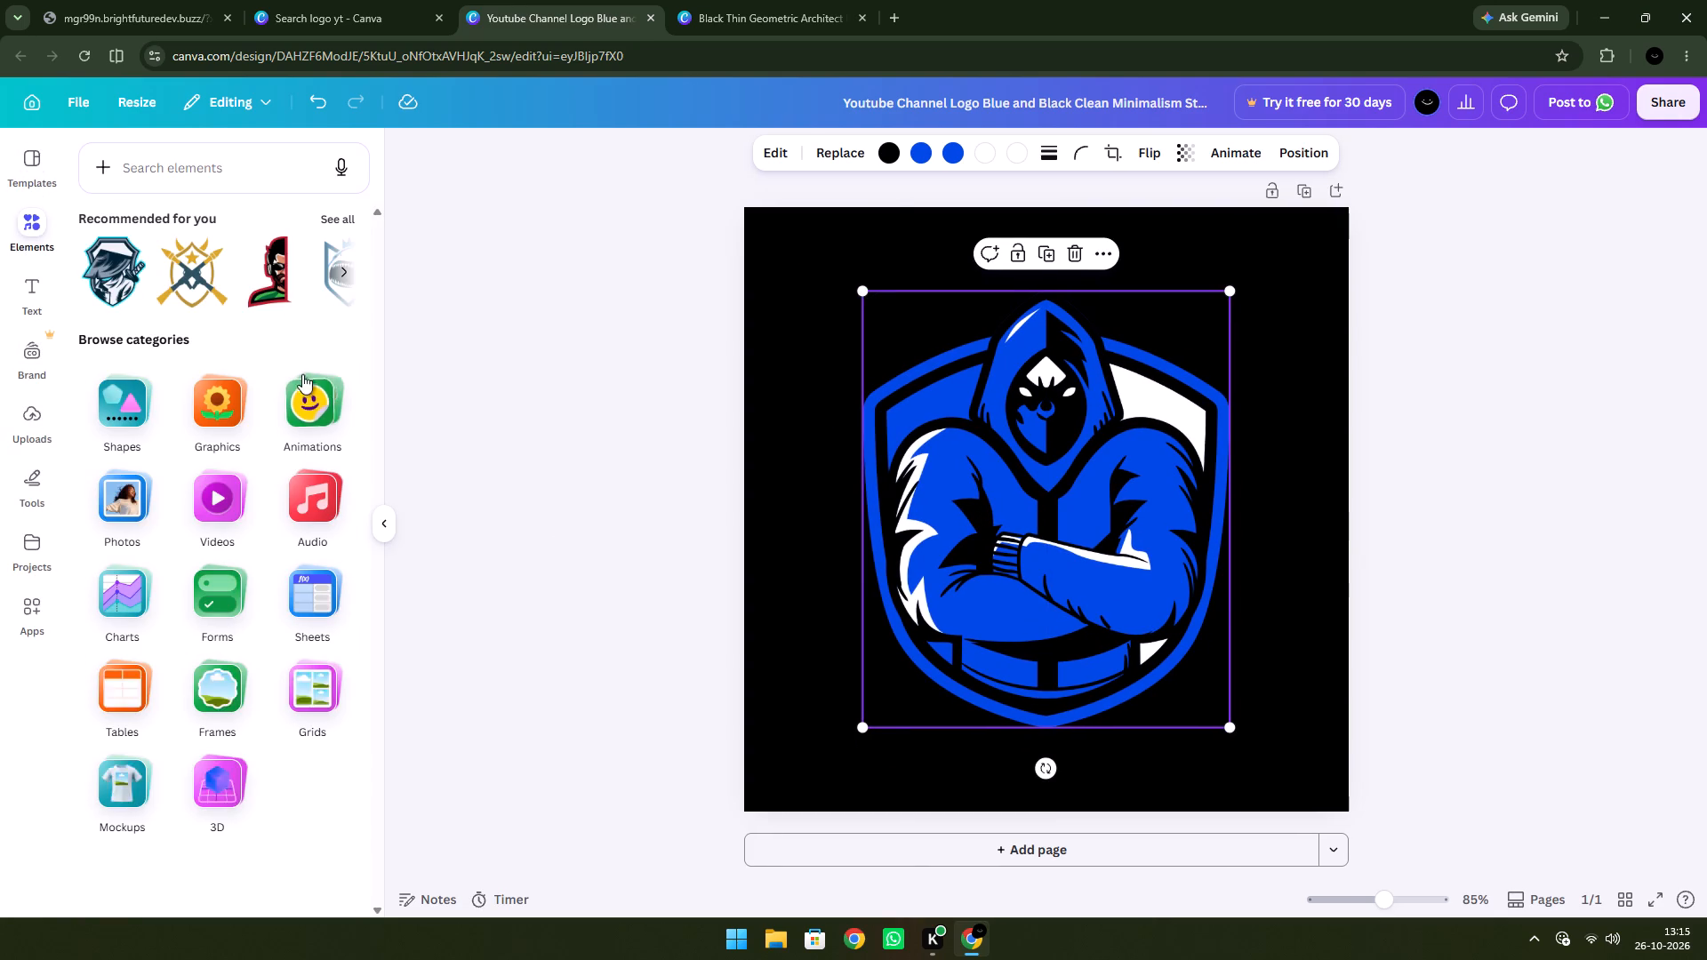
pyautogui.moveTo(176, 304); pyautogui.dragTo(140, 292)
pyautogui.click(138, 291)
pyautogui.moveTo(129, 277); pyautogui.dragTo(284, 346)
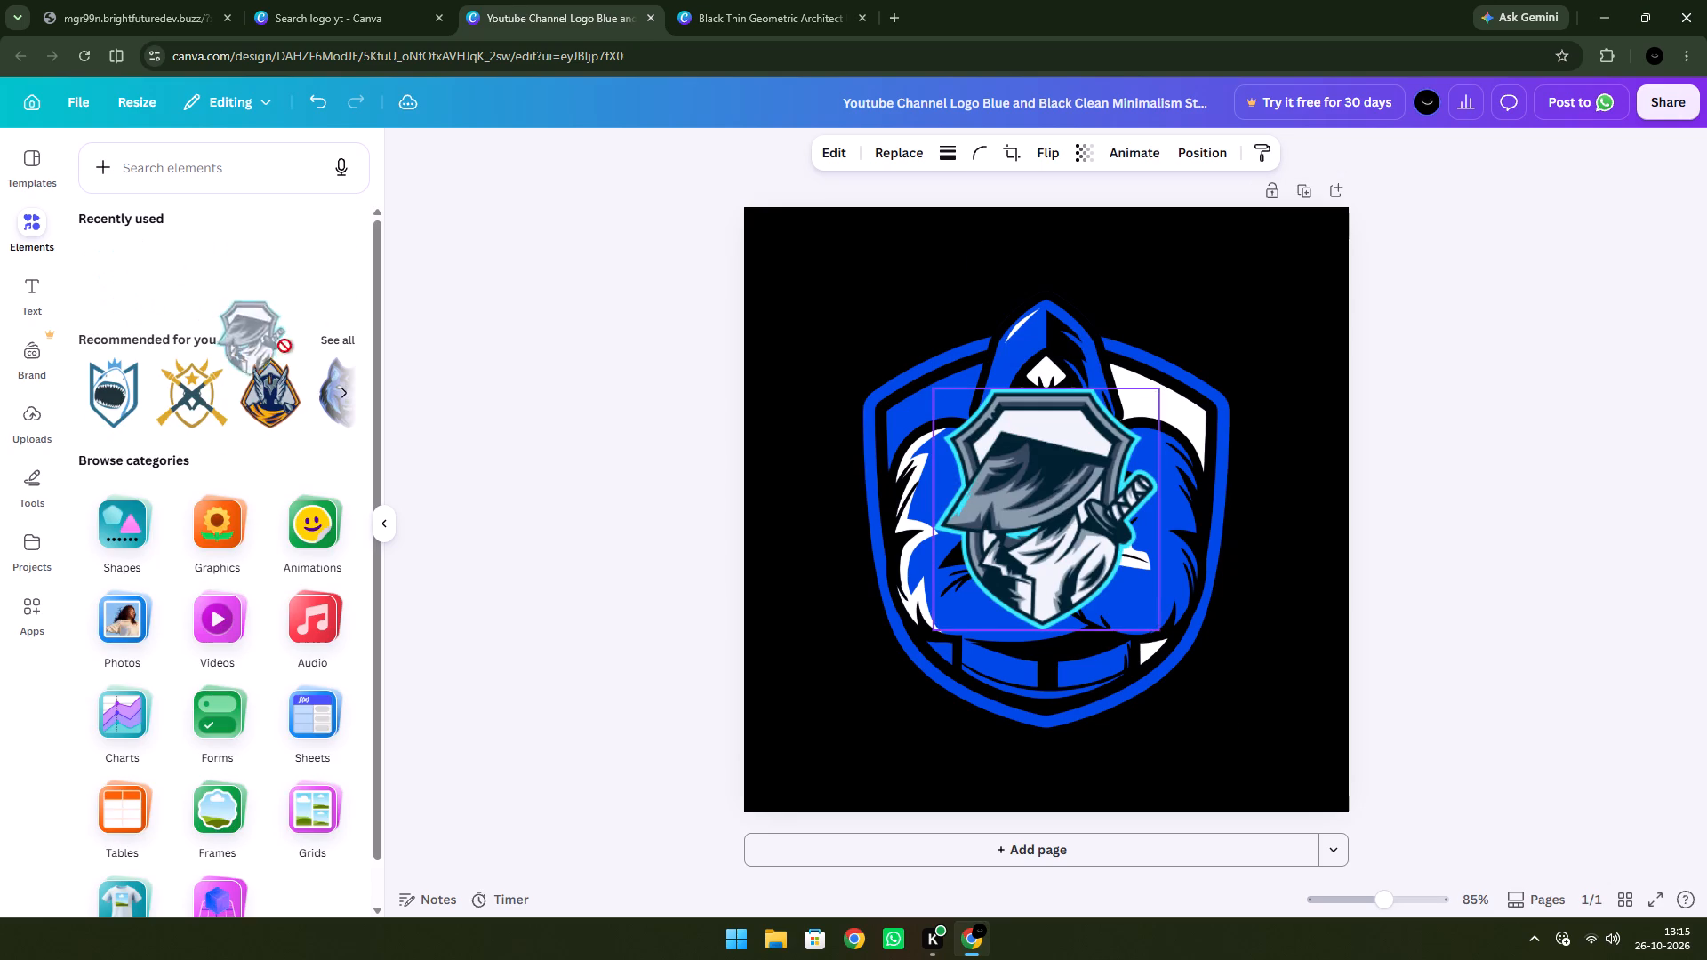
pyautogui.moveTo(284, 346); pyautogui.dragTo(1026, 524)
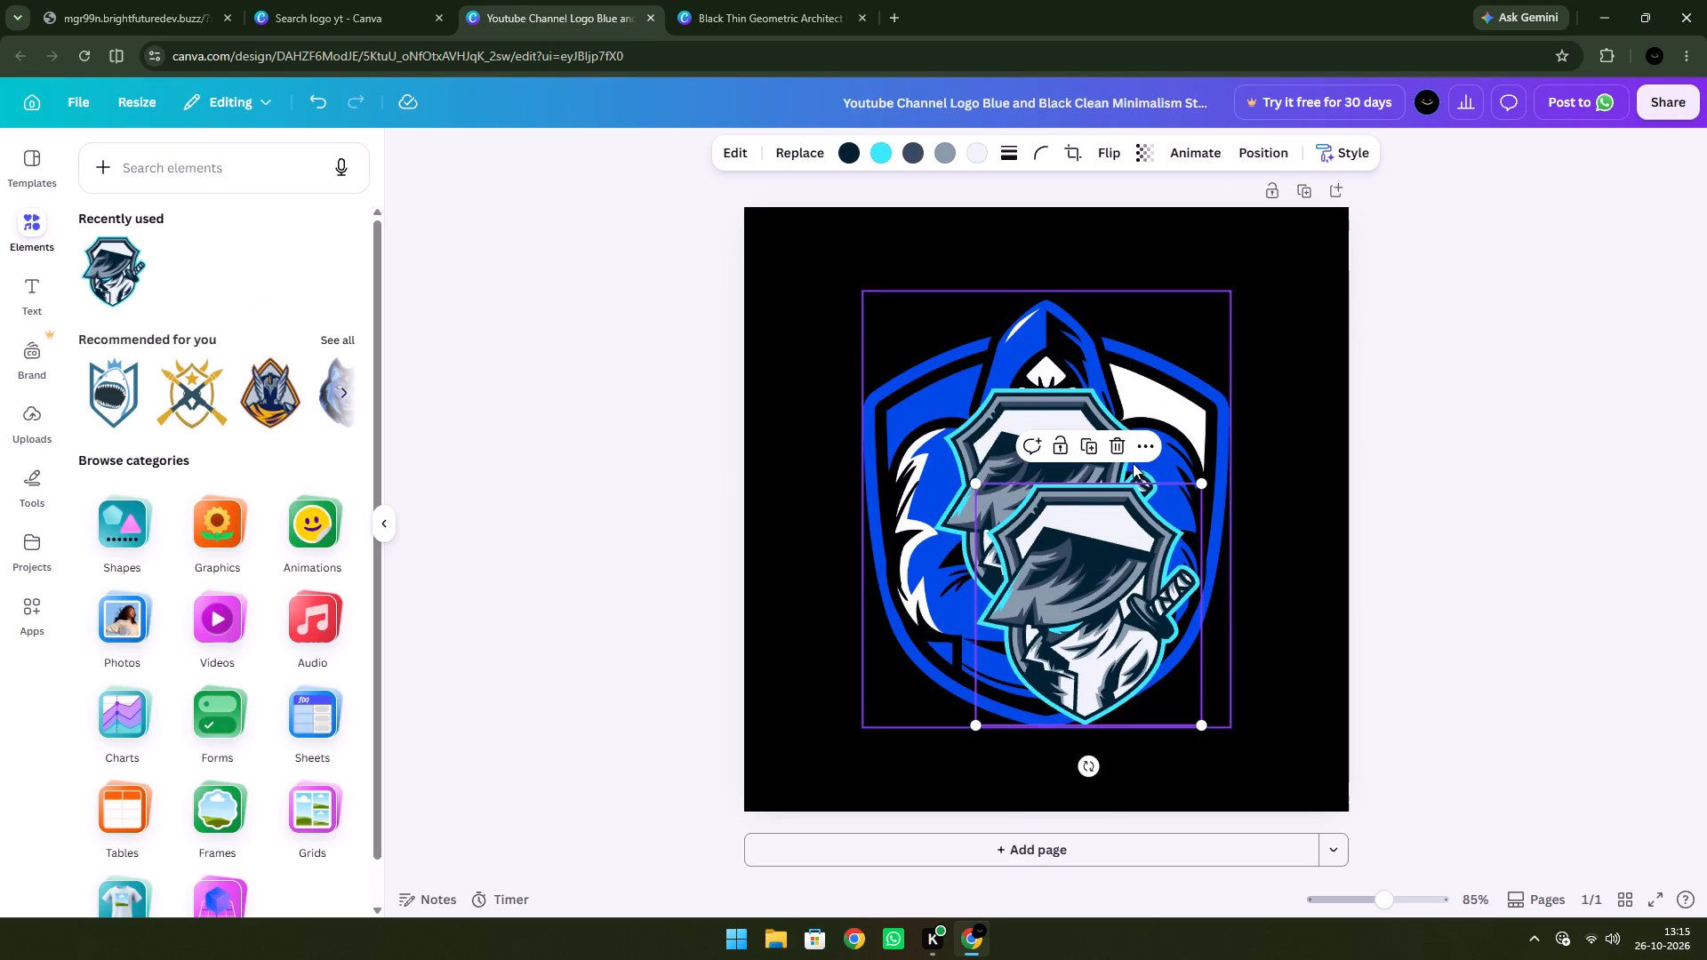
pyautogui.click(1118, 446)
pyautogui.click(1173, 398)
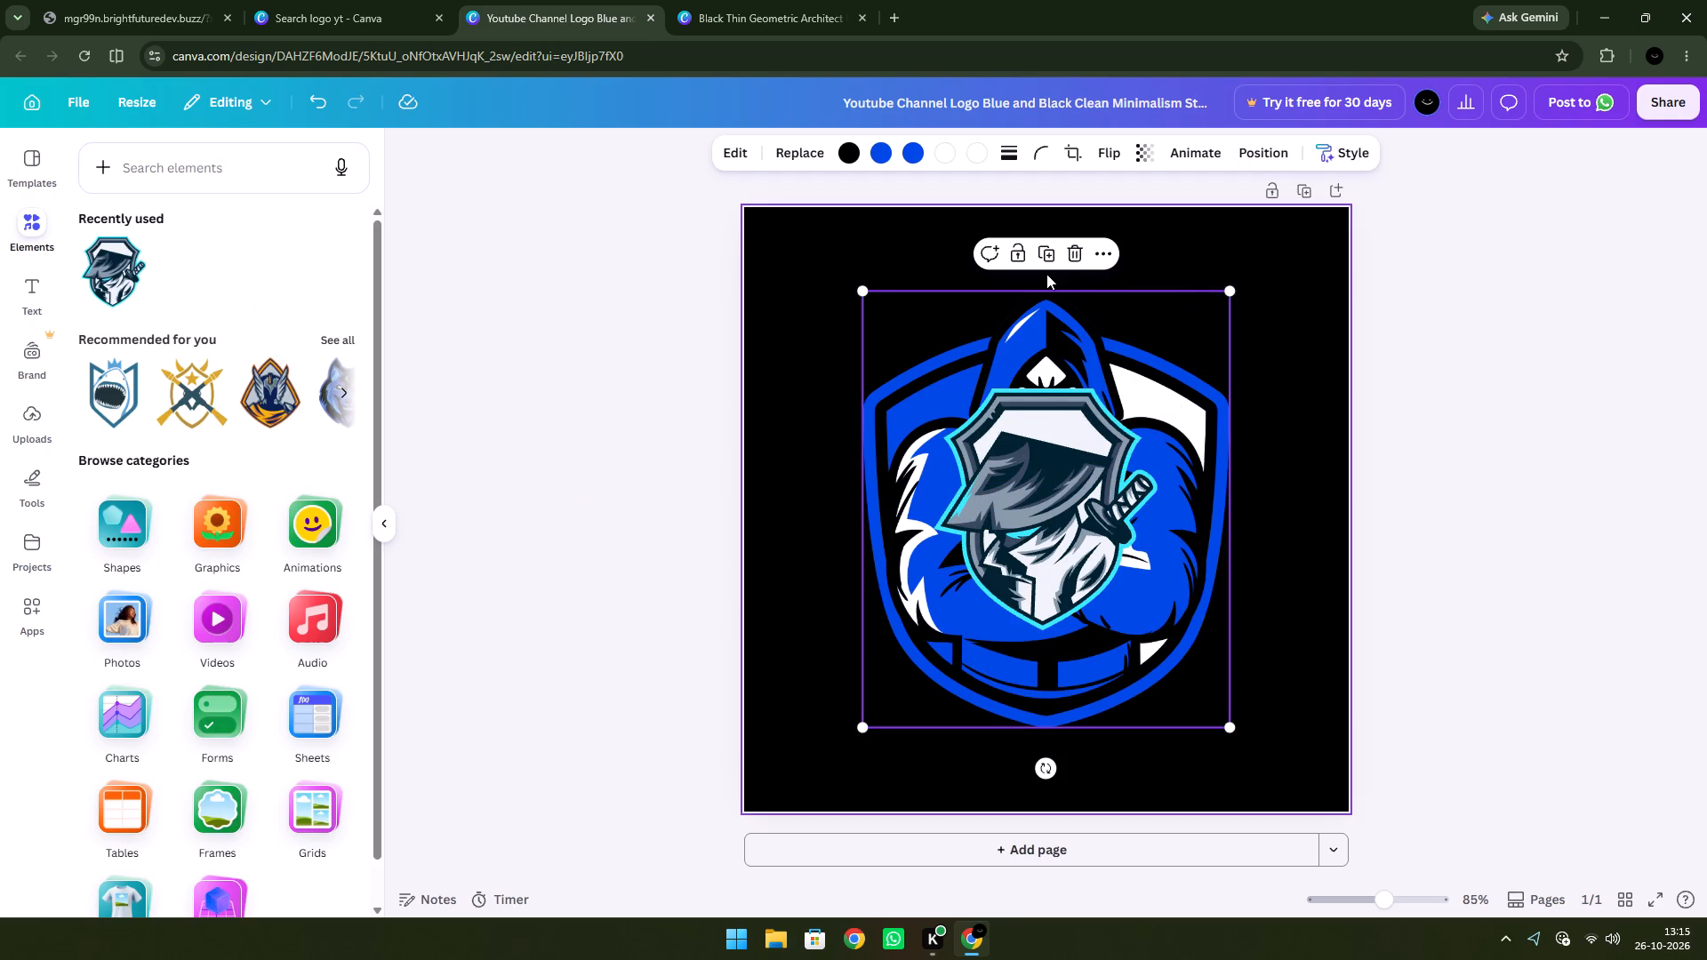
pyautogui.click(1080, 259)
# Enlarge the swordsman emblem and reposition it around the centre of the black canvas, leaving it deselected.
pyautogui.click(1081, 454)
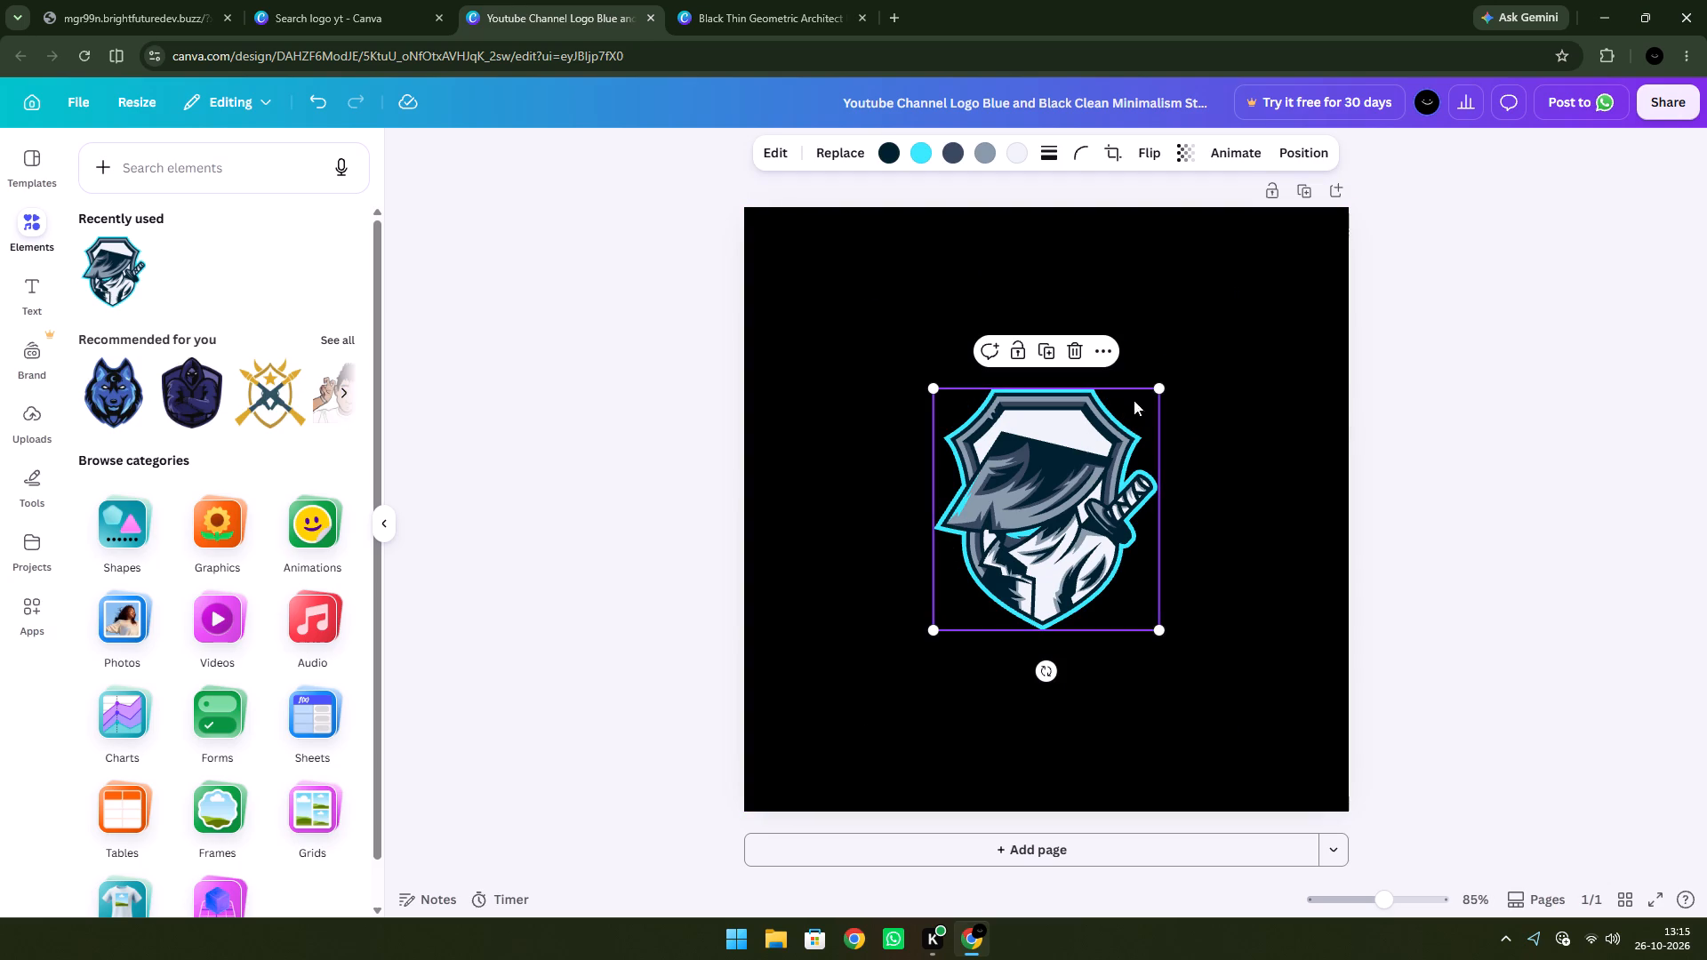
pyautogui.moveTo(1163, 383); pyautogui.dragTo(1248, 298)
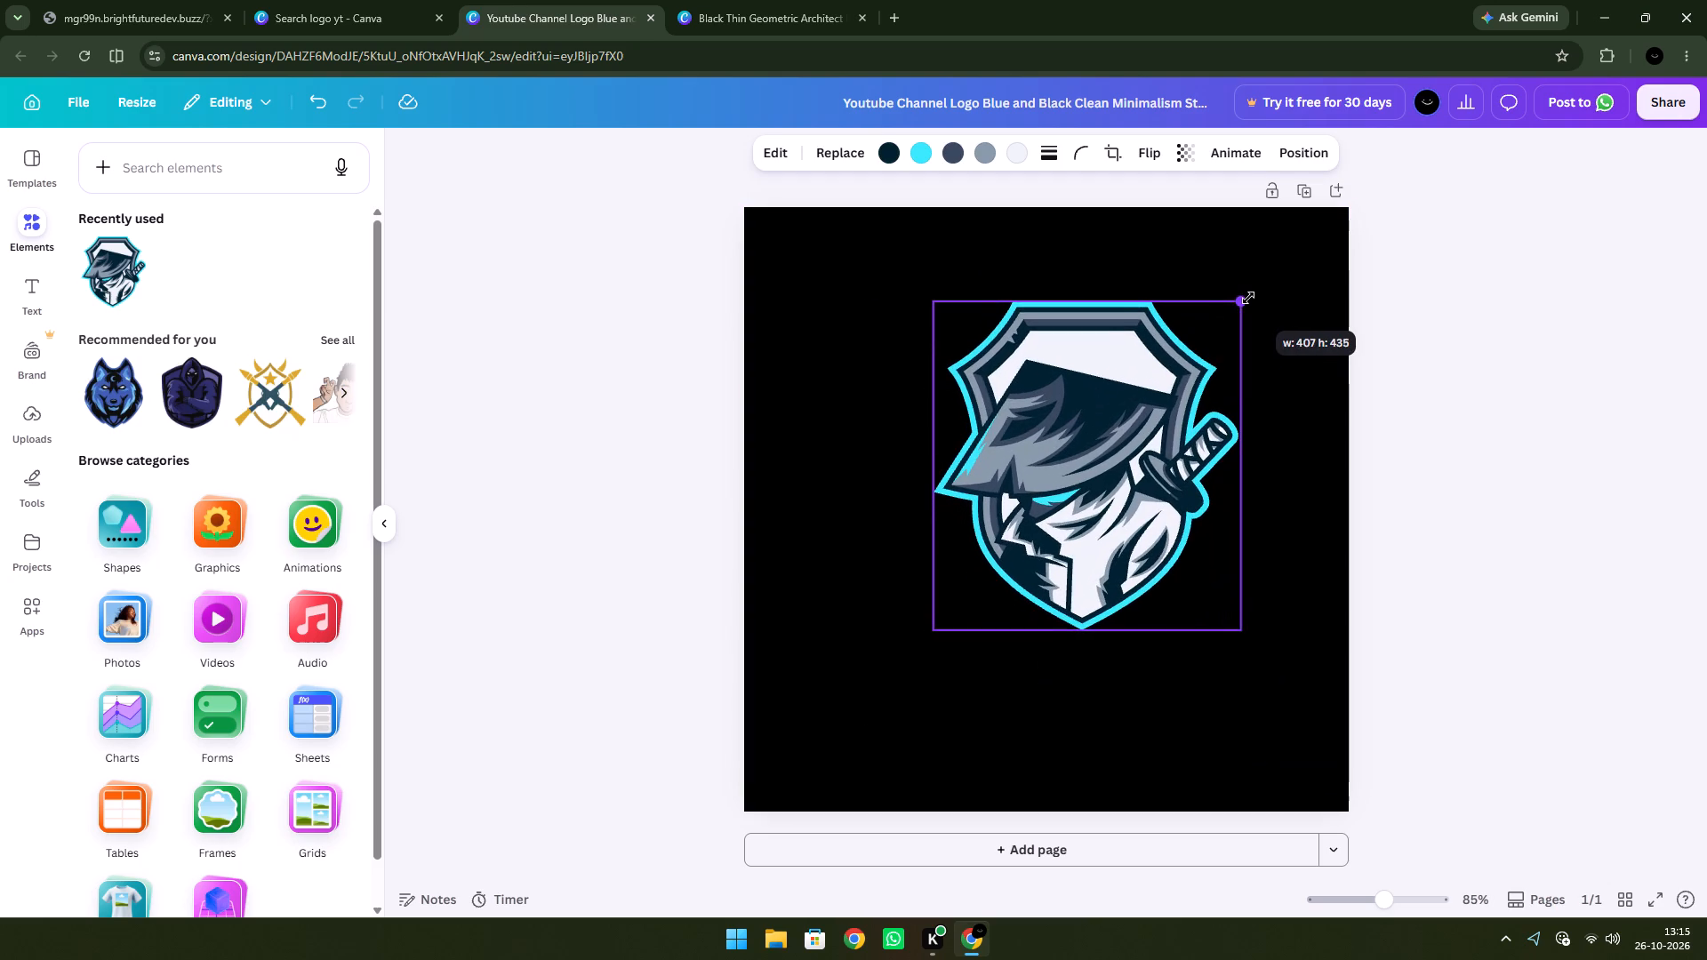
pyautogui.moveTo(1248, 298); pyautogui.dragTo(1286, 270)
pyautogui.moveTo(1131, 407); pyautogui.dragTo(1076, 464)
pyautogui.click(1254, 465)
pyautogui.click(1254, 465)
pyautogui.doubleClick(1254, 465)
pyautogui.moveTo(1254, 465); pyautogui.dragTo(1262, 529)
pyautogui.click(1262, 529)
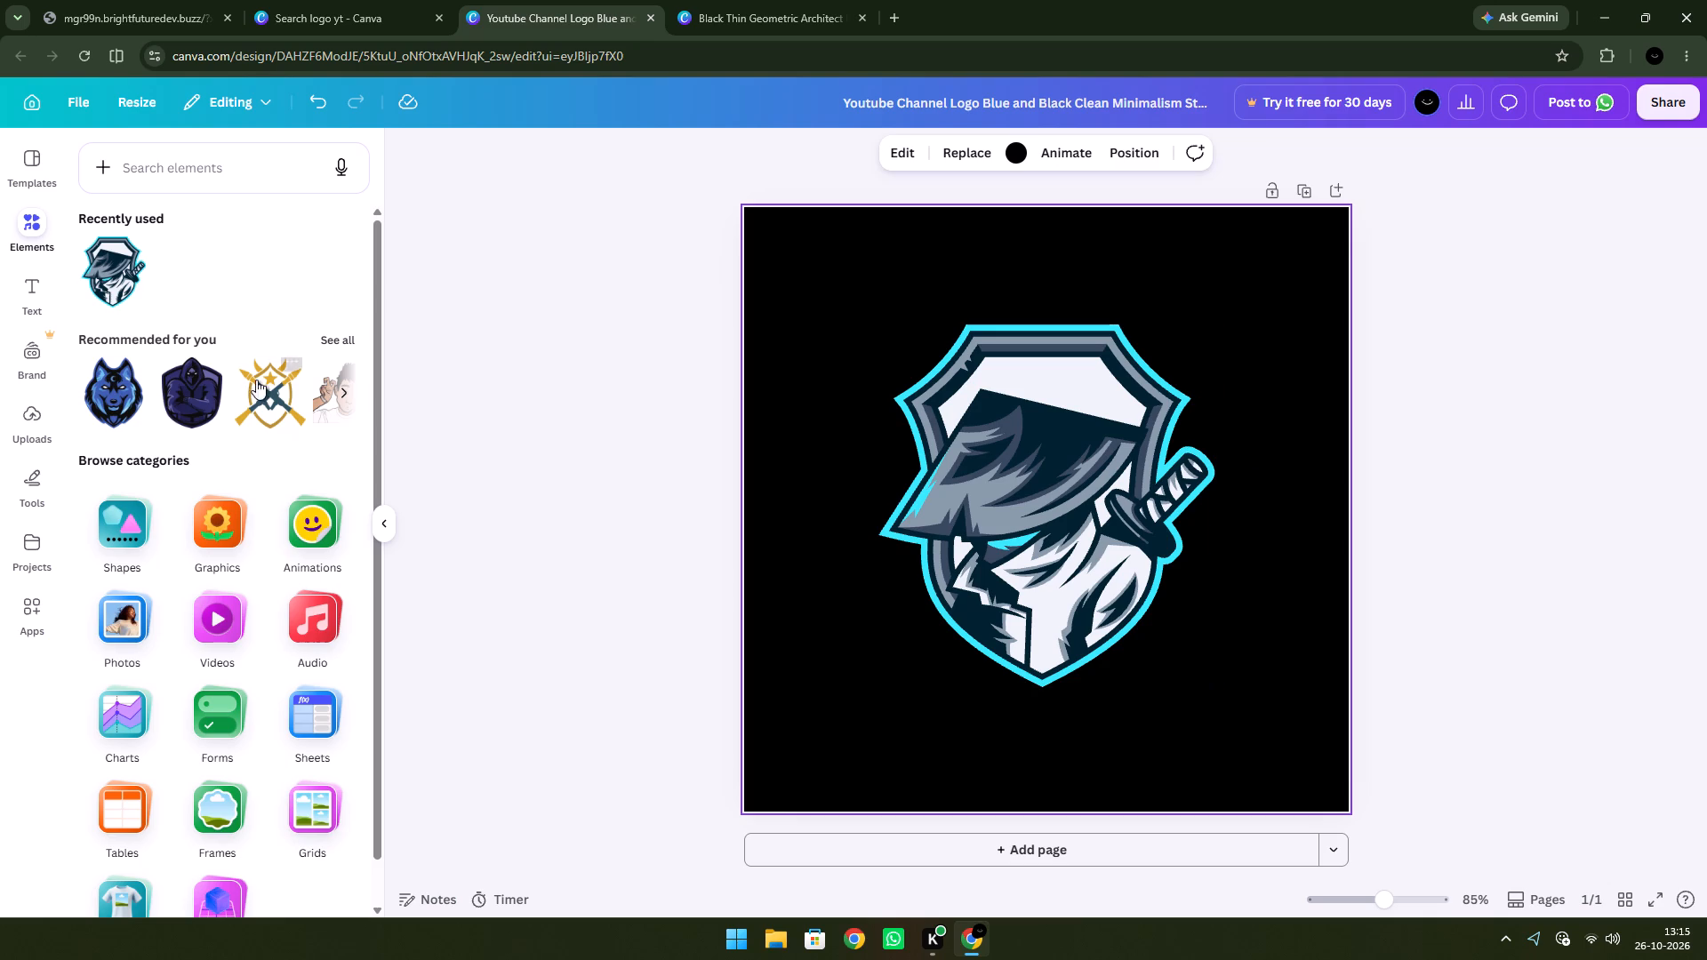
# Add the recommended blue wolf head graphic over the swordsman emblem and enlarge it to about the emblem's height.
pyautogui.click(203, 381)
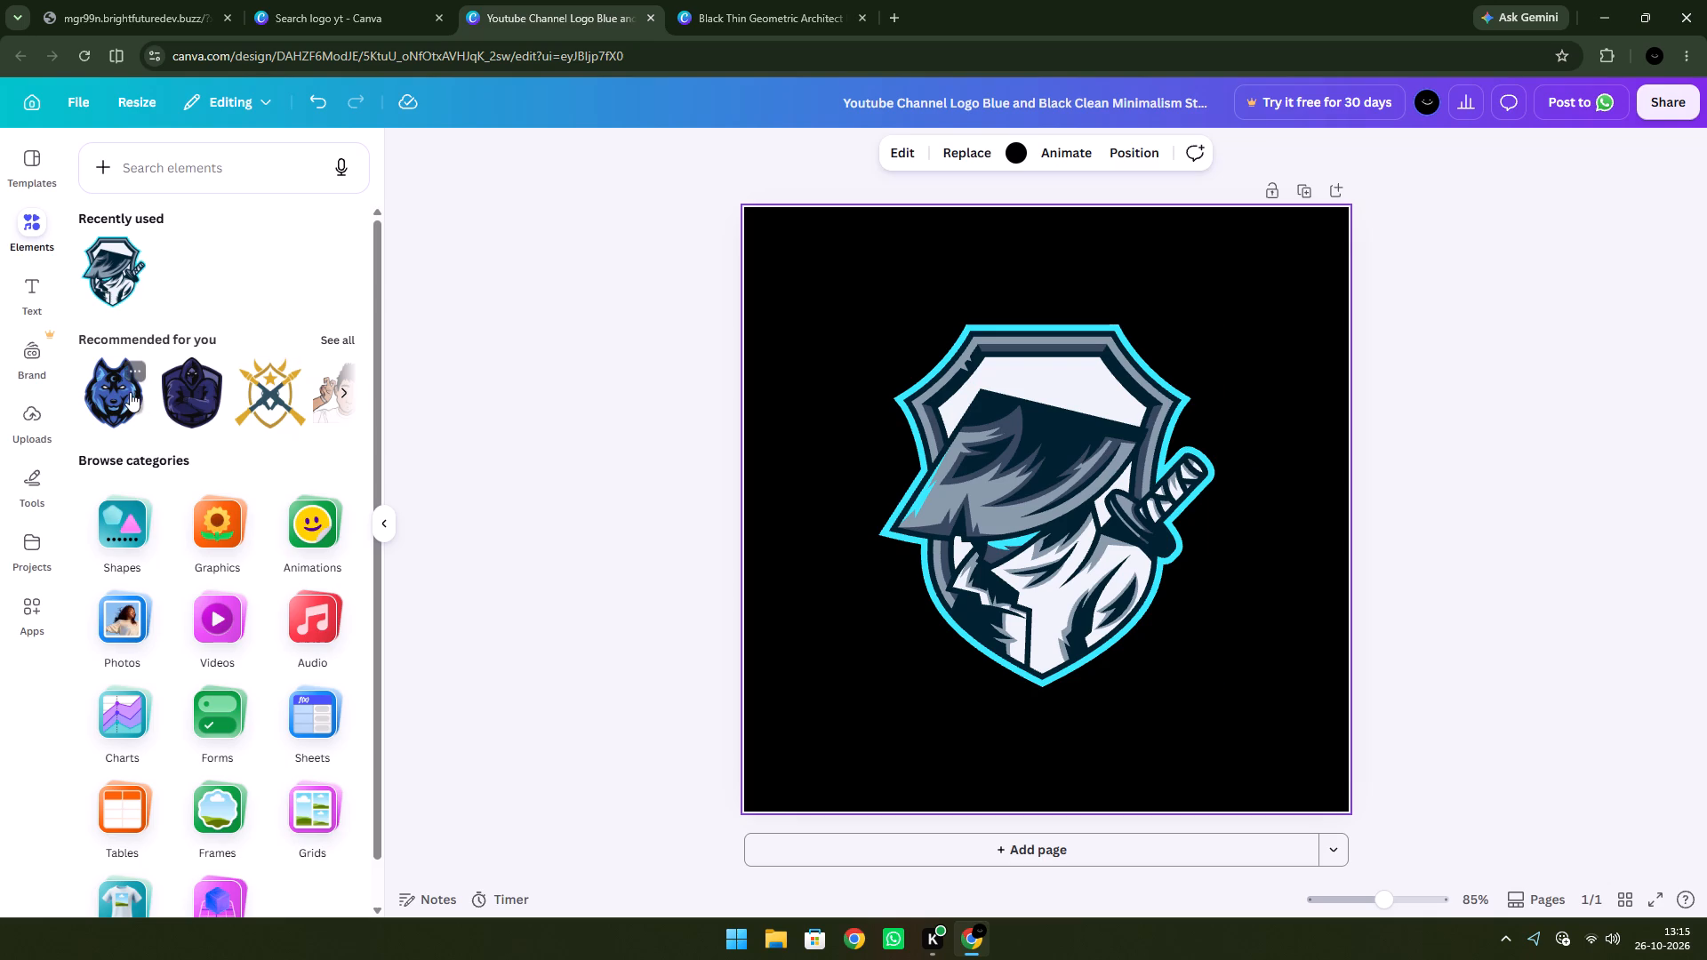
pyautogui.doubleClick(130, 392)
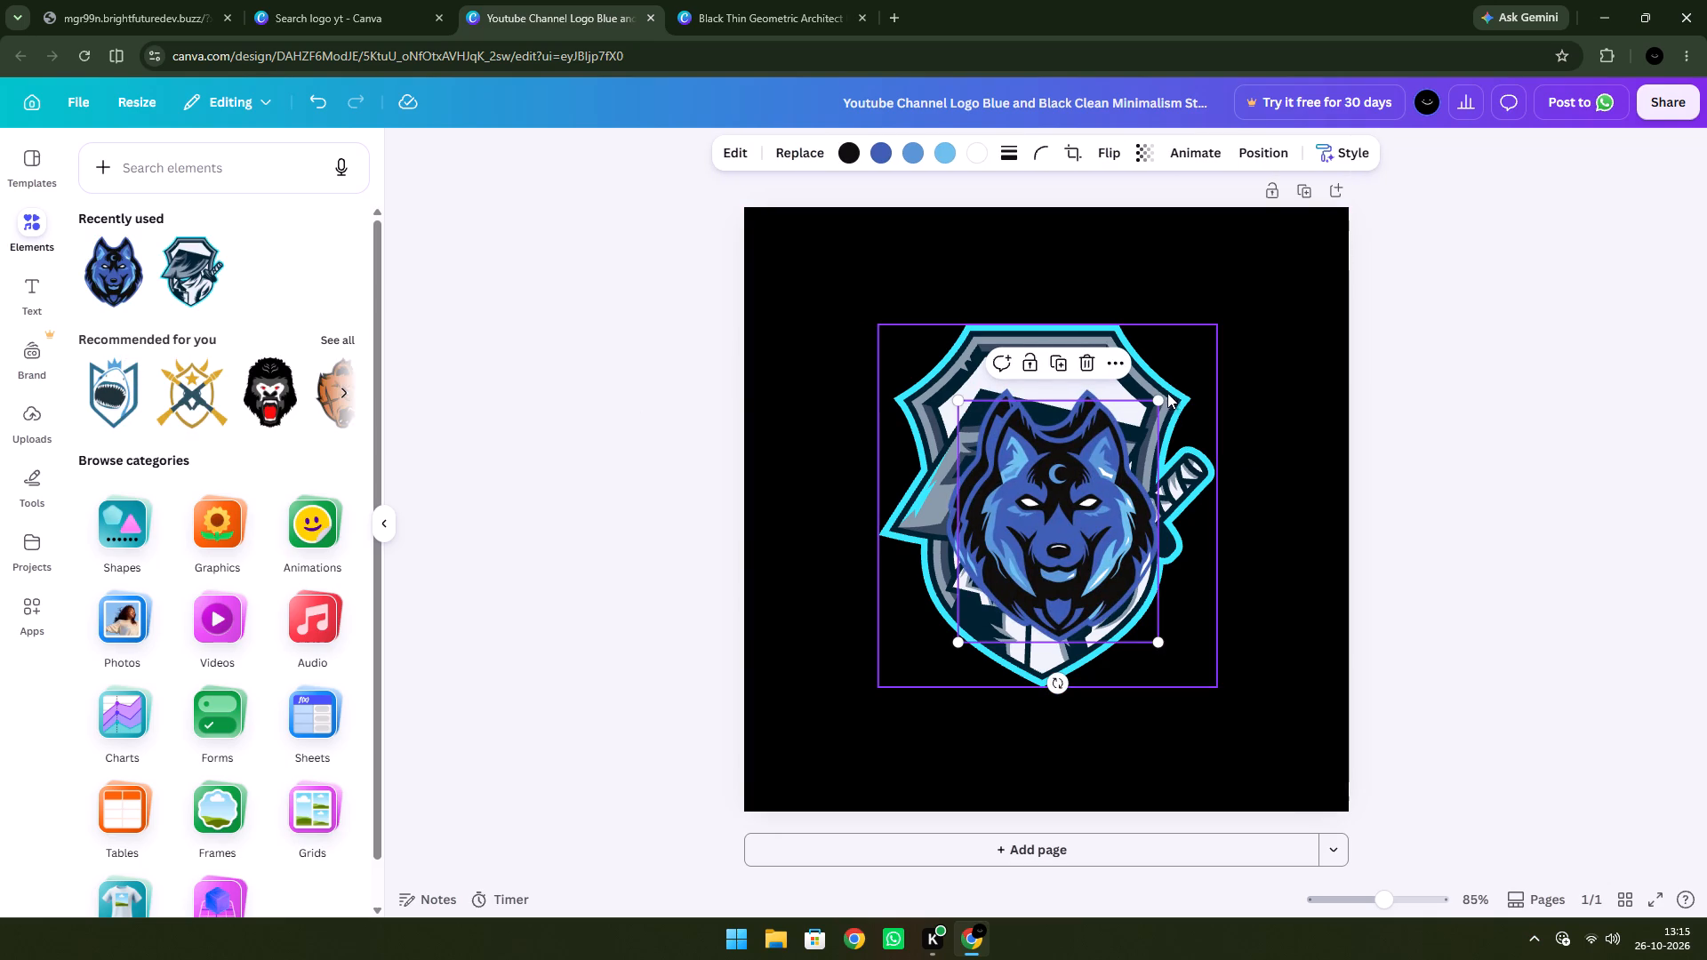
pyautogui.moveTo(1152, 405); pyautogui.dragTo(1299, 317)
pyautogui.moveTo(1109, 394); pyautogui.dragTo(892, 428)
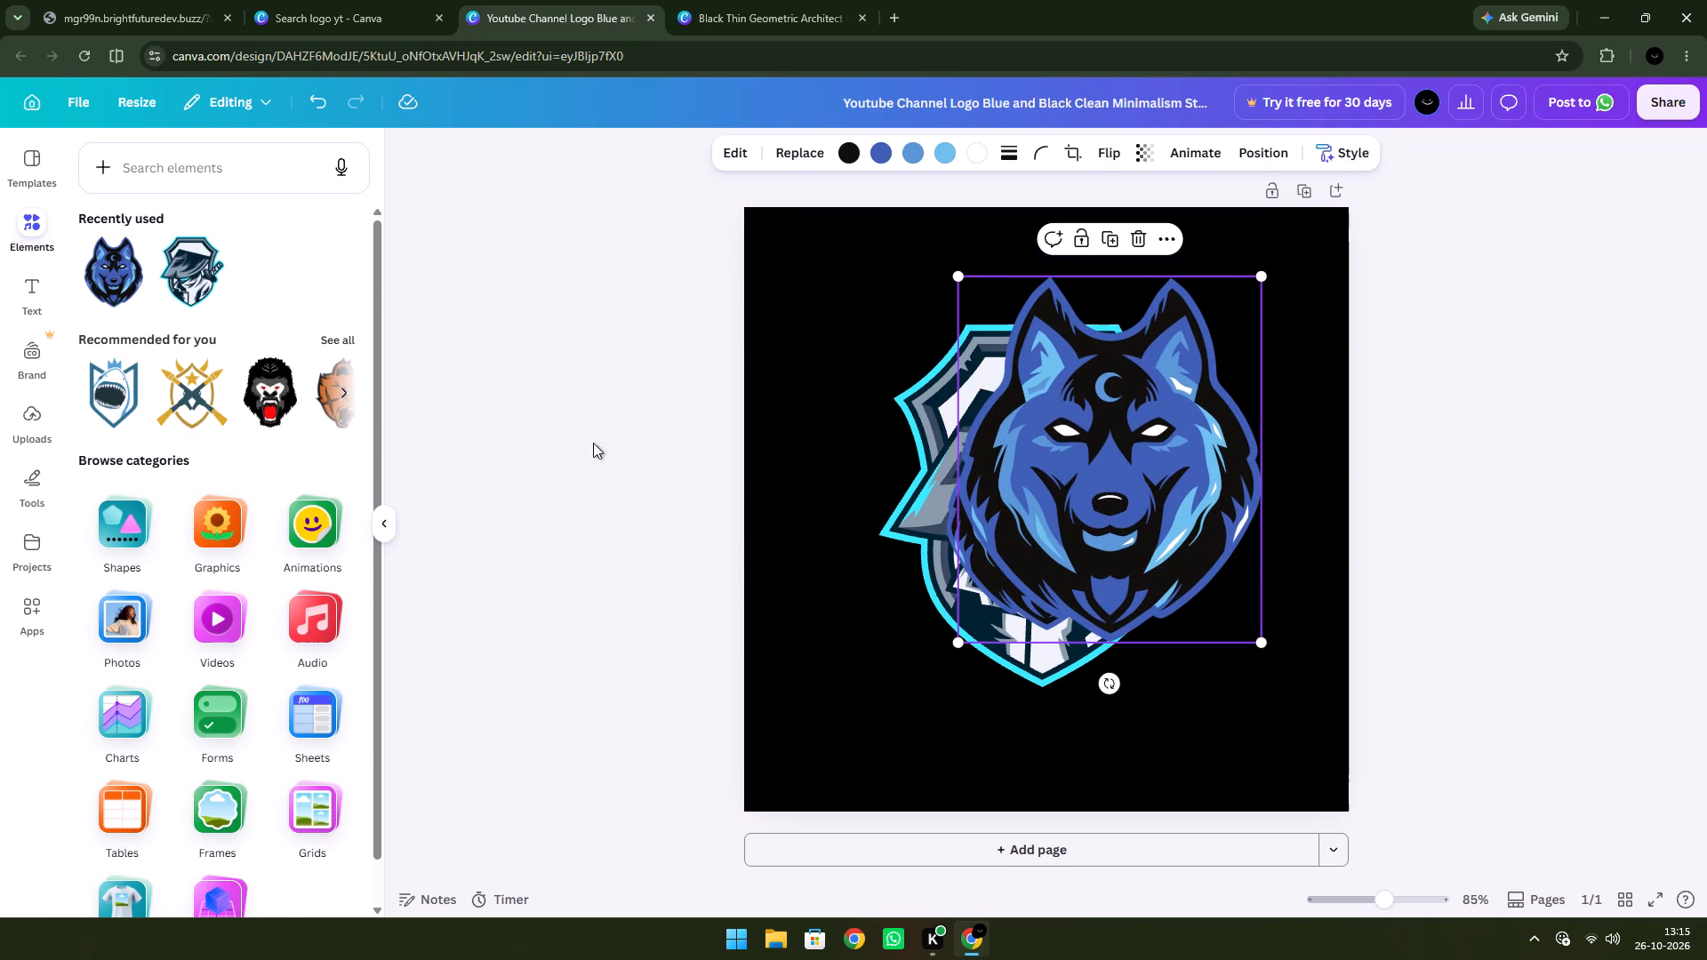
# Return to the "logo yt" results and open the red "Ketut Gaming" bull template for customising.
pyautogui.click(560, 0)
pyautogui.click(347, 0)
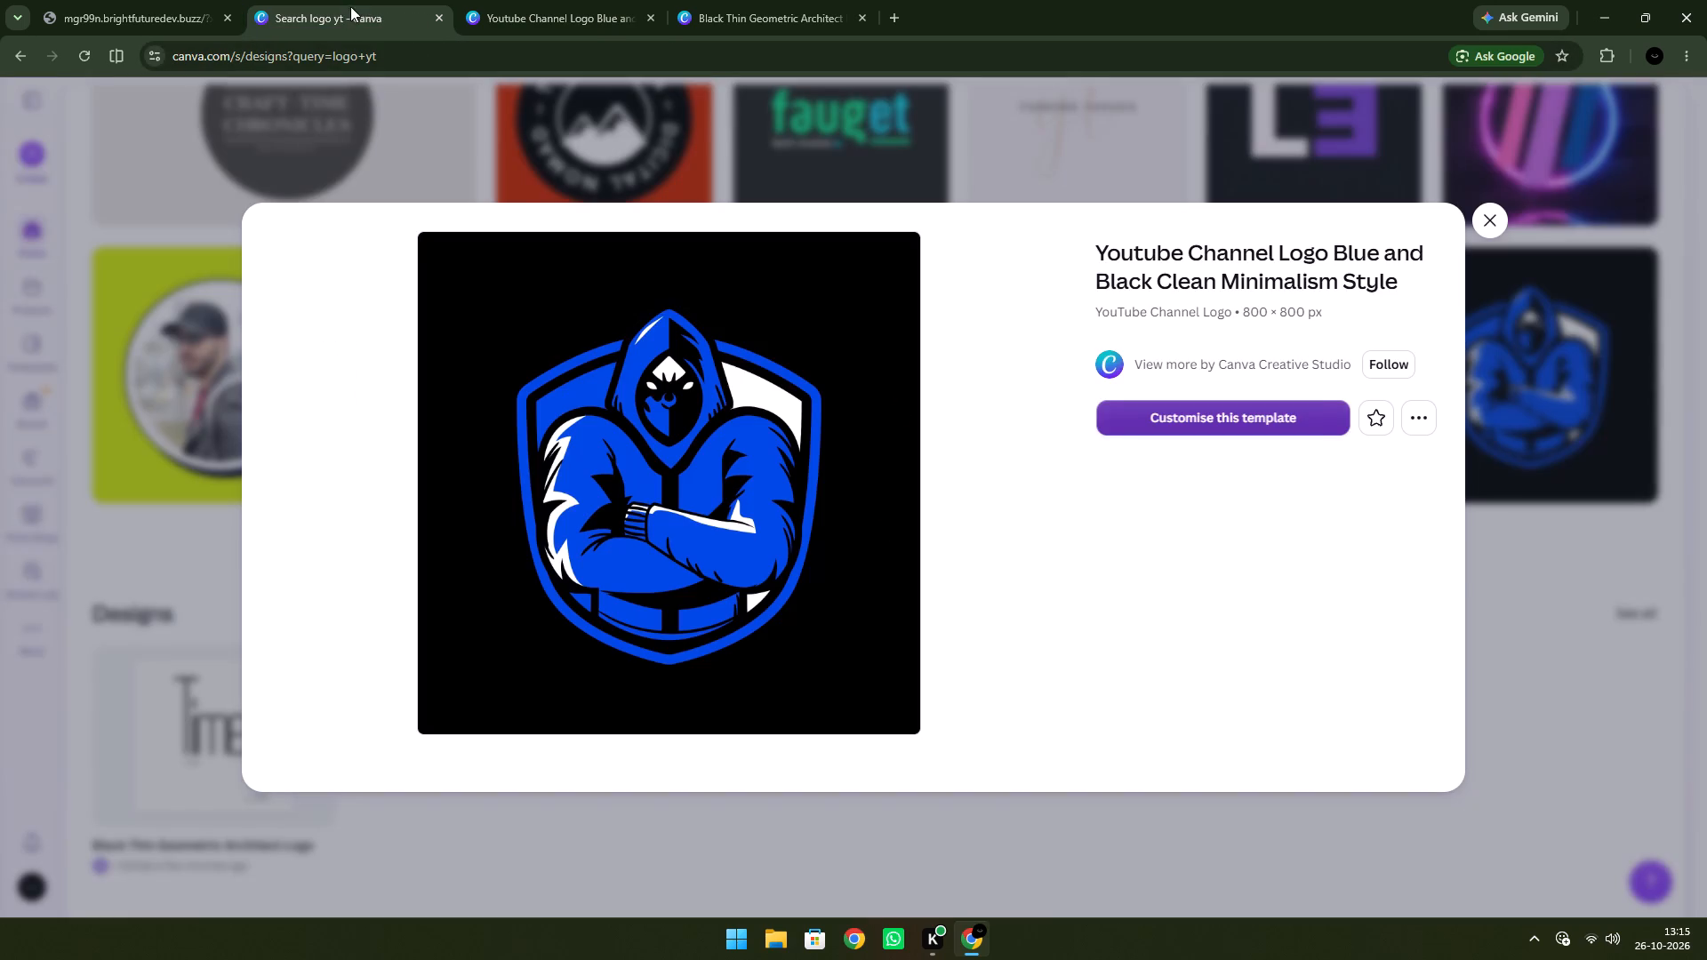
pyautogui.click(1488, 238)
pyautogui.click(1492, 207)
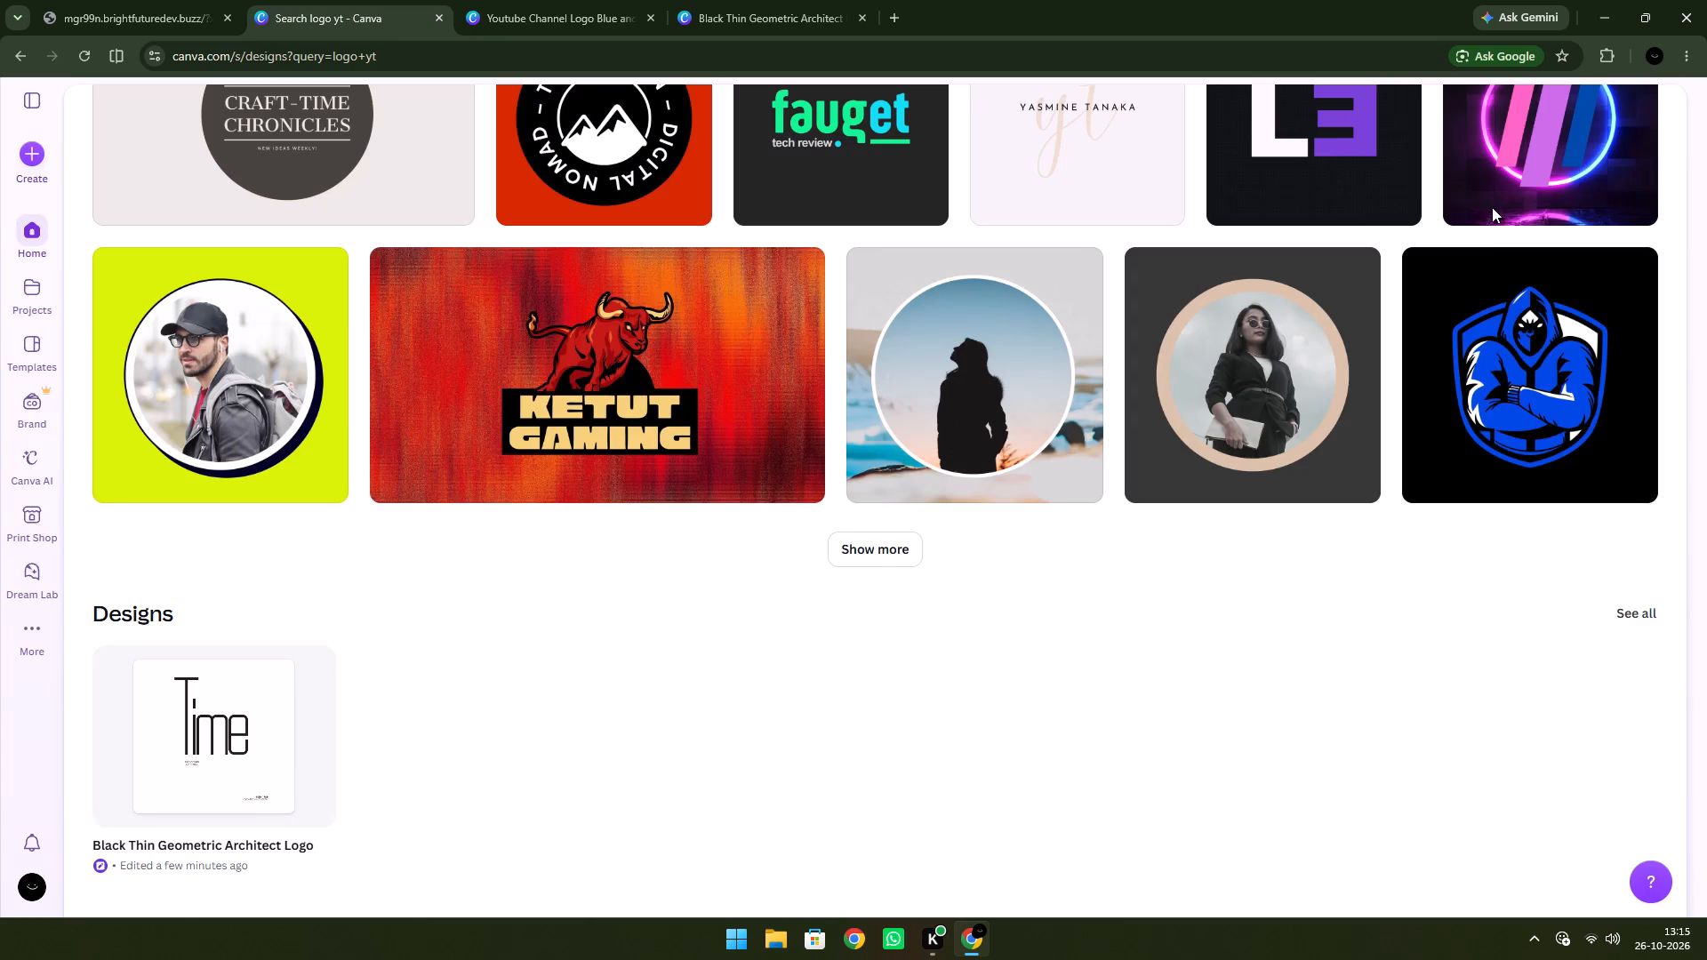
pyautogui.click(1485, 109)
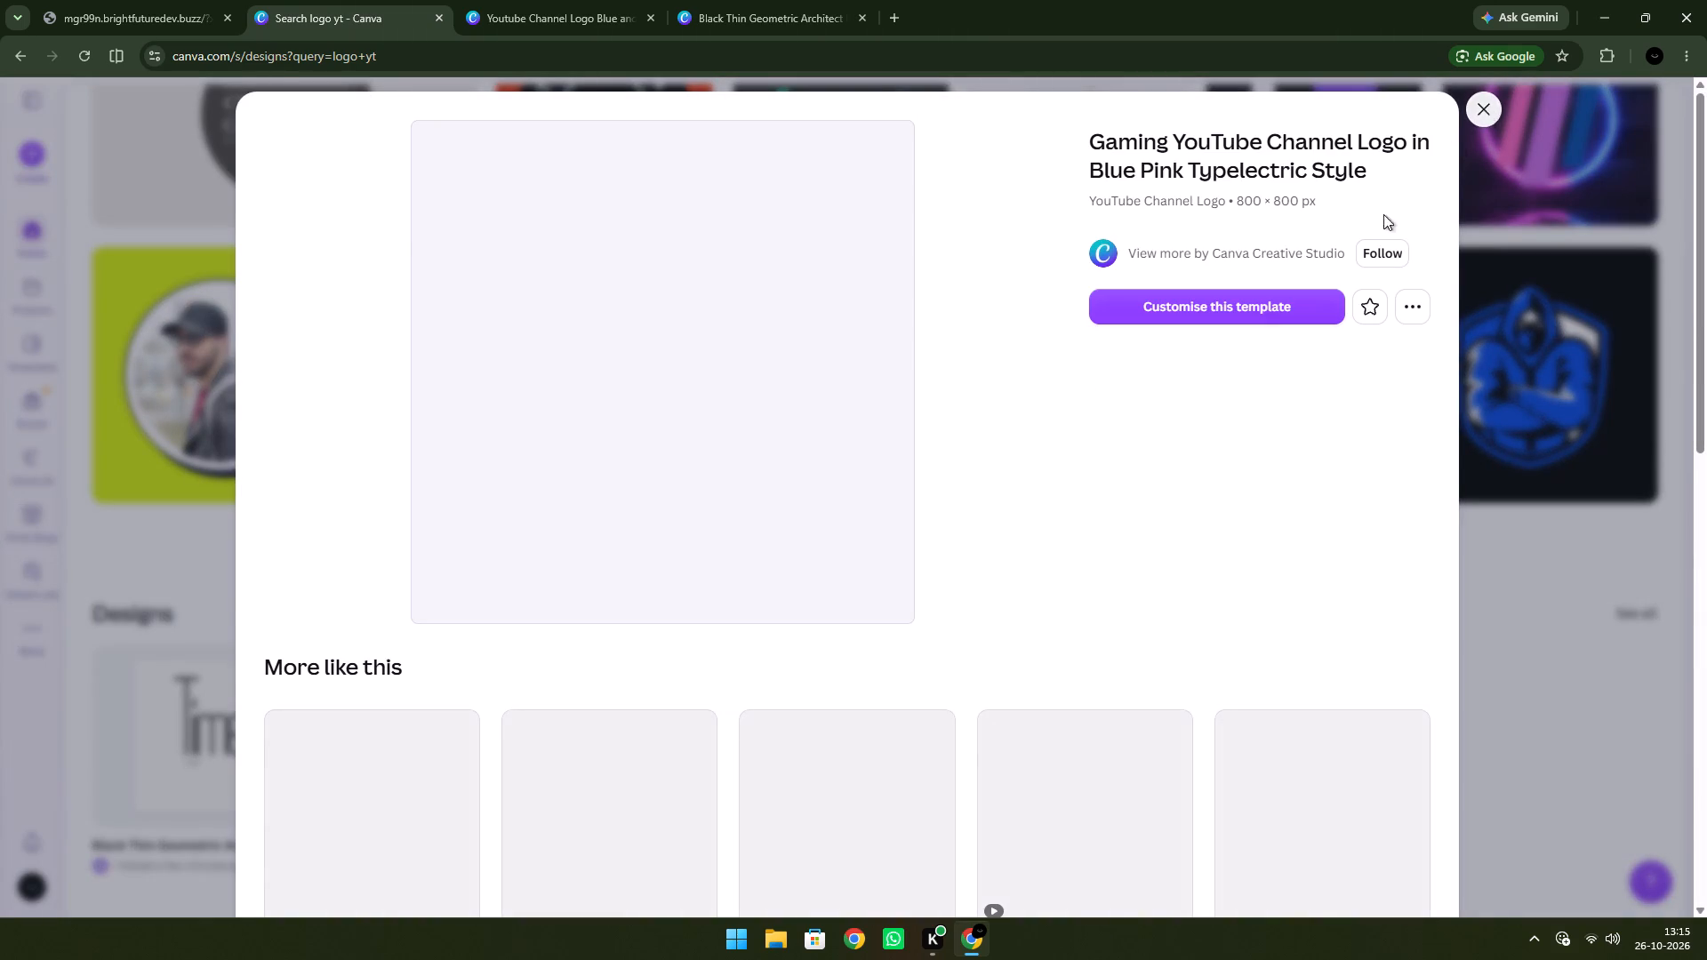
pyautogui.scroll(3, 701, 372)
pyautogui.click(622, 636)
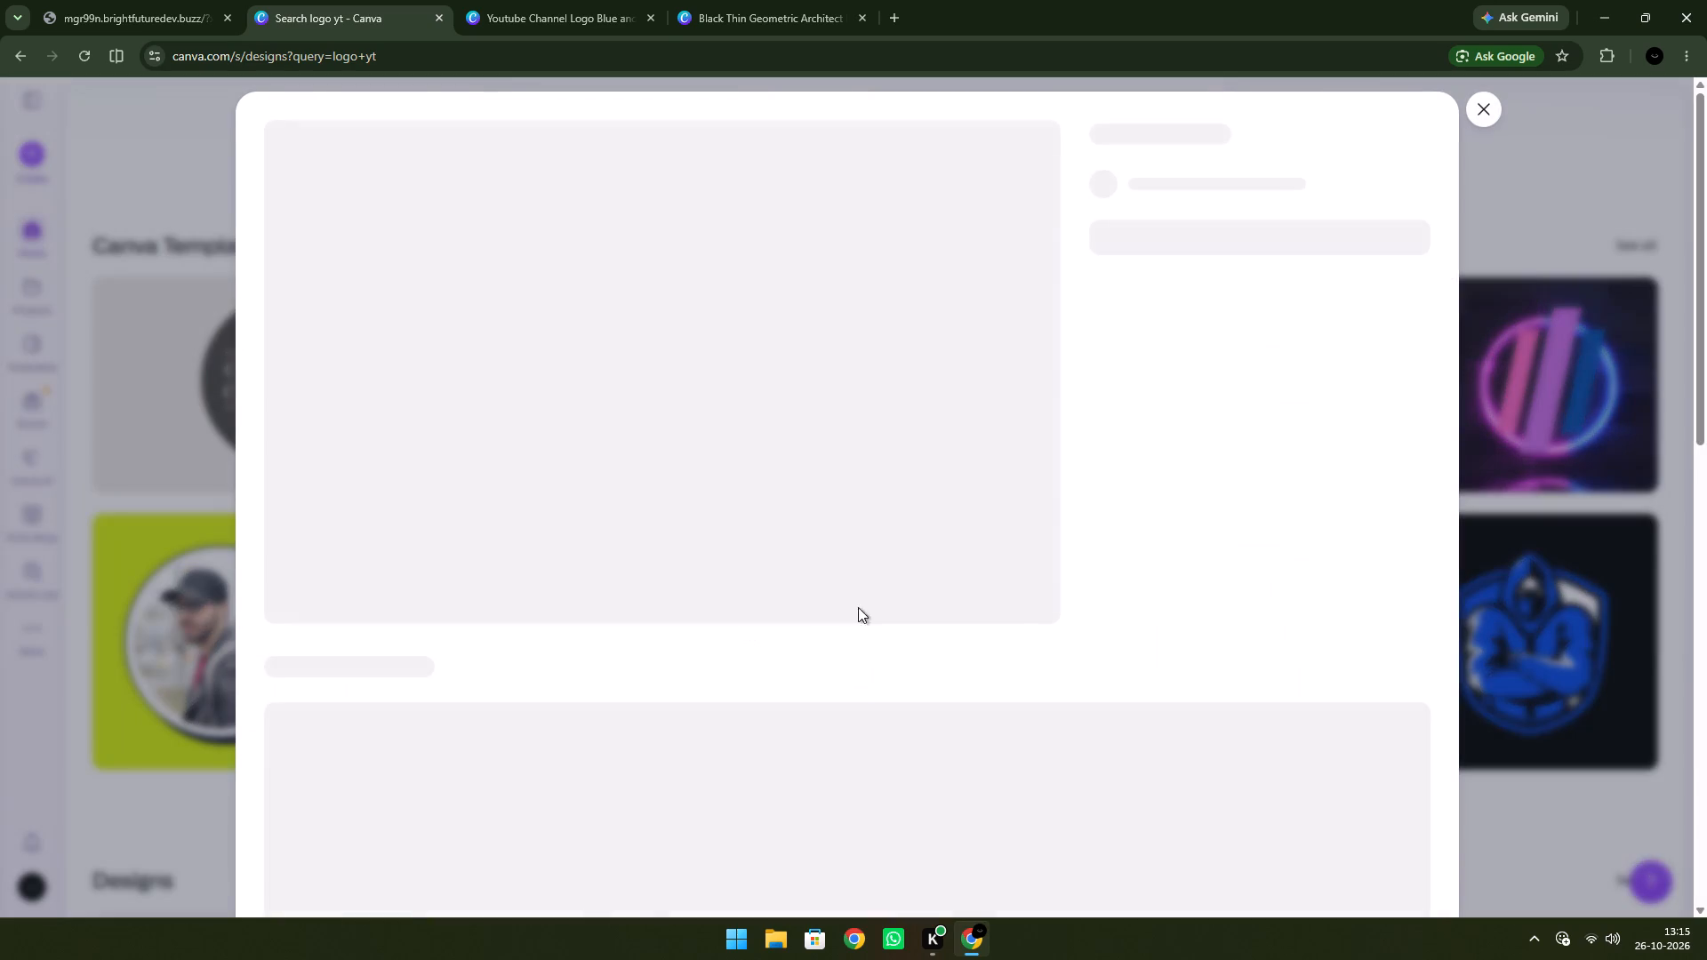
pyautogui.click(1186, 303)
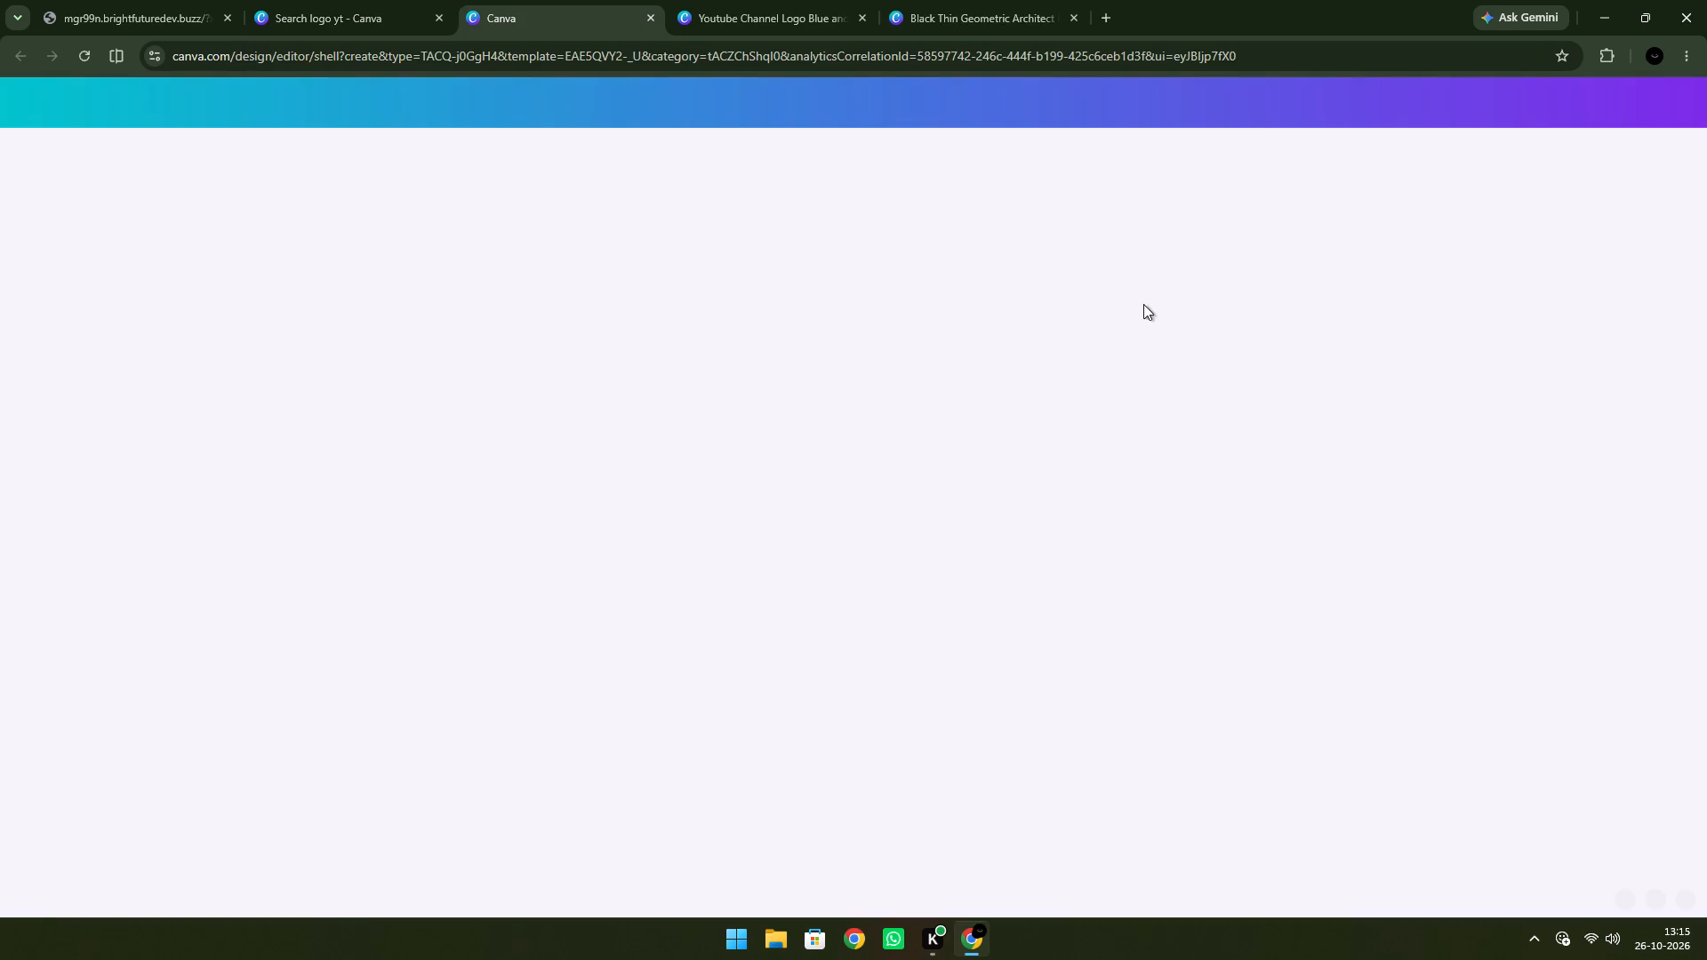
# Close the tabs of the blue and black YouTube logo design and the Black Thin Geometric Architect Logo design.
pyautogui.click(863, 21)
pyautogui.click(863, 21)
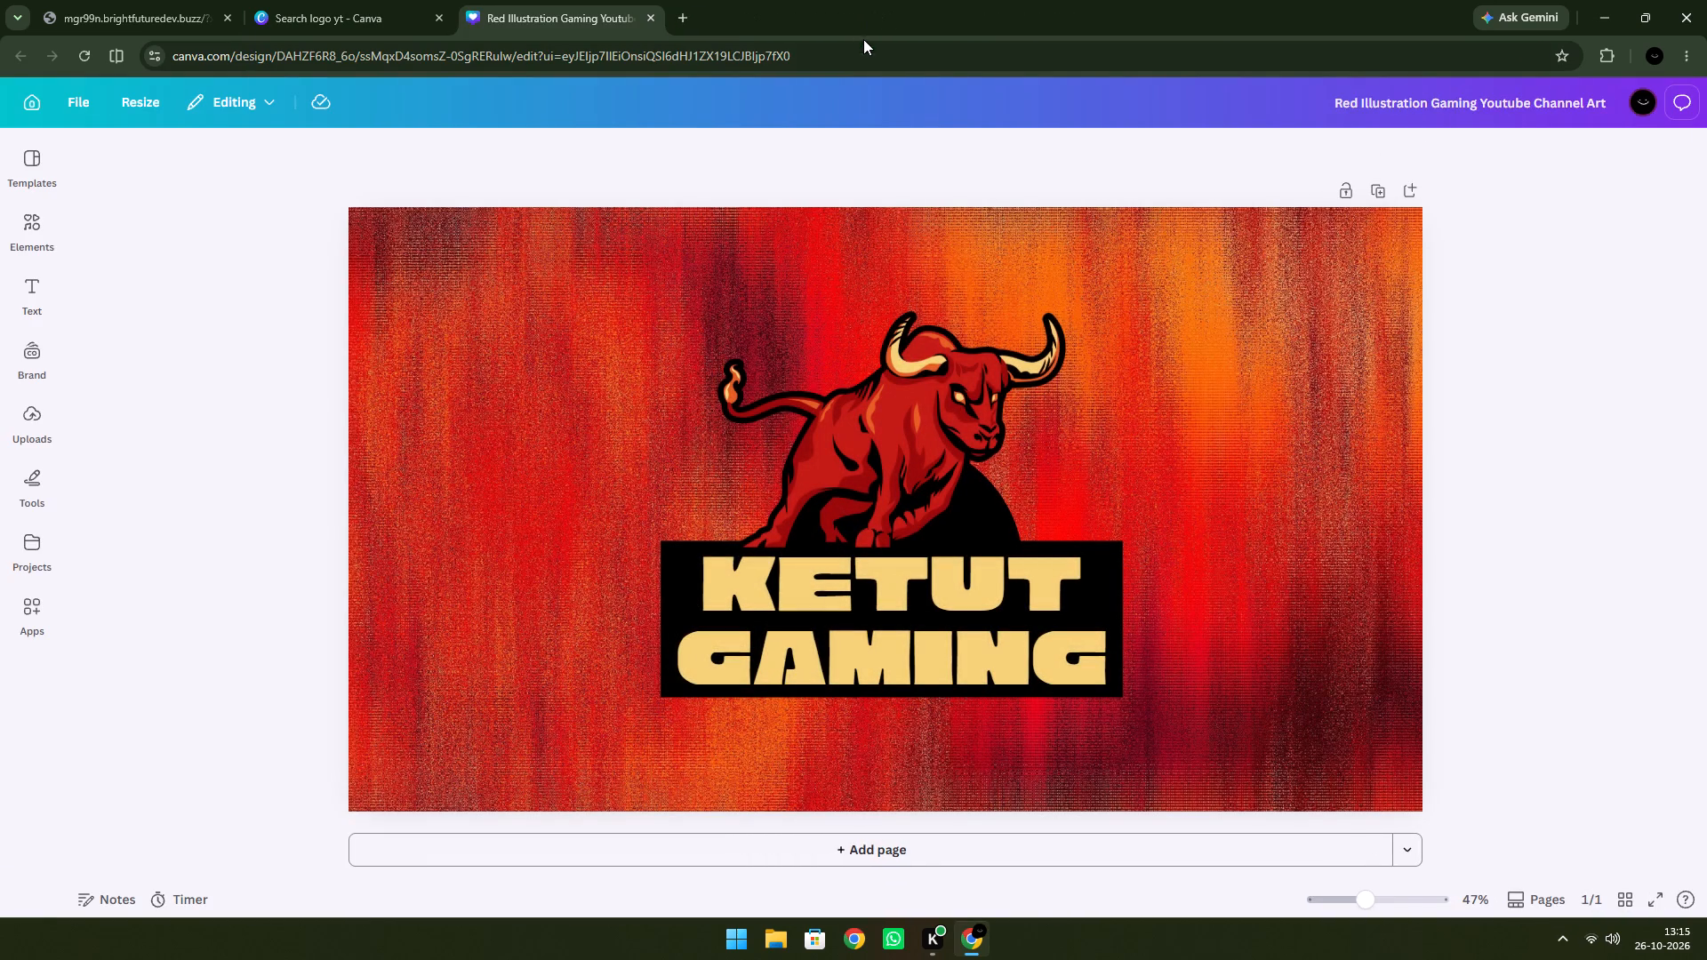
# Replace the "KETUT GAMING" text below the bull with "BATRIFT".
pyautogui.click(937, 607)
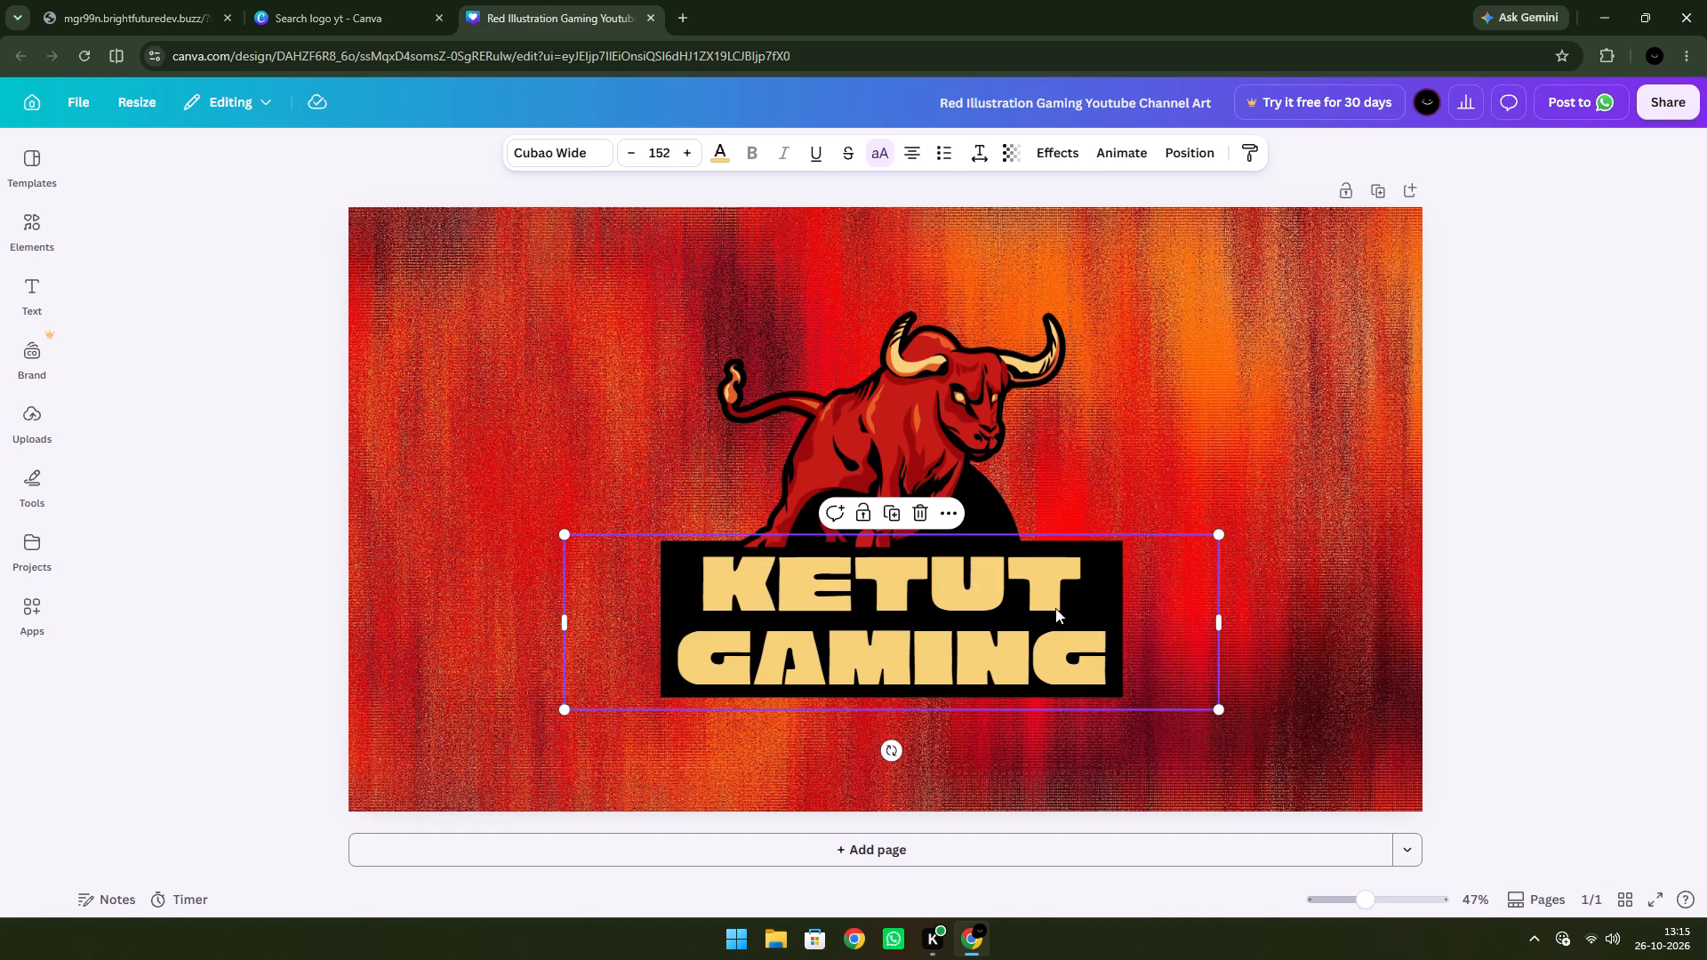
pyautogui.doubleClick(1073, 607)
pyautogui.press('BackSpace')
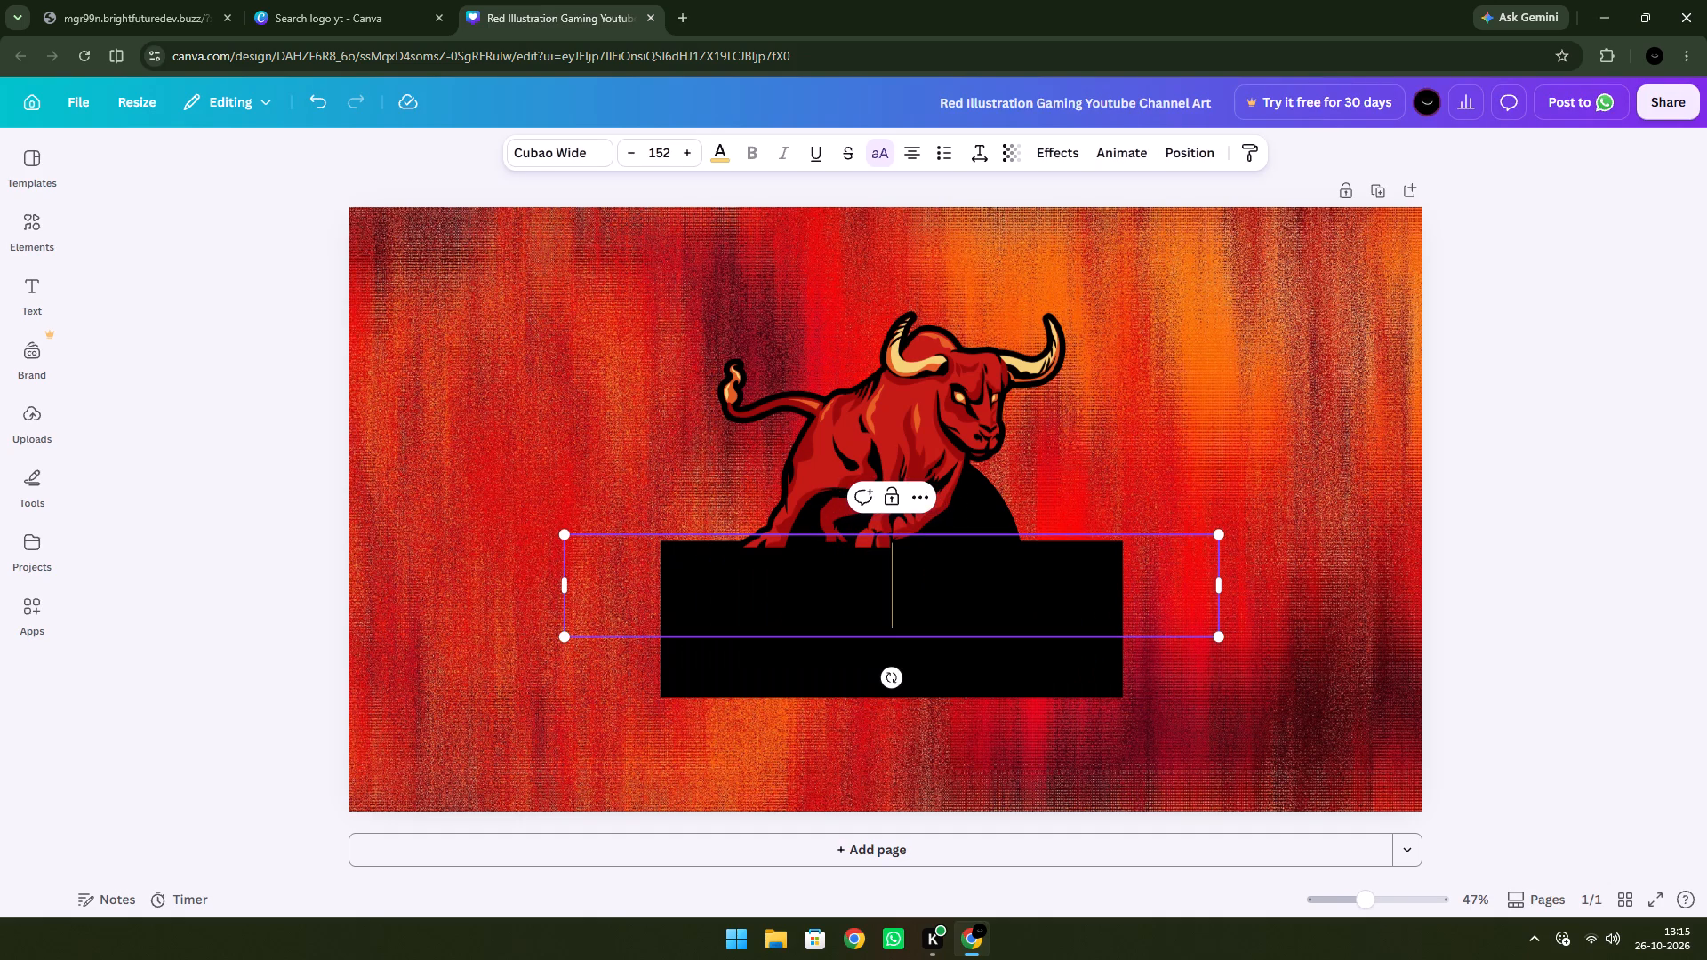
pyautogui.hotkey('shift', 'b')
pyautogui.write('AT')
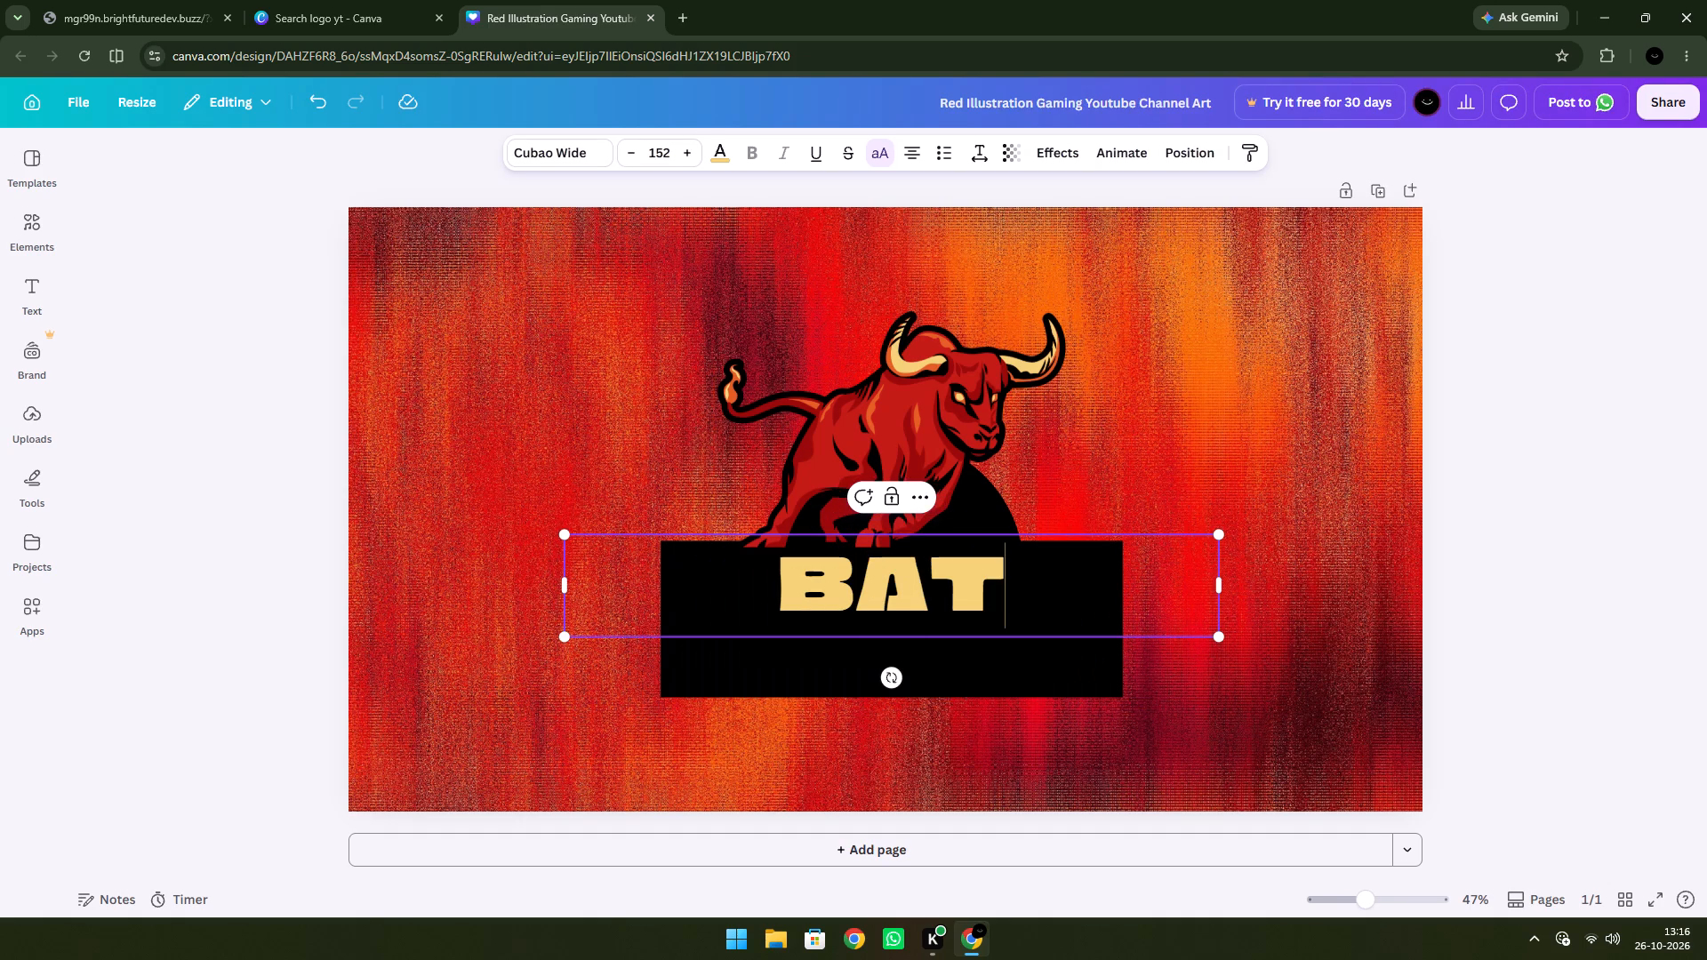
pyautogui.write('RIGY')
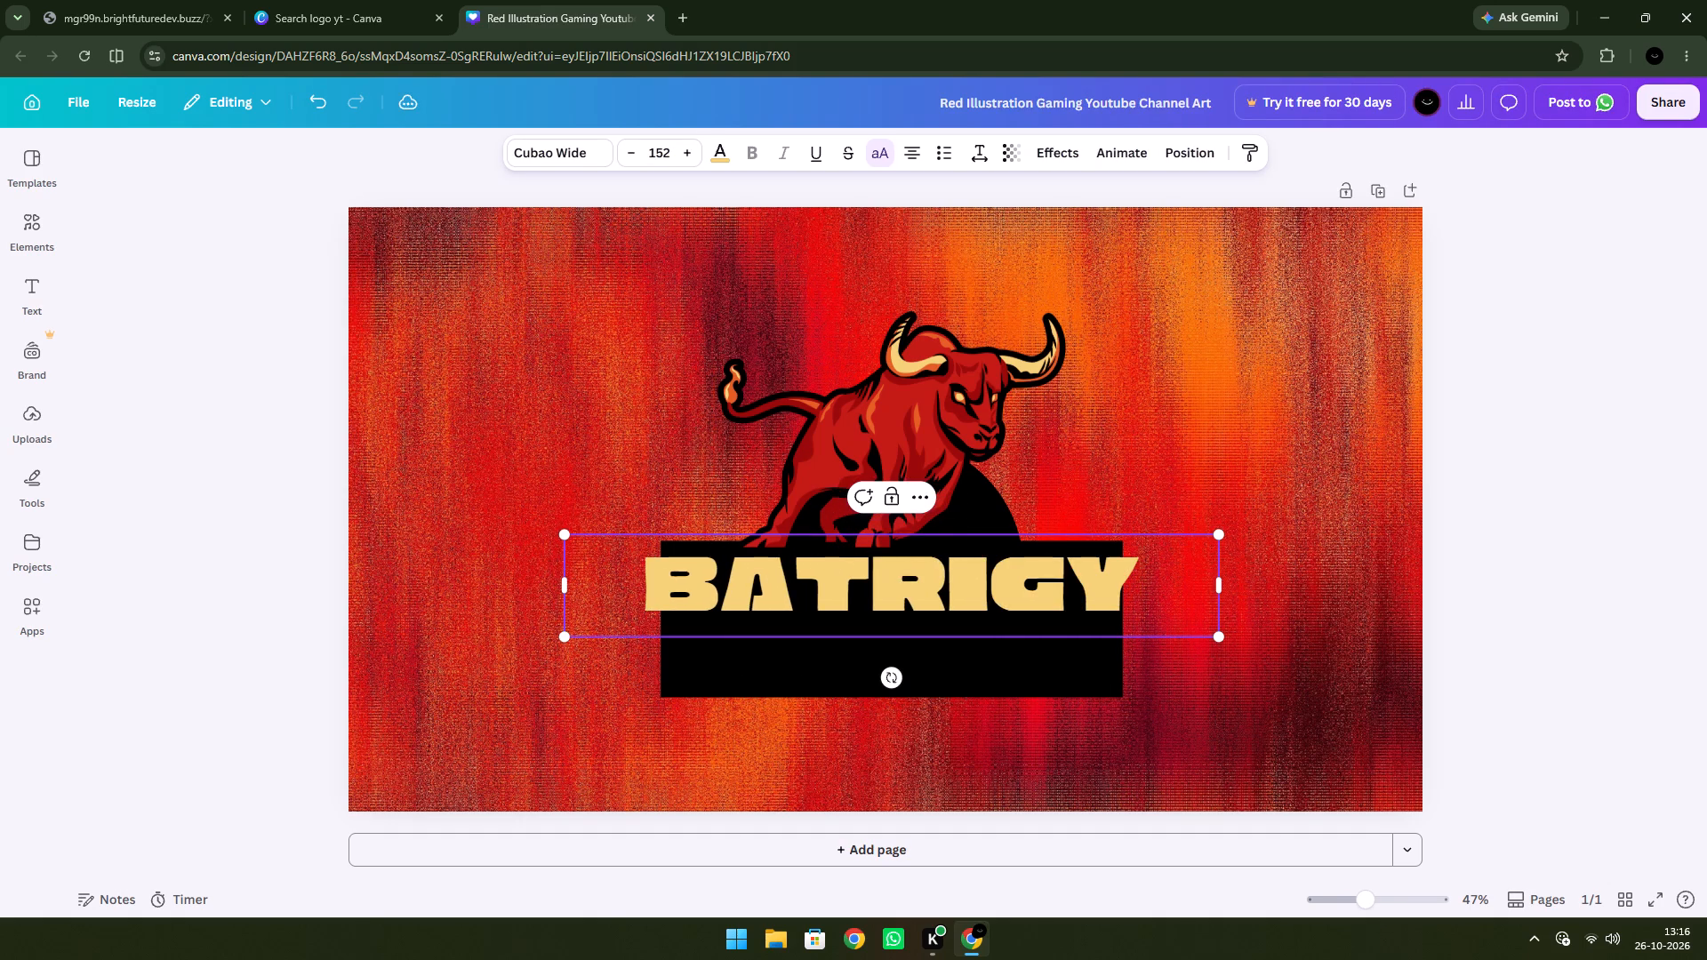
pyautogui.hotkey('shift', 'BackSpace')
pyautogui.hotkey('shift', 'BackSpace')
pyautogui.write('FT')
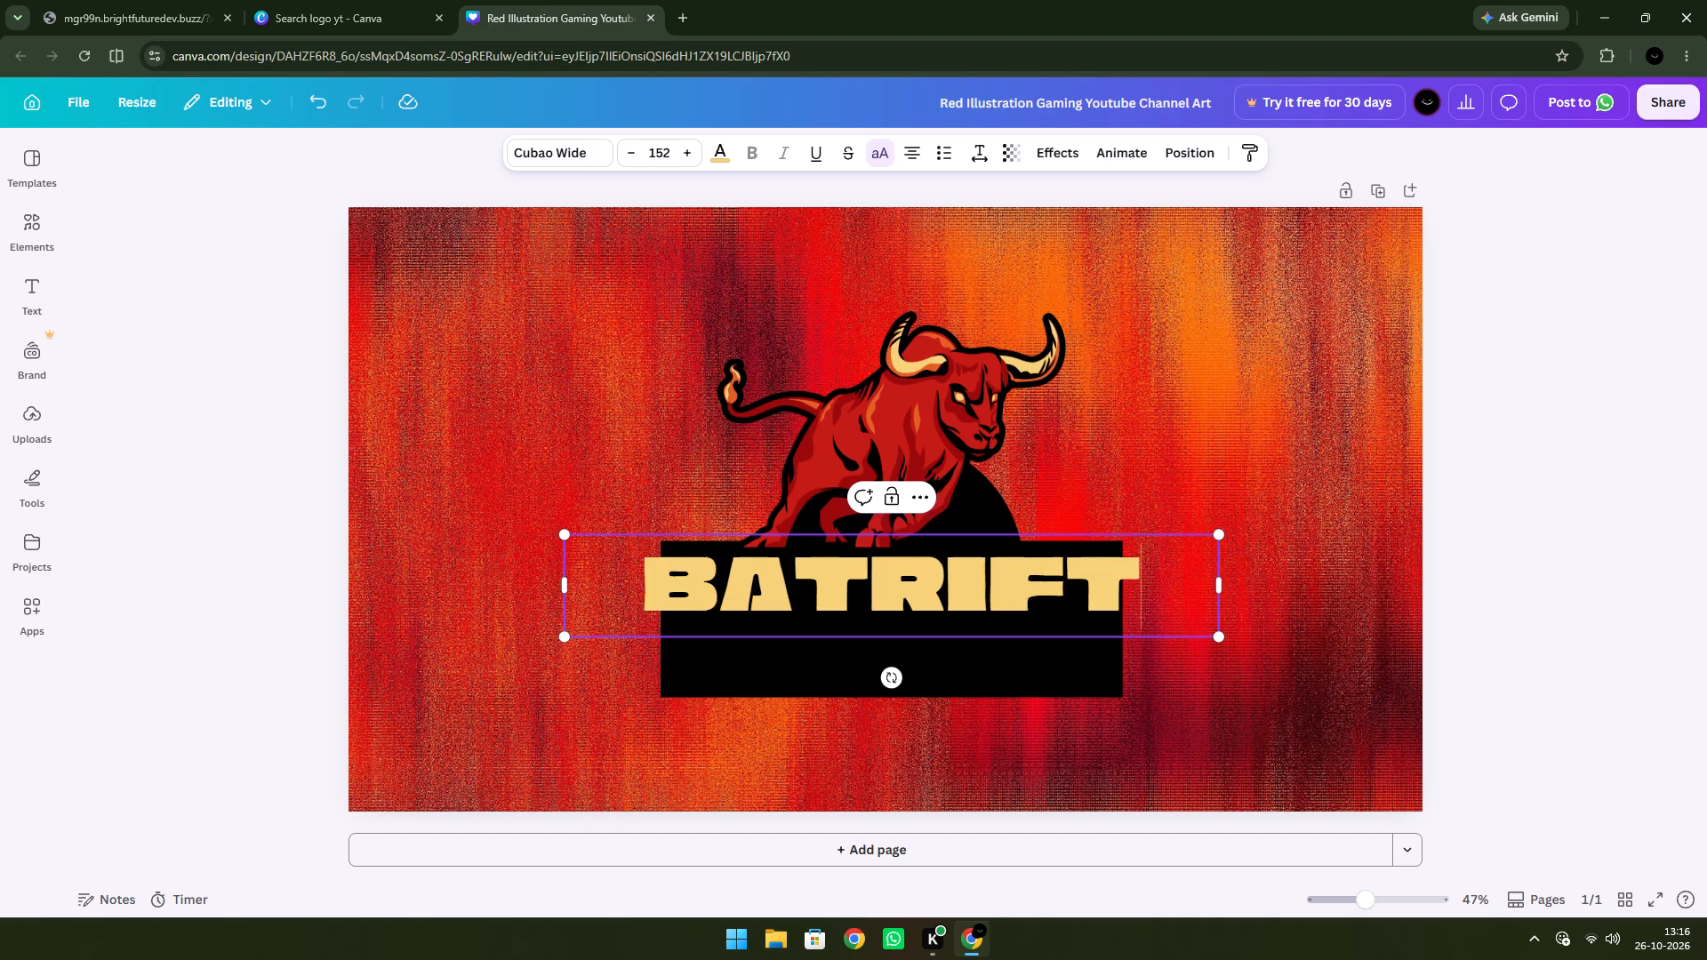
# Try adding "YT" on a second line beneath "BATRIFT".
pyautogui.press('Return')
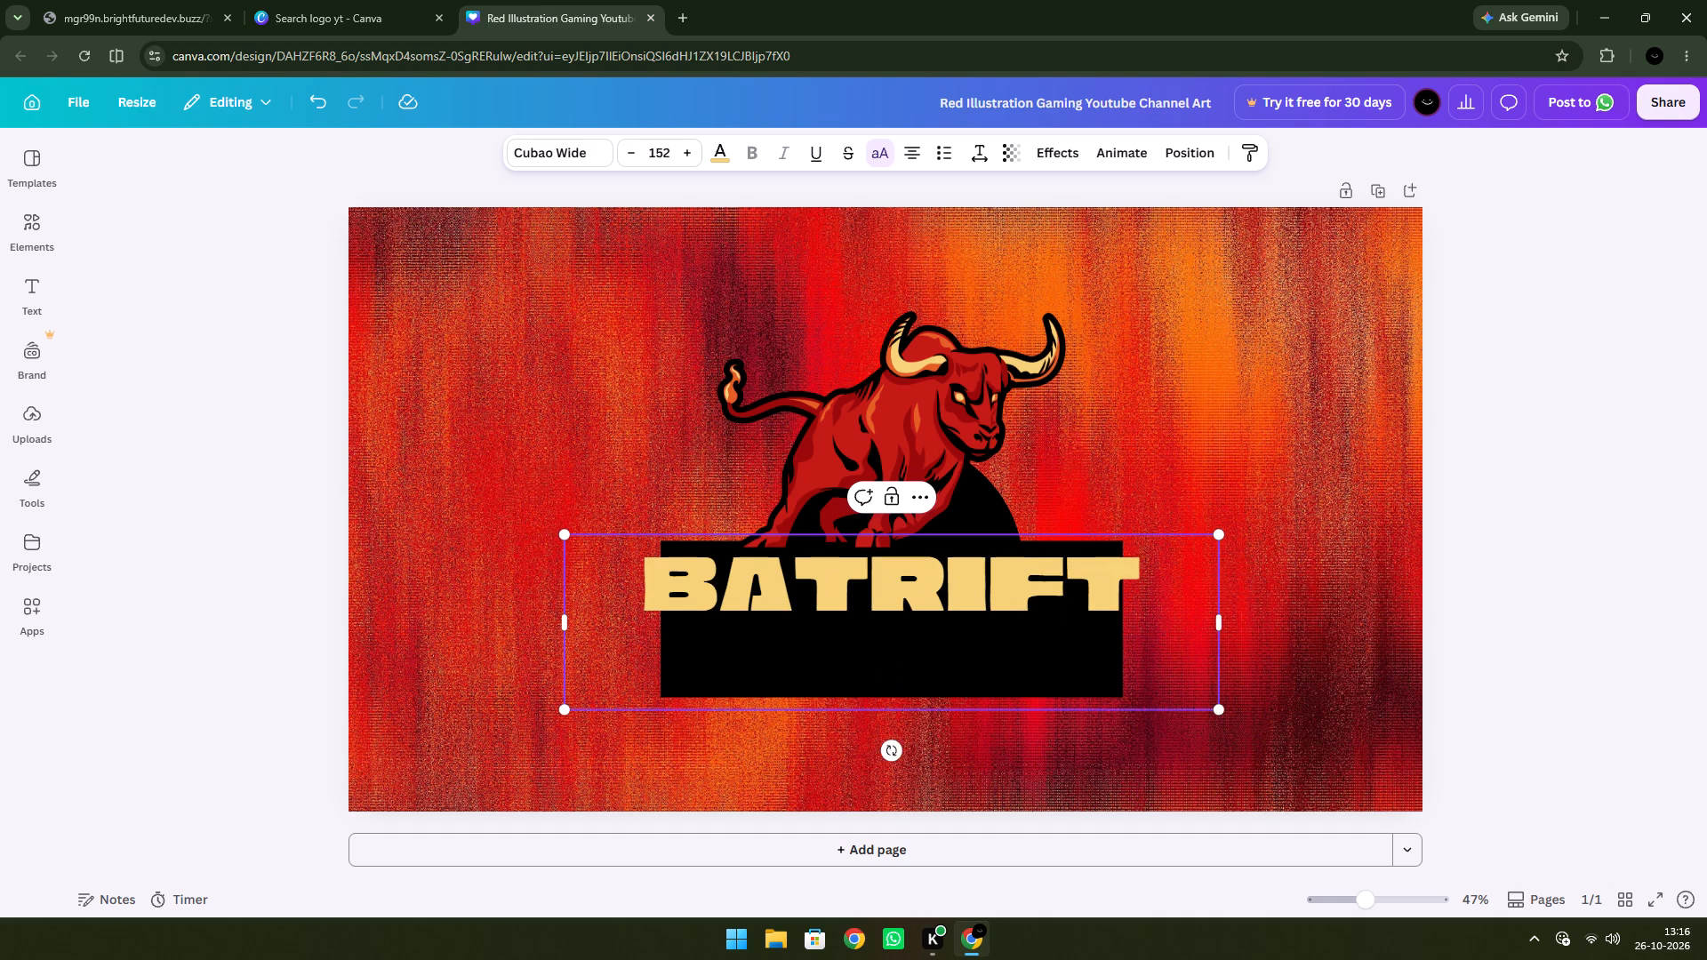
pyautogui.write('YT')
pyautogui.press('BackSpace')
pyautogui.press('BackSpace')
# Split the channel name into "BAT" and "RIFT" on two separate lines and finish editing the text.
pyautogui.press('Up')
pyautogui.press('Left')
pyautogui.press('Right')
pyautogui.press('-')
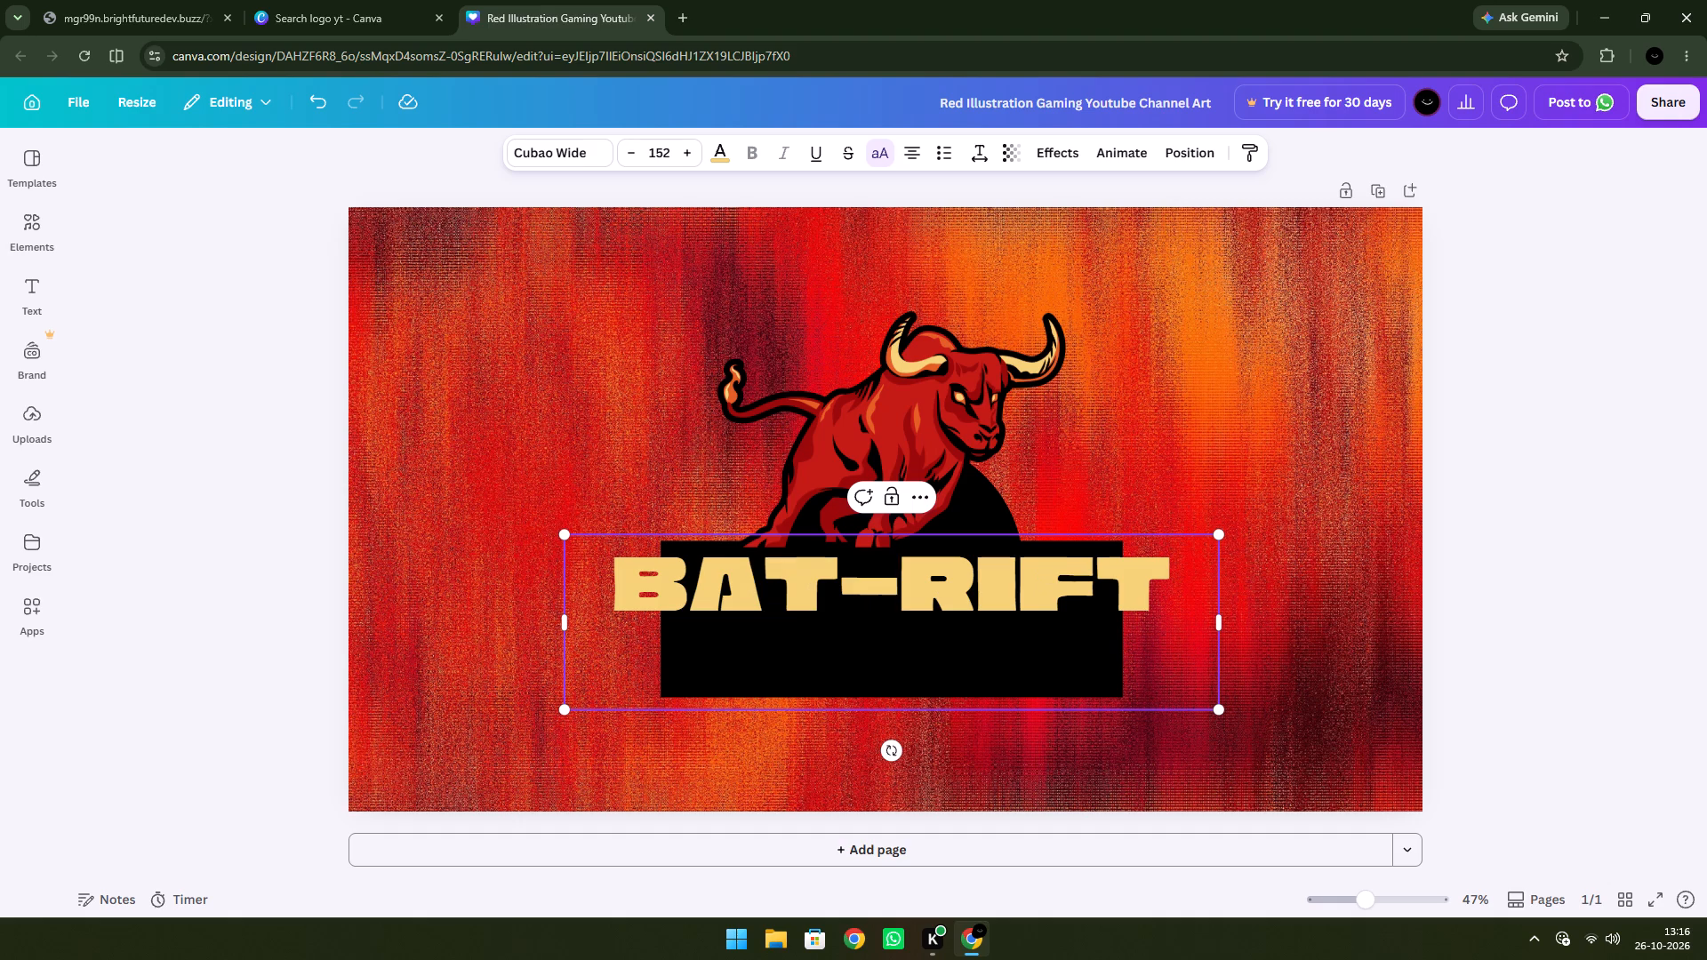
pyautogui.press('BackSpace')
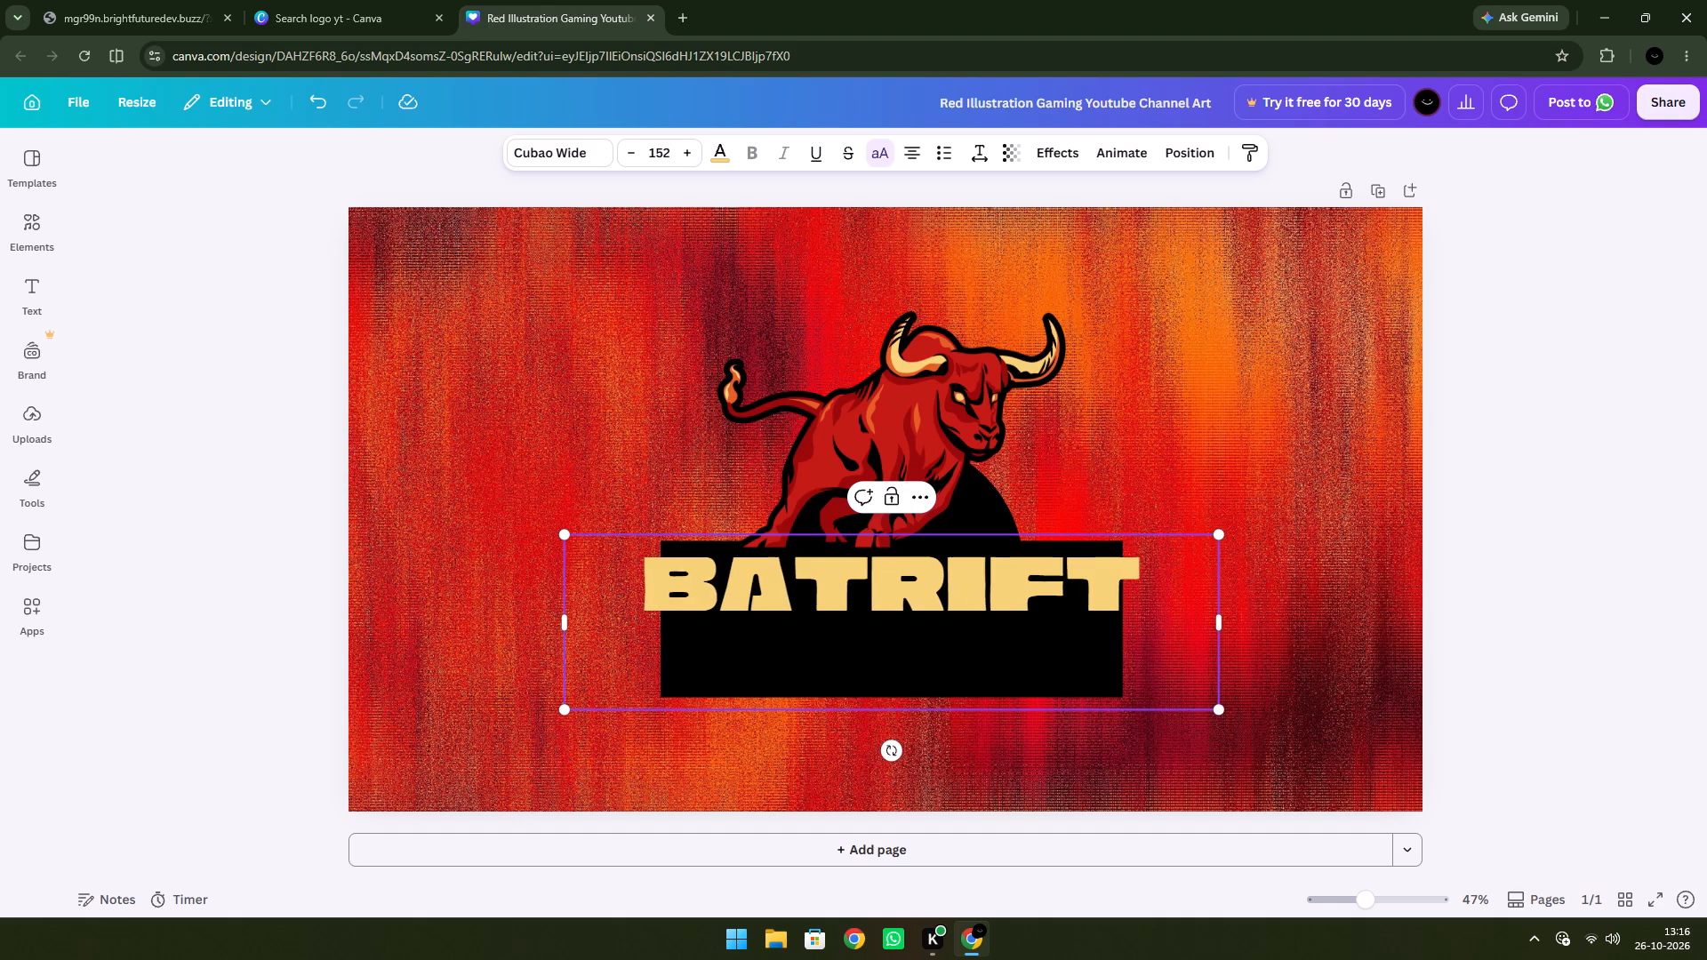
pyautogui.press('Return')
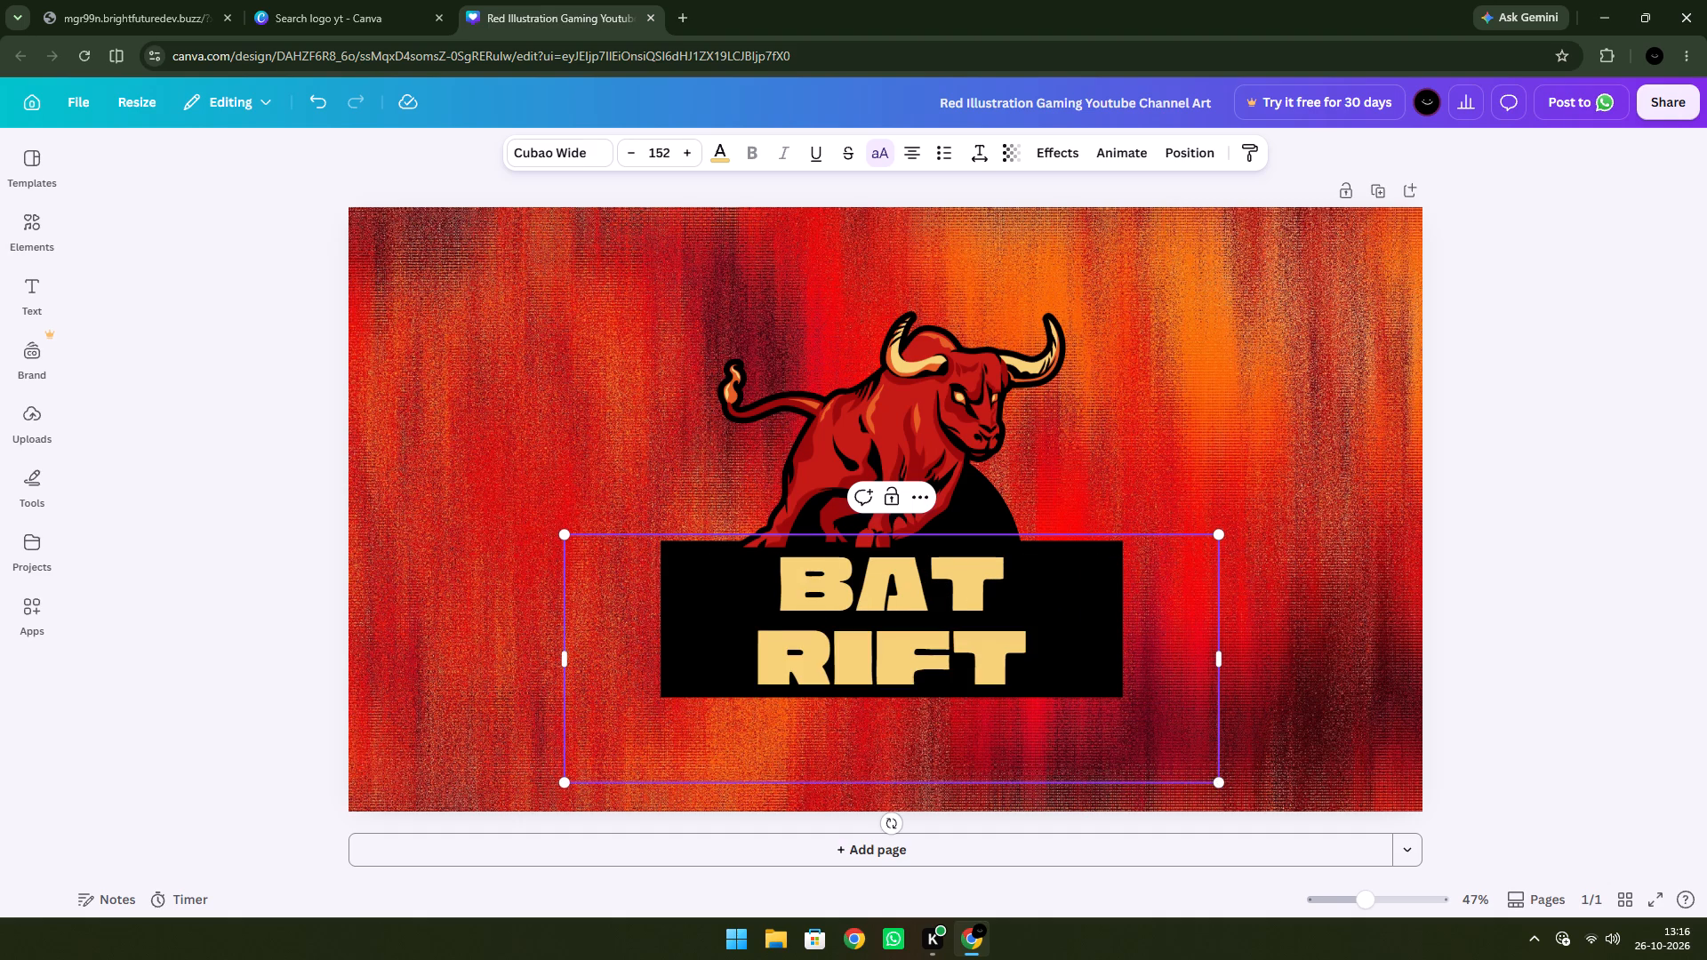
pyautogui.click(1116, 734)
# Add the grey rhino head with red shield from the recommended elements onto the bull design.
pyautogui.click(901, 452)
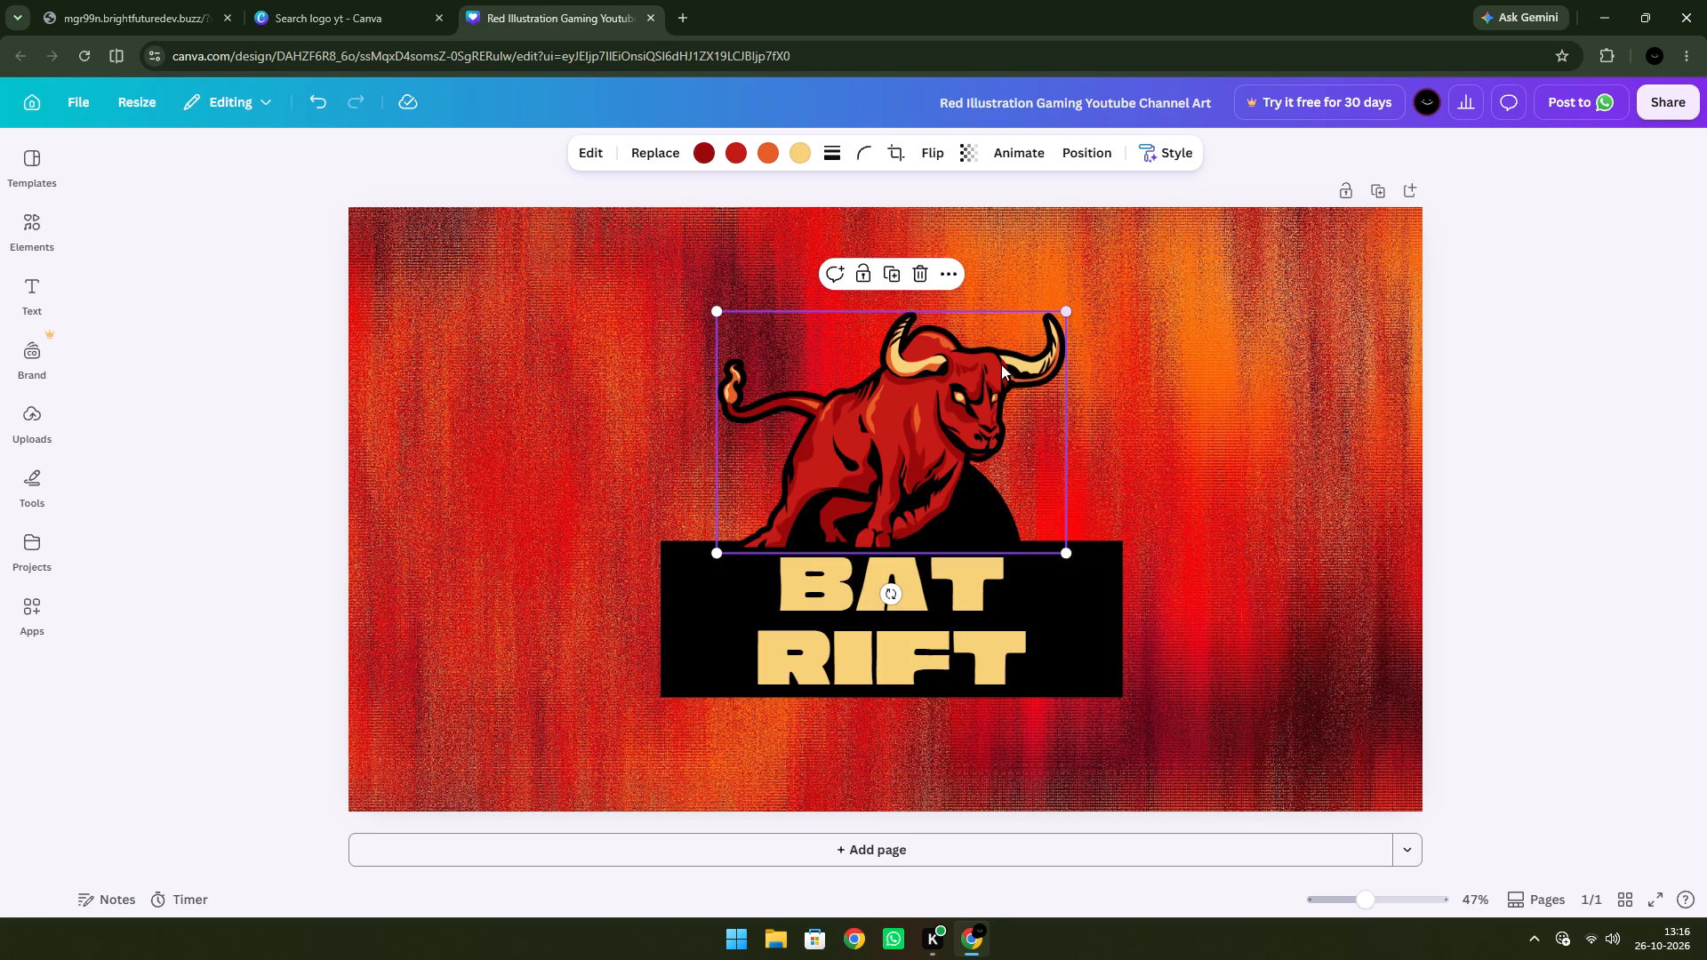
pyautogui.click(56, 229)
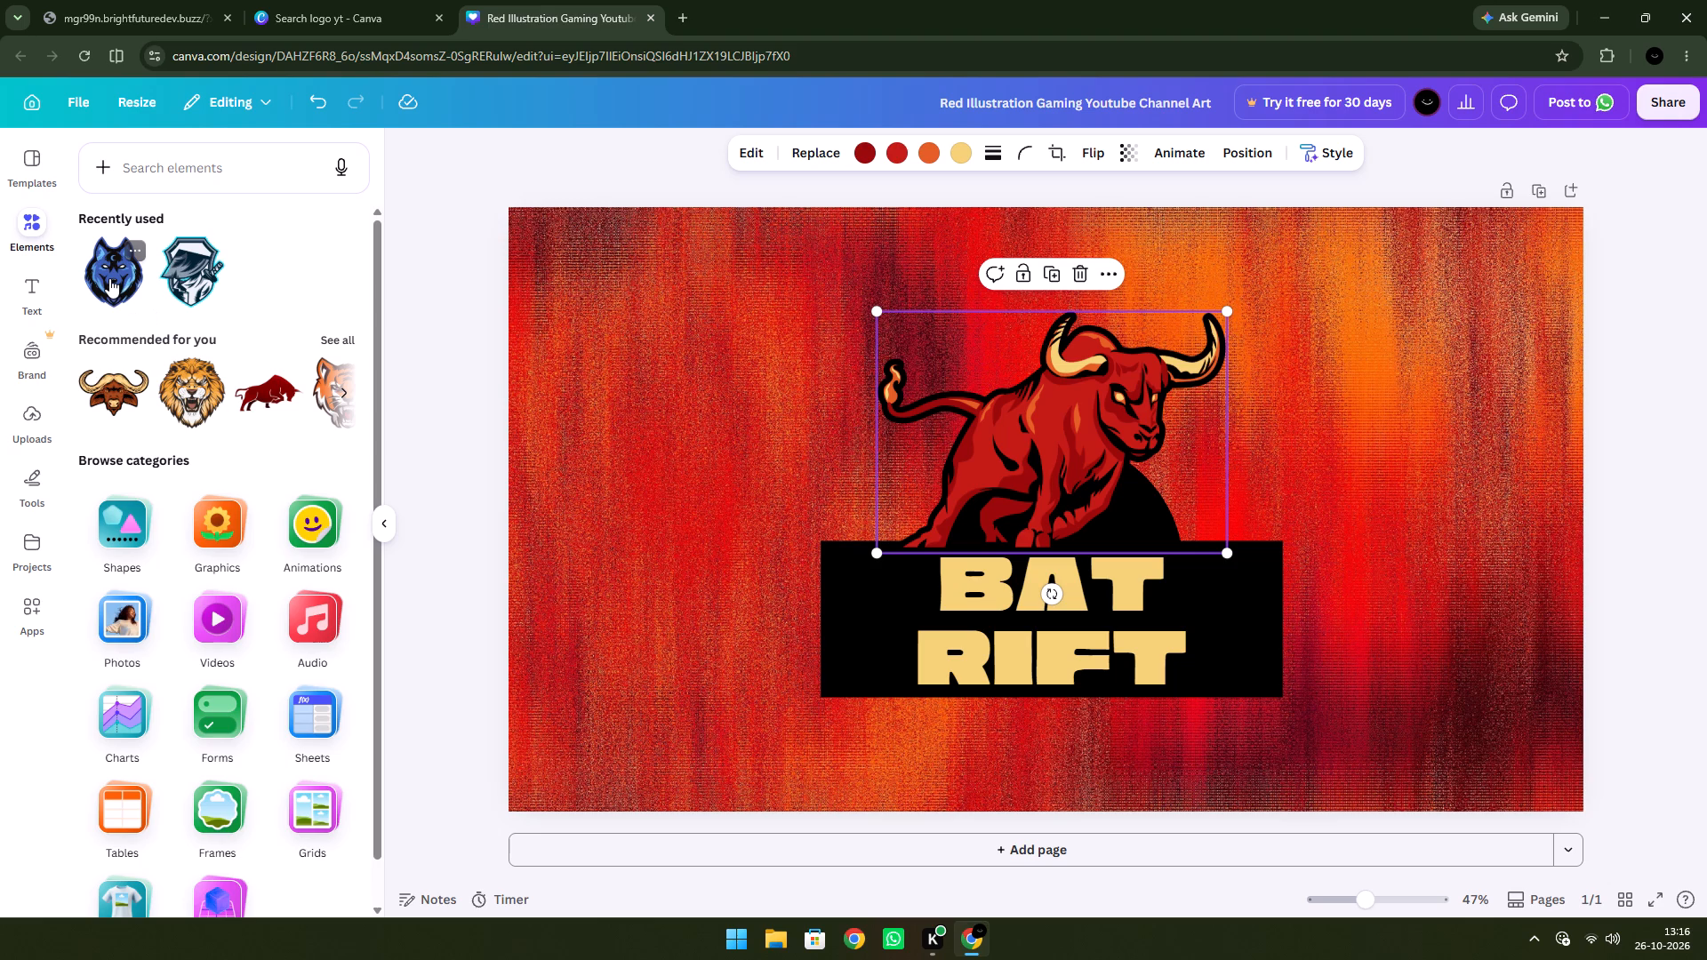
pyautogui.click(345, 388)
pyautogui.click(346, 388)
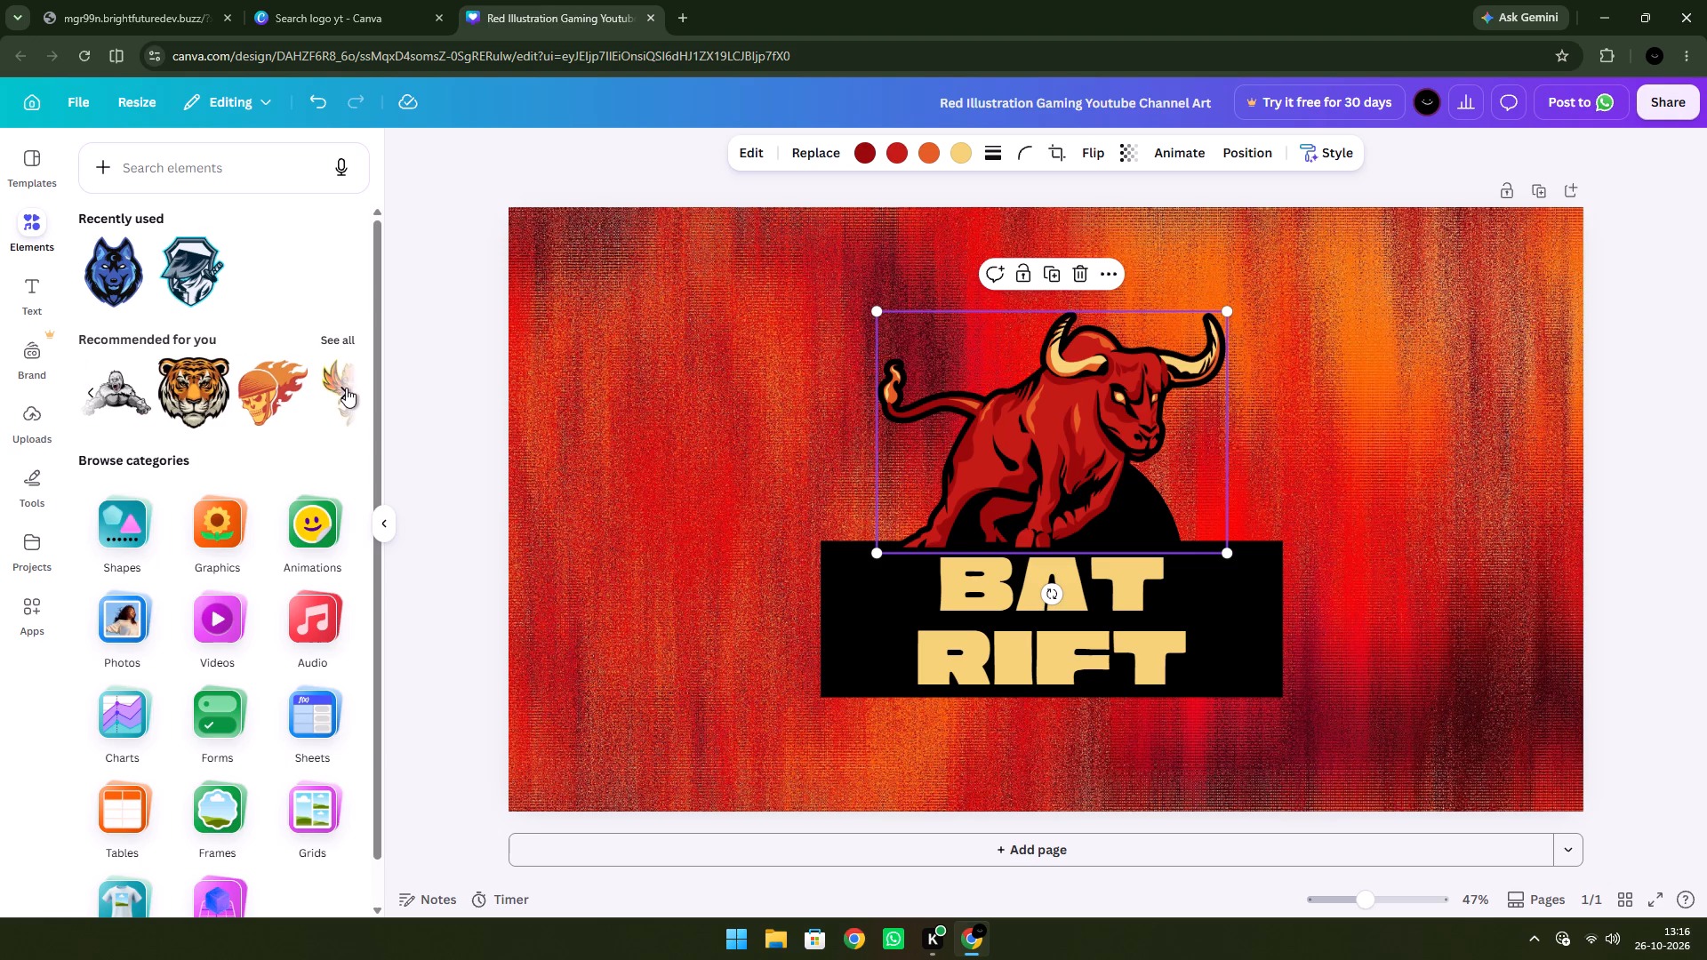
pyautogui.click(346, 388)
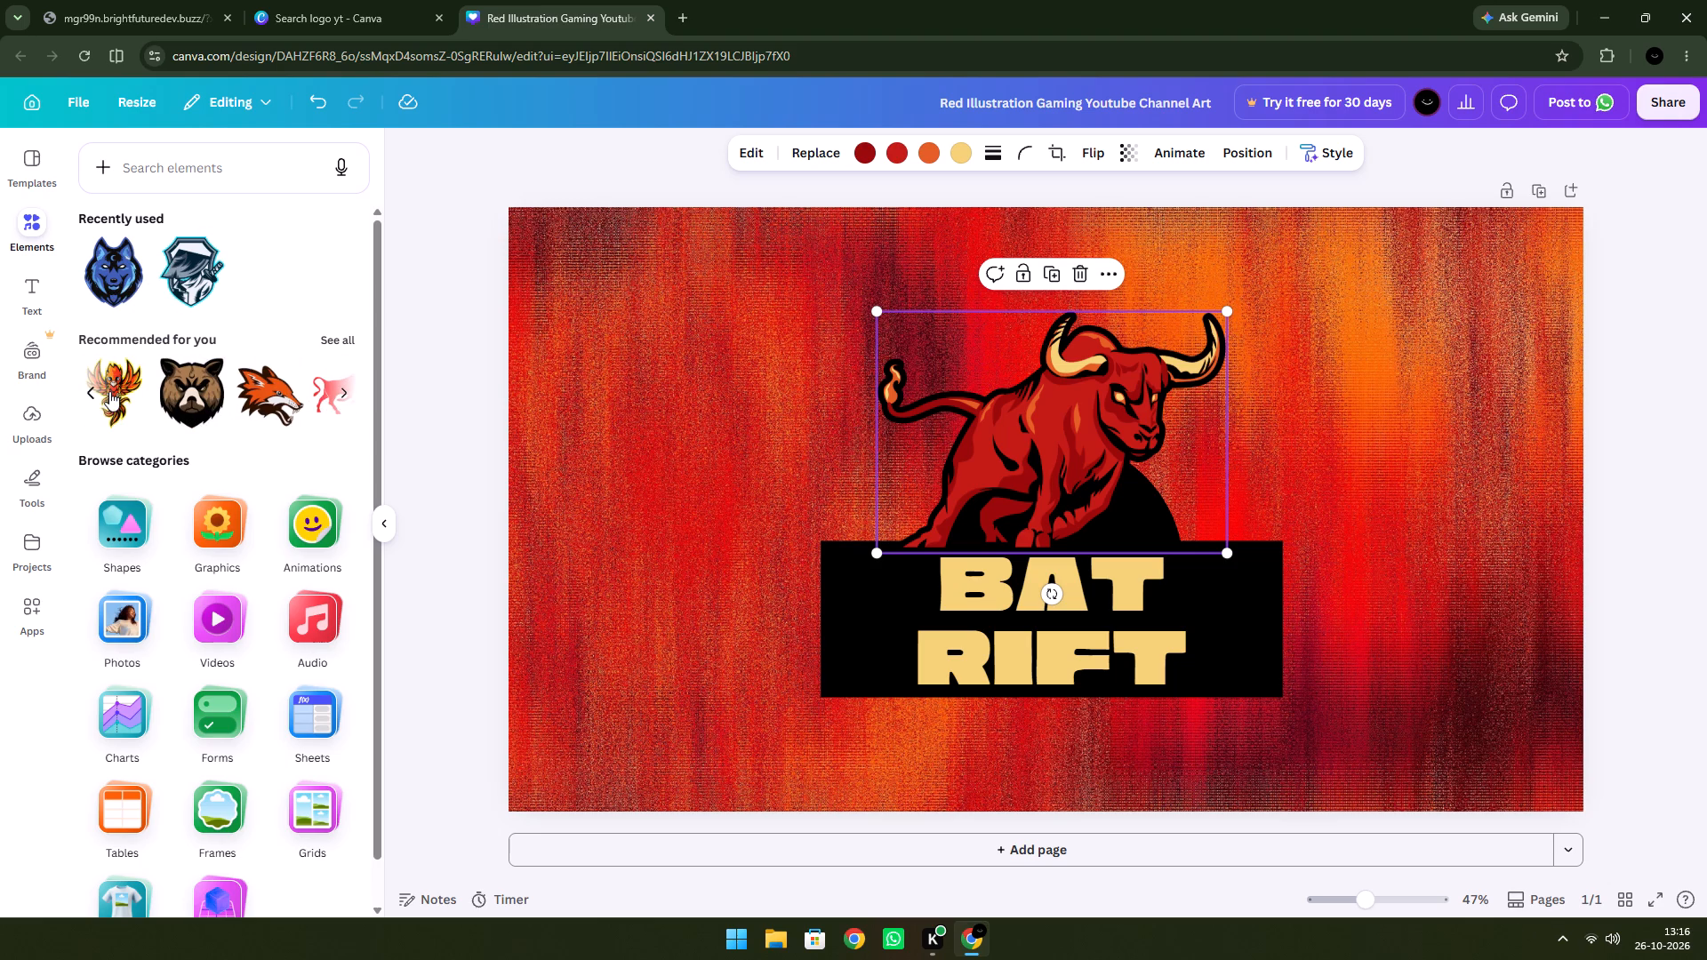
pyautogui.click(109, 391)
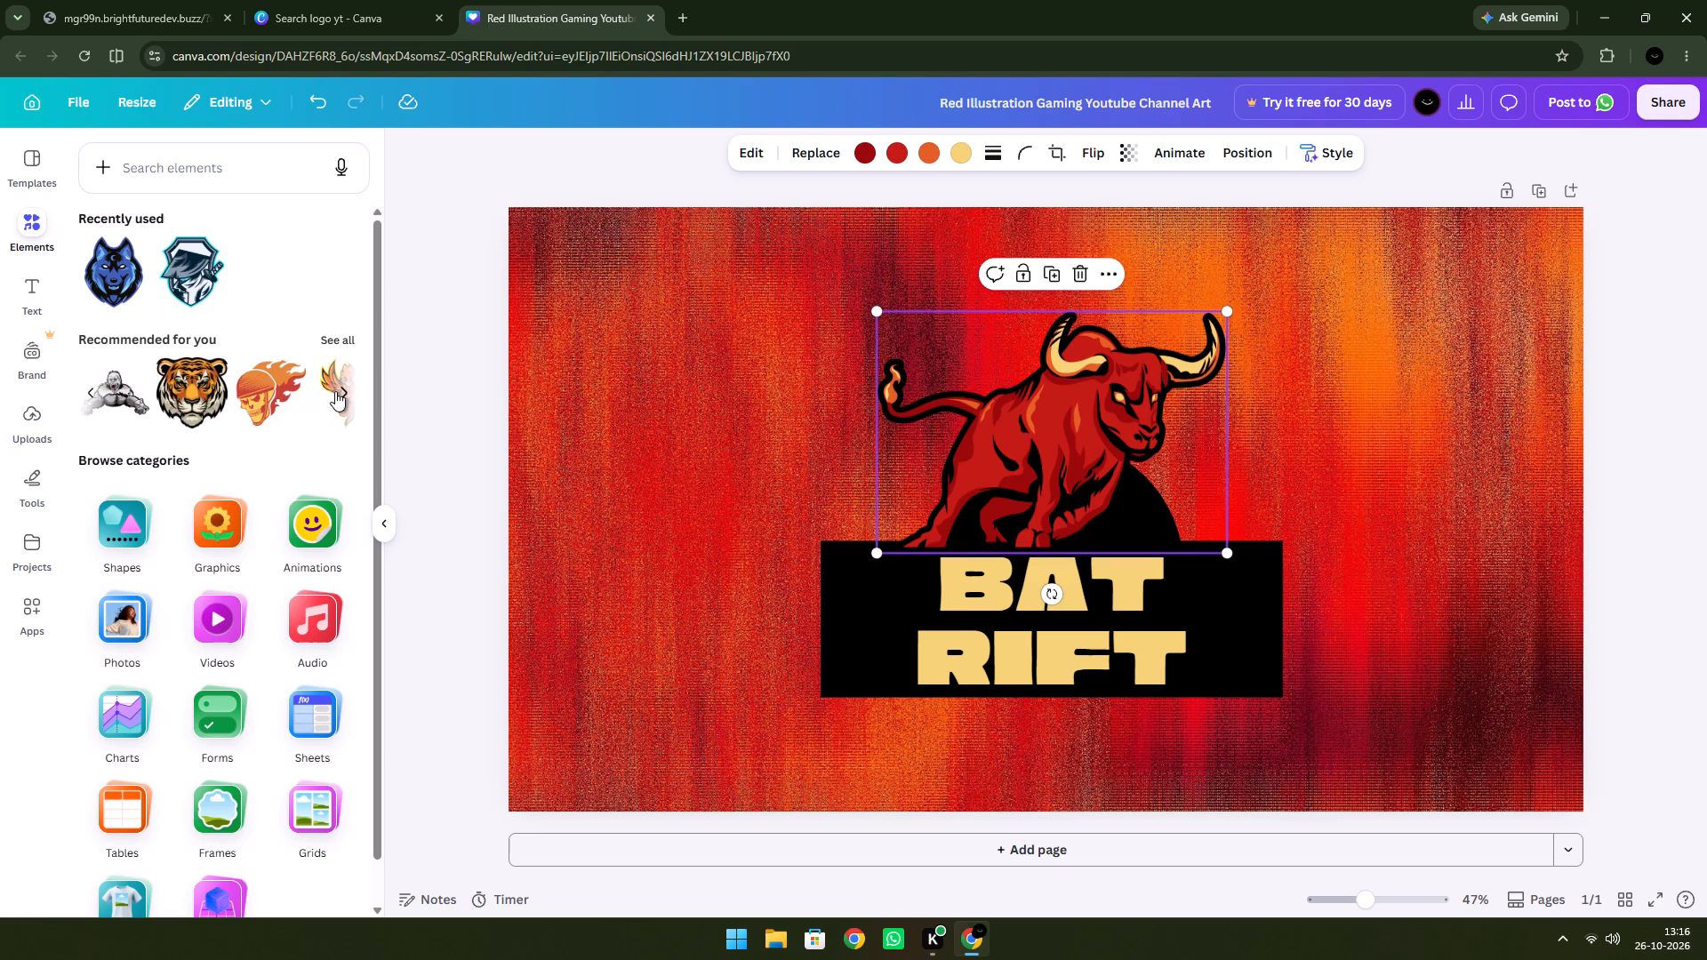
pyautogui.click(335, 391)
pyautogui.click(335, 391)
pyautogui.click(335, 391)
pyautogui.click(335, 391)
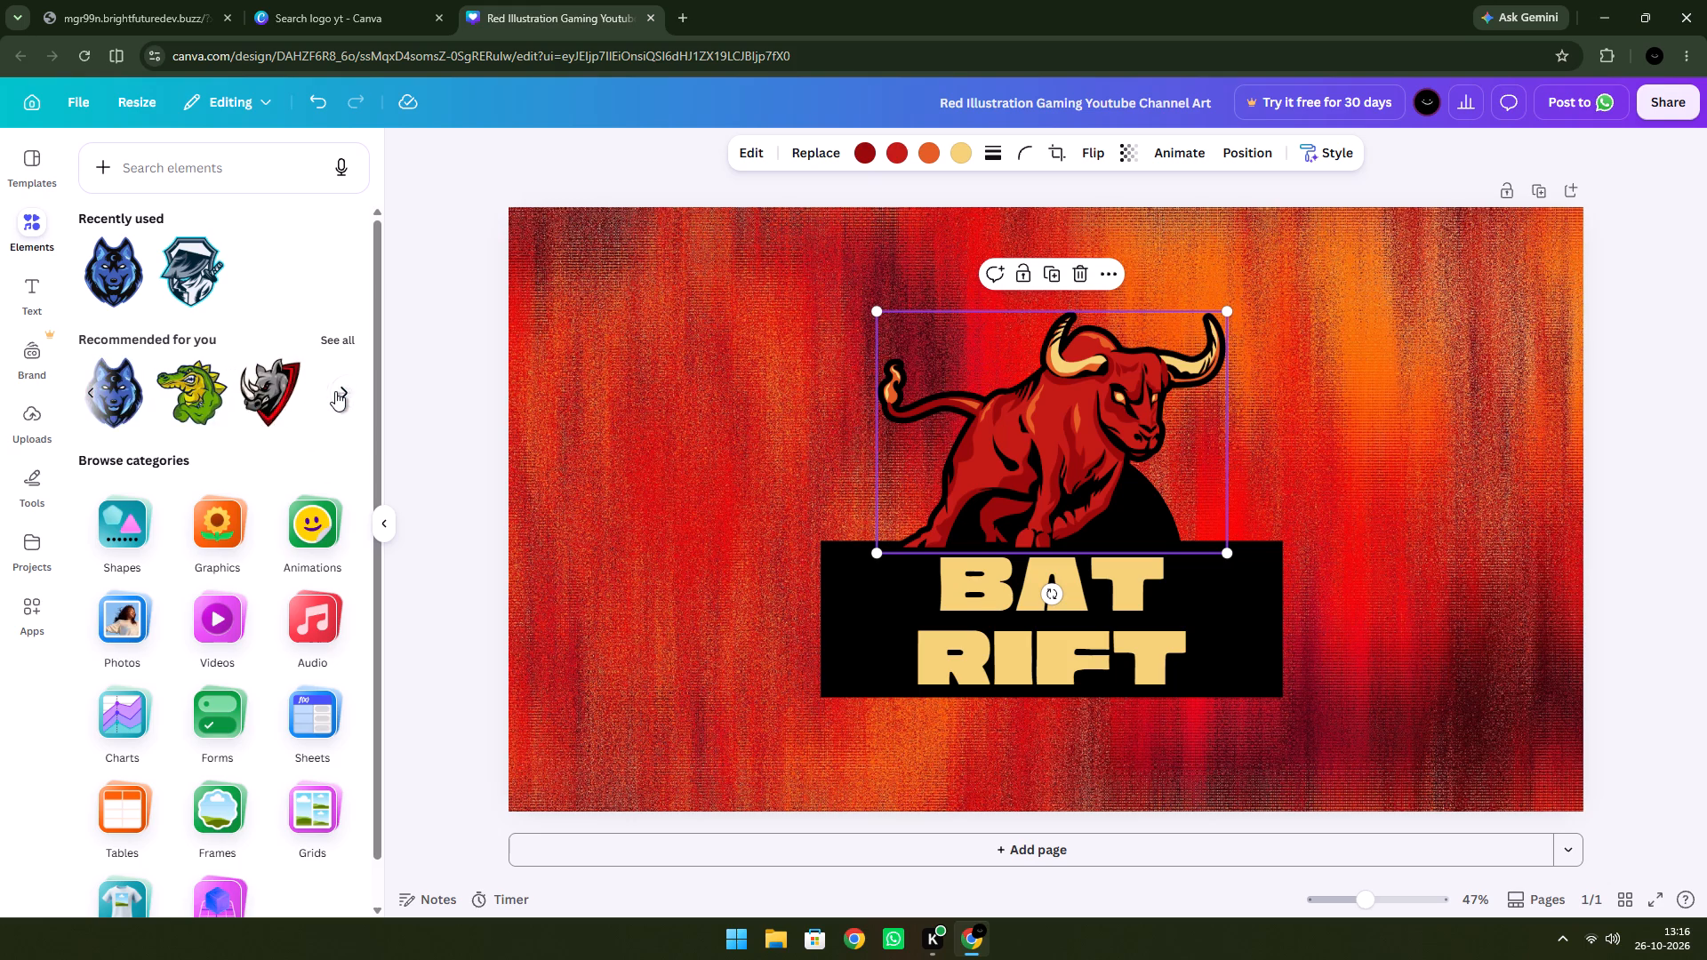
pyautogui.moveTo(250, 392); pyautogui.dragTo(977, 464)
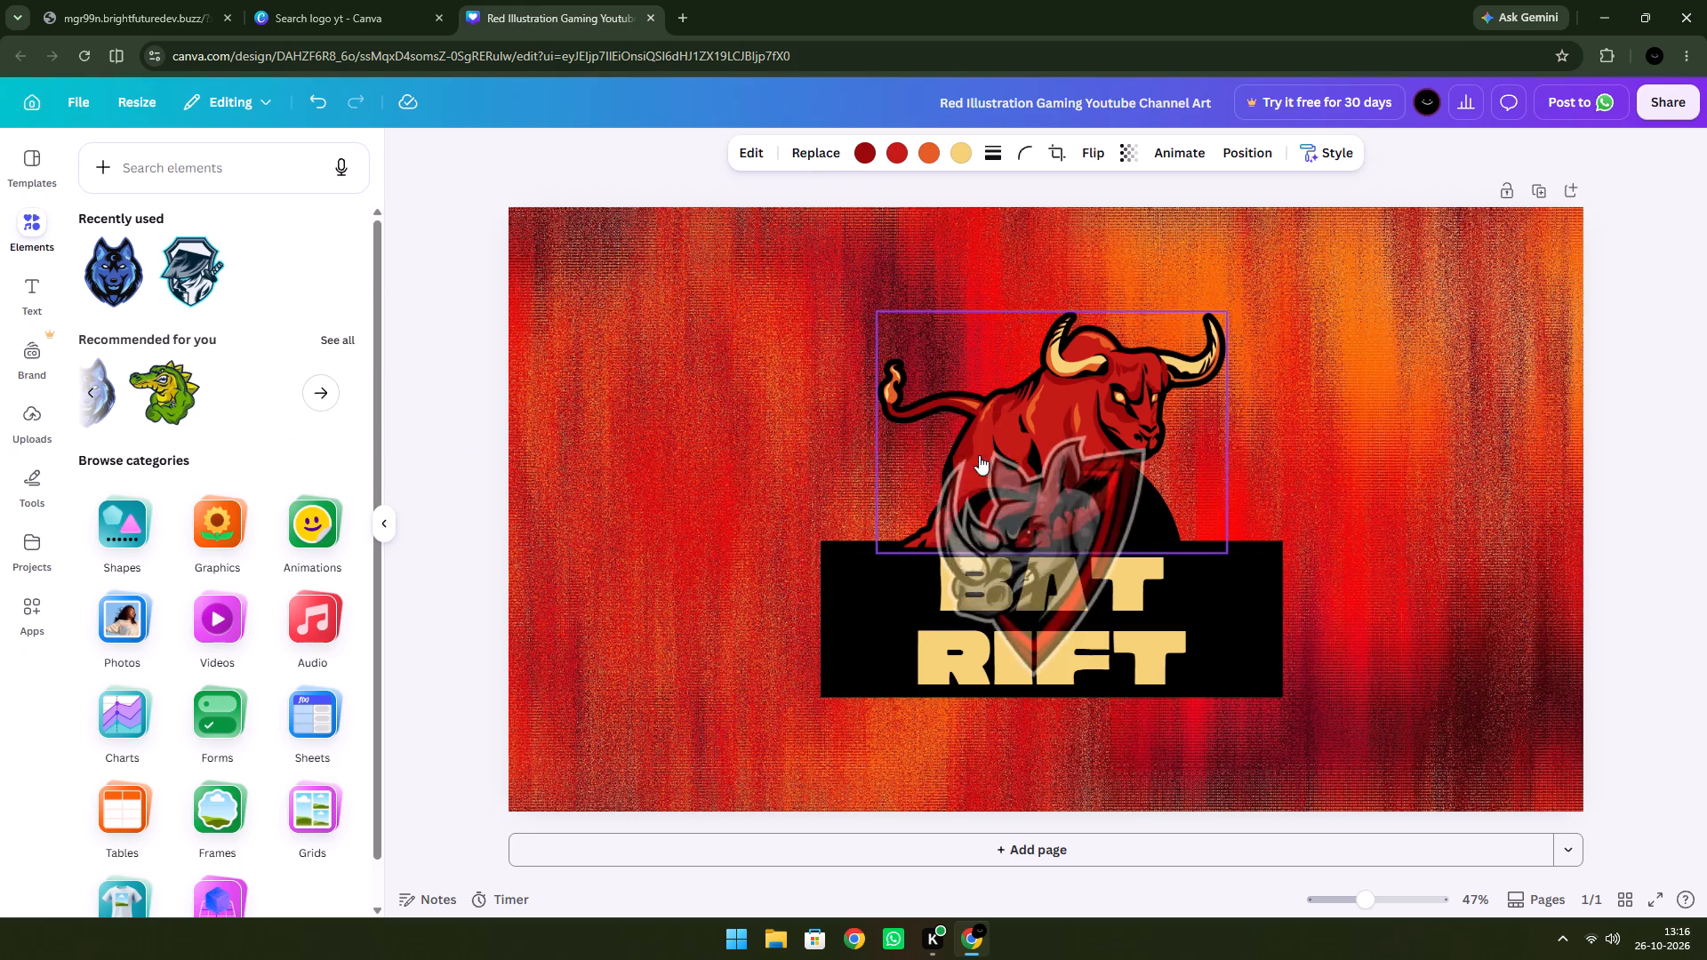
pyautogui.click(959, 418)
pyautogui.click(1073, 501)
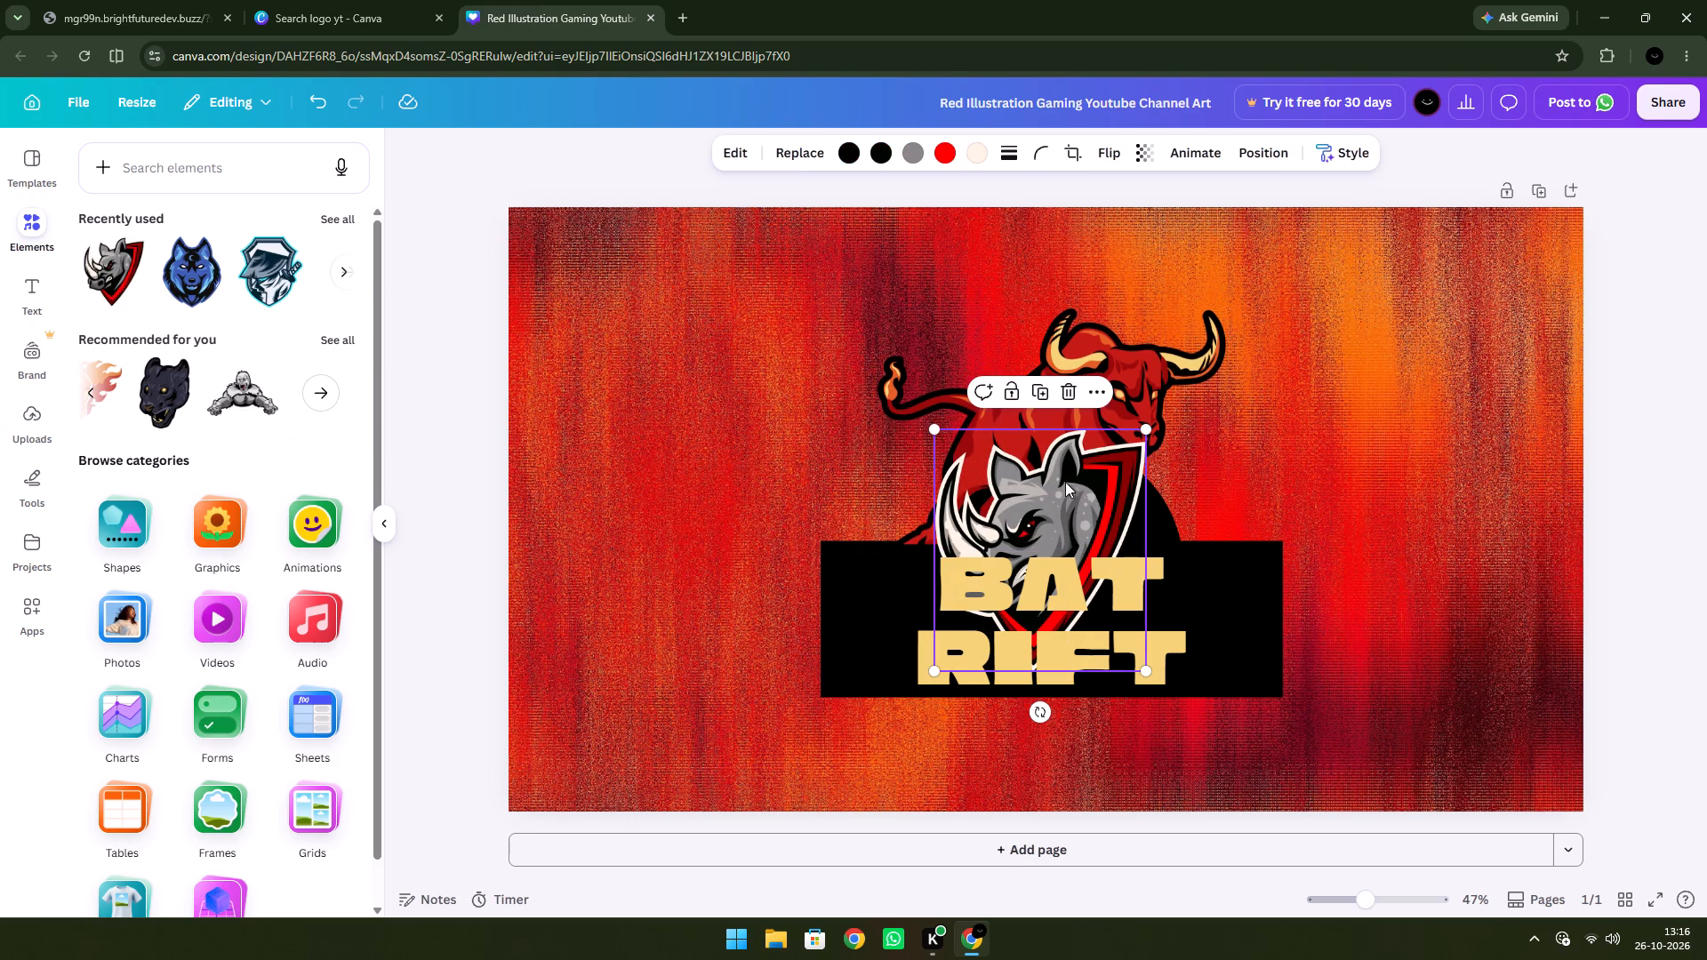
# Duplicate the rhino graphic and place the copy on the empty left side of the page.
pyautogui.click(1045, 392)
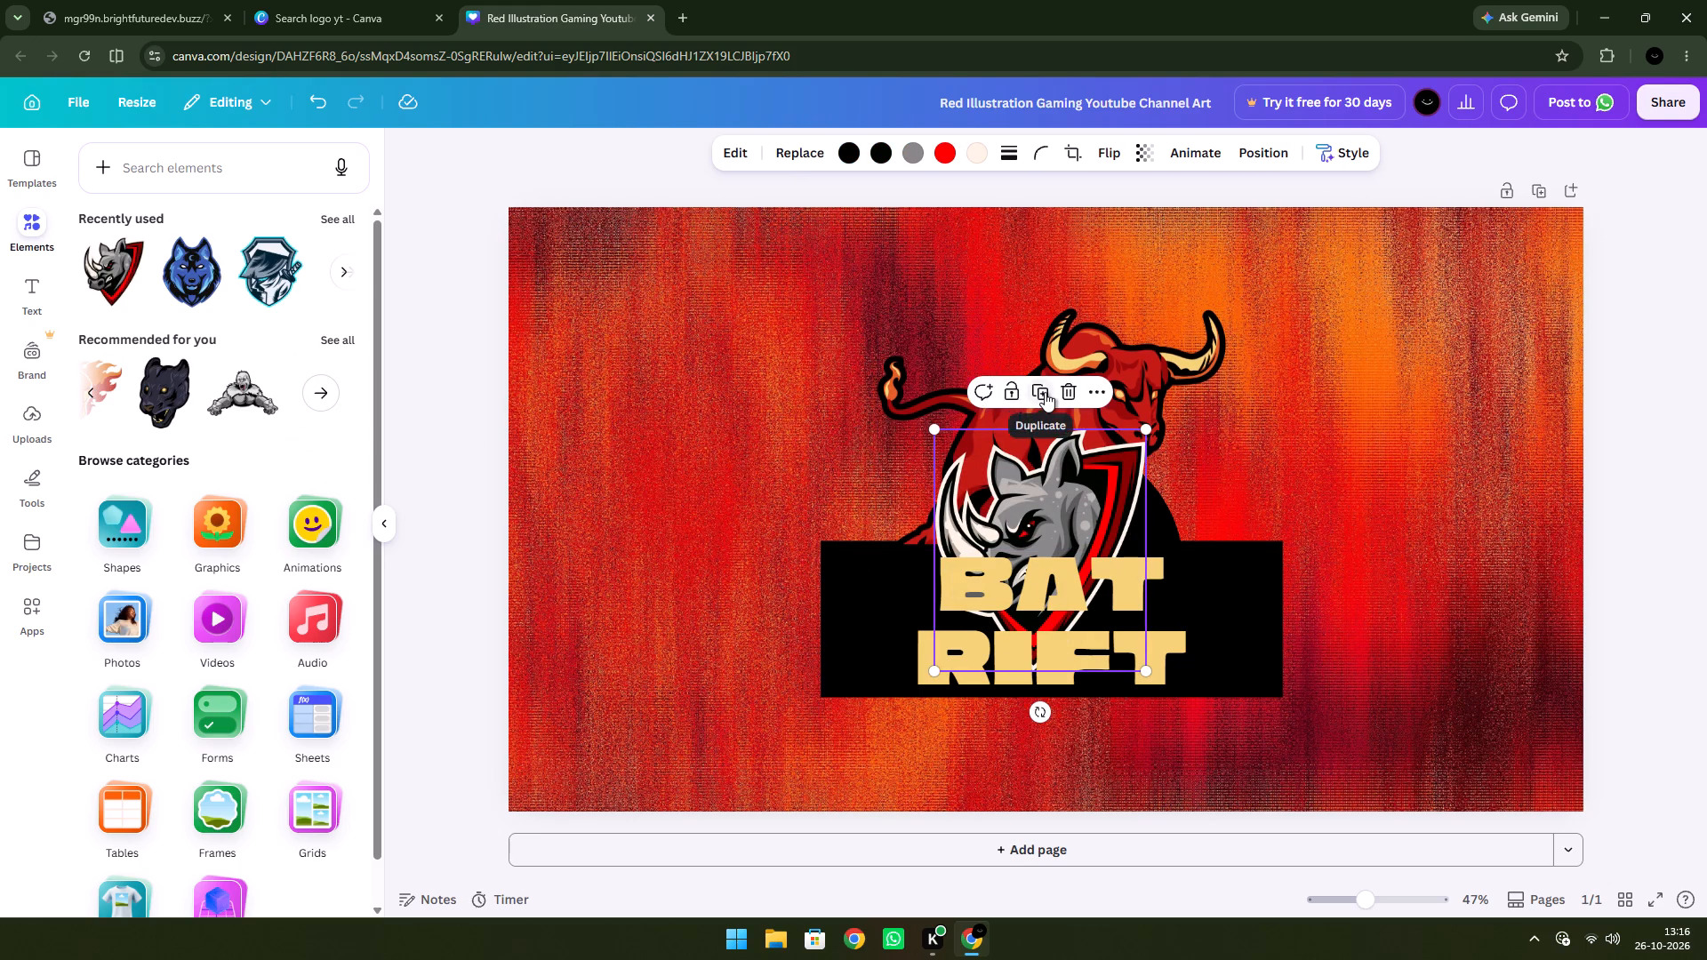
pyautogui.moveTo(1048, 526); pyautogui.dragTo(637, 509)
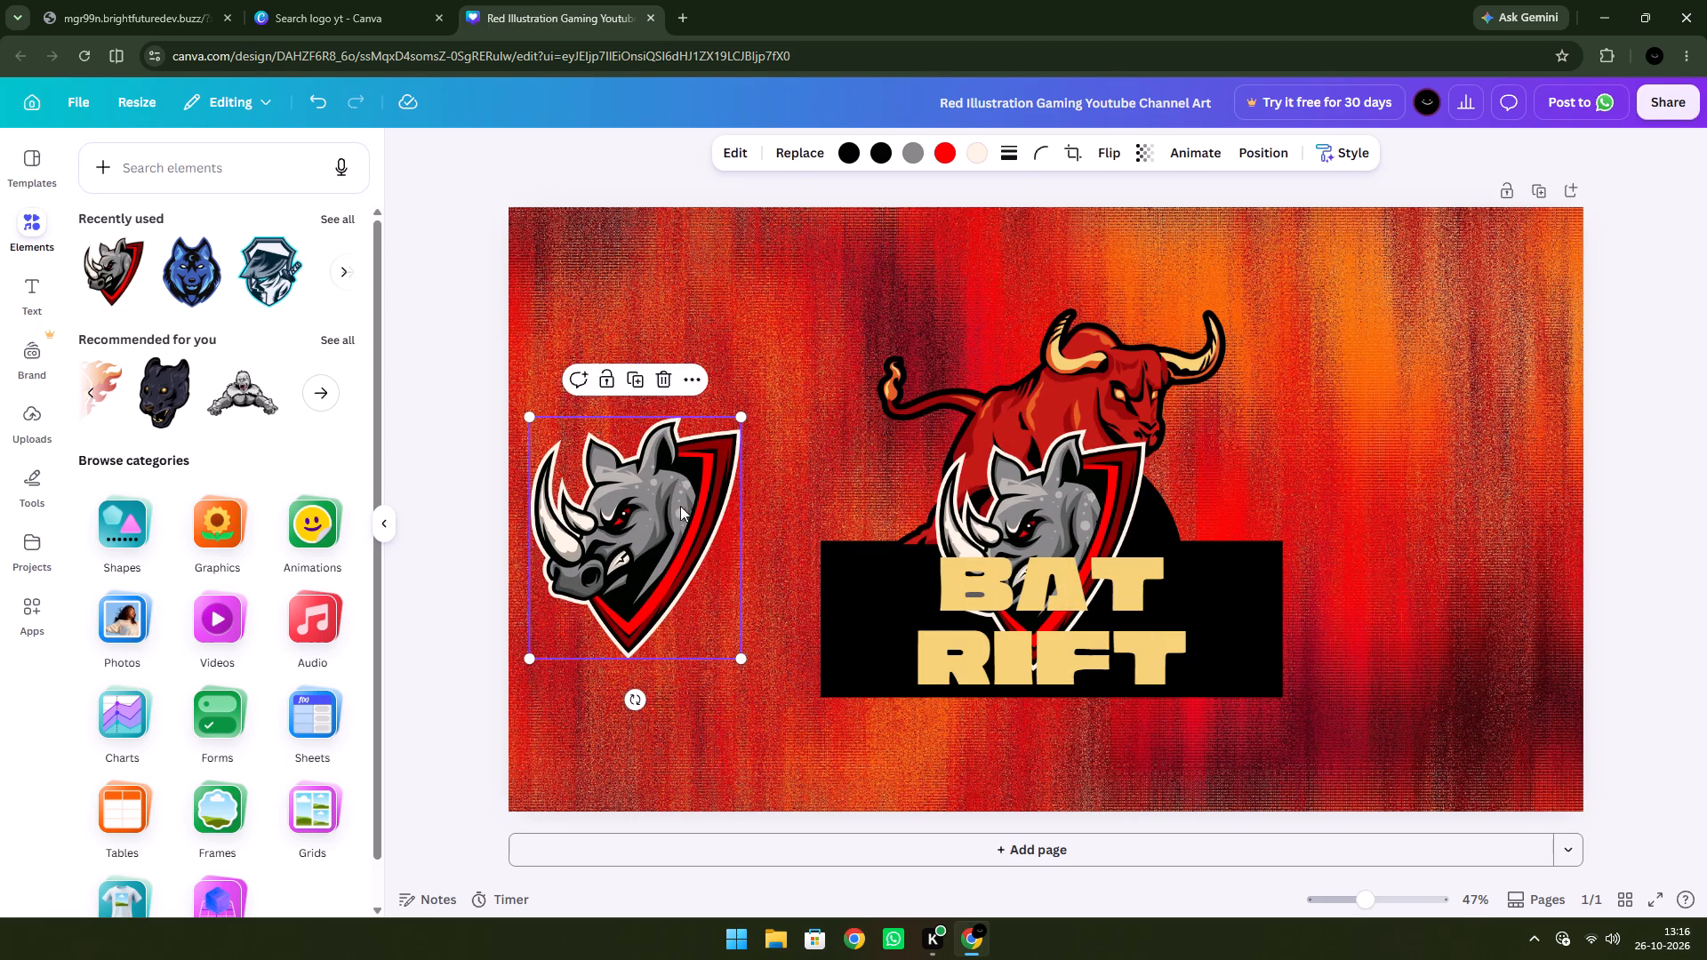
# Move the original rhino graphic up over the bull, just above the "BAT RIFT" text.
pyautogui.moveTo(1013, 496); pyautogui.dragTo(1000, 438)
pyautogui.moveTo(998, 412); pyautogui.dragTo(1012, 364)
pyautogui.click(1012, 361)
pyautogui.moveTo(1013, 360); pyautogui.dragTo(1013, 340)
# Delete the red bull illustration behind the rhino.
pyautogui.click(1166, 385)
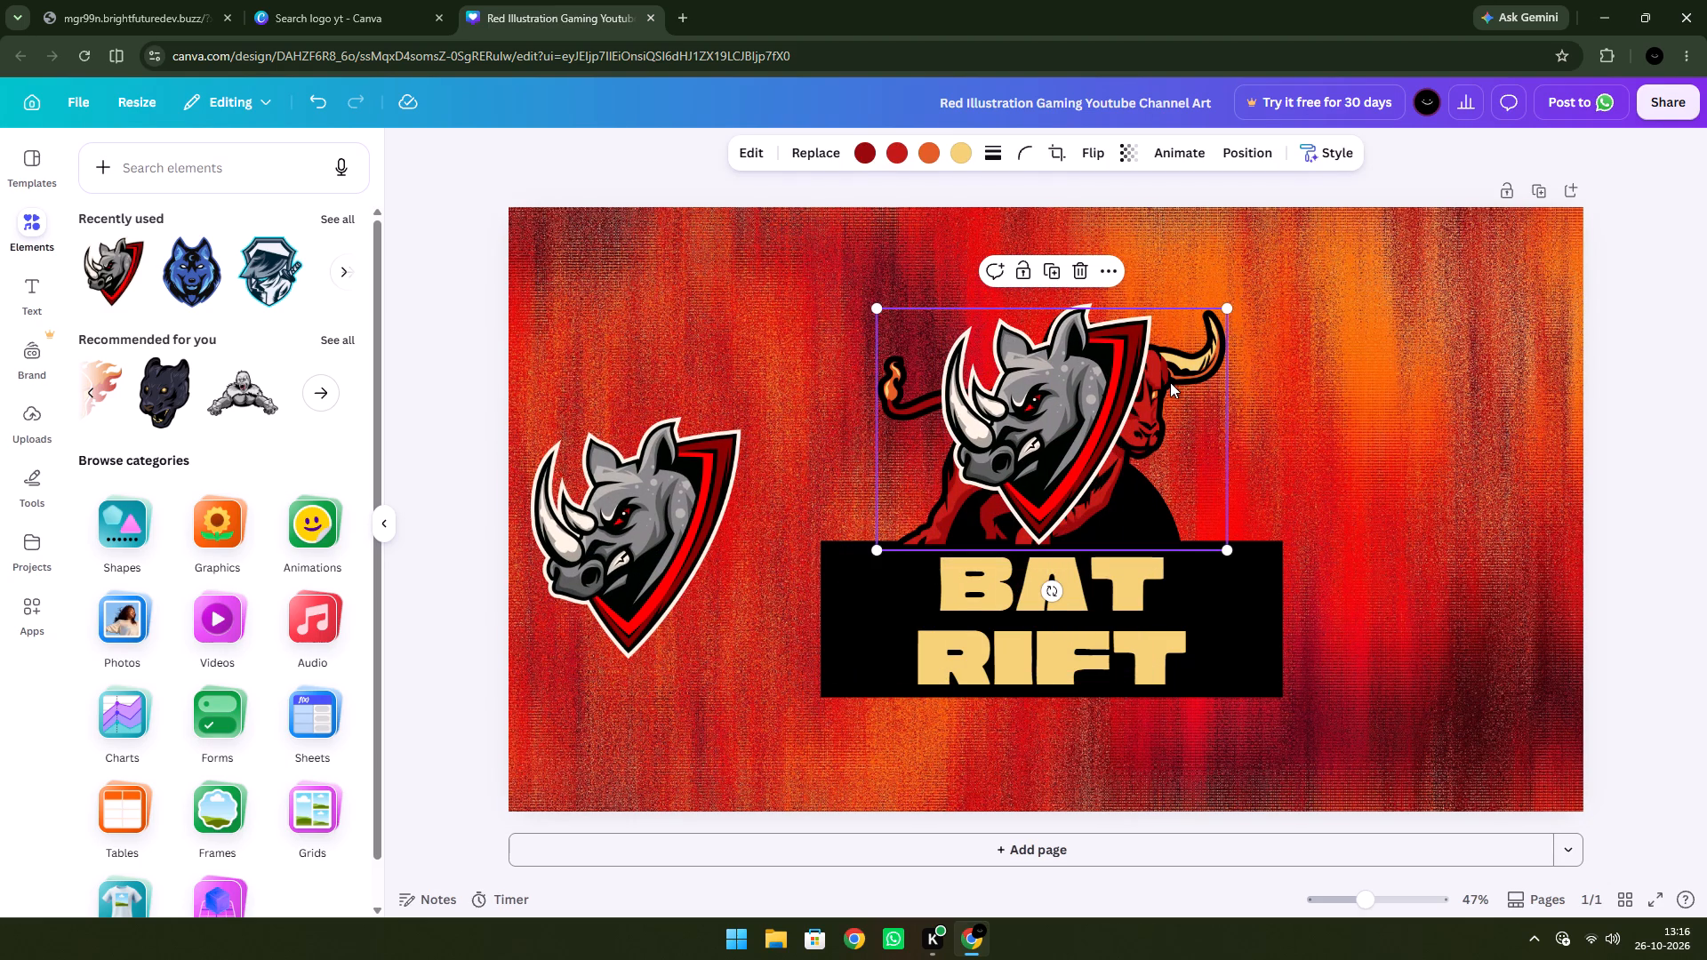
pyautogui.press('Delete')
# Check the available options and info for the rhino graphic above the text.
pyautogui.click(1048, 388)
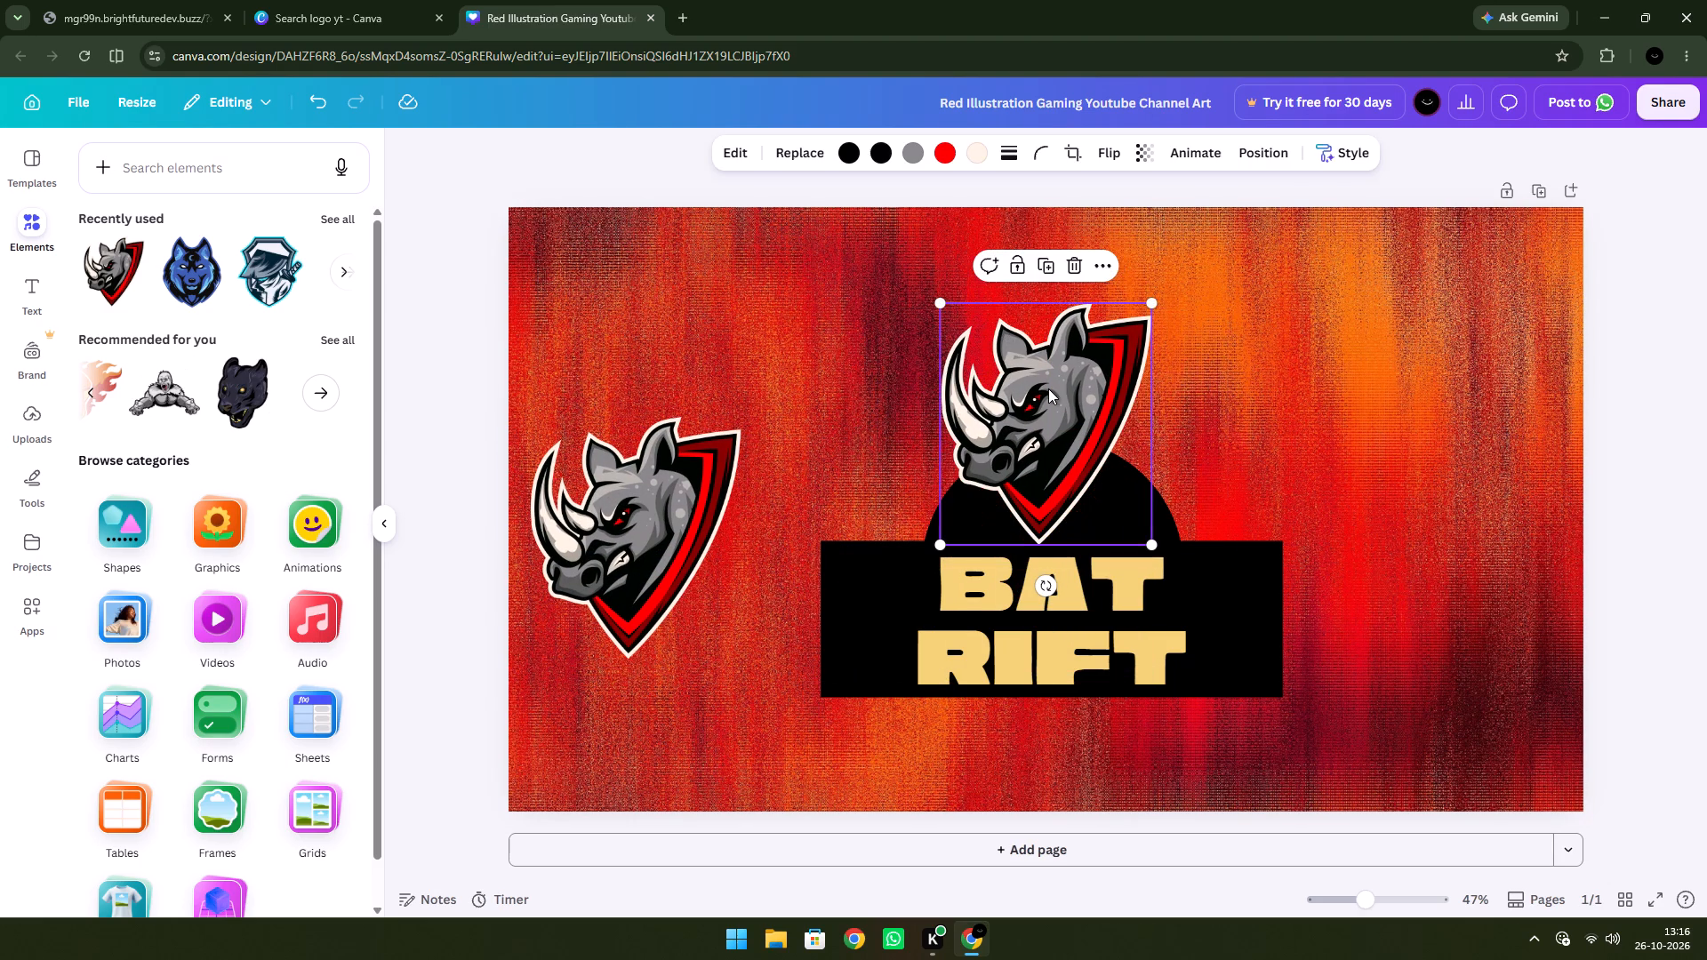
pyautogui.click(1096, 265)
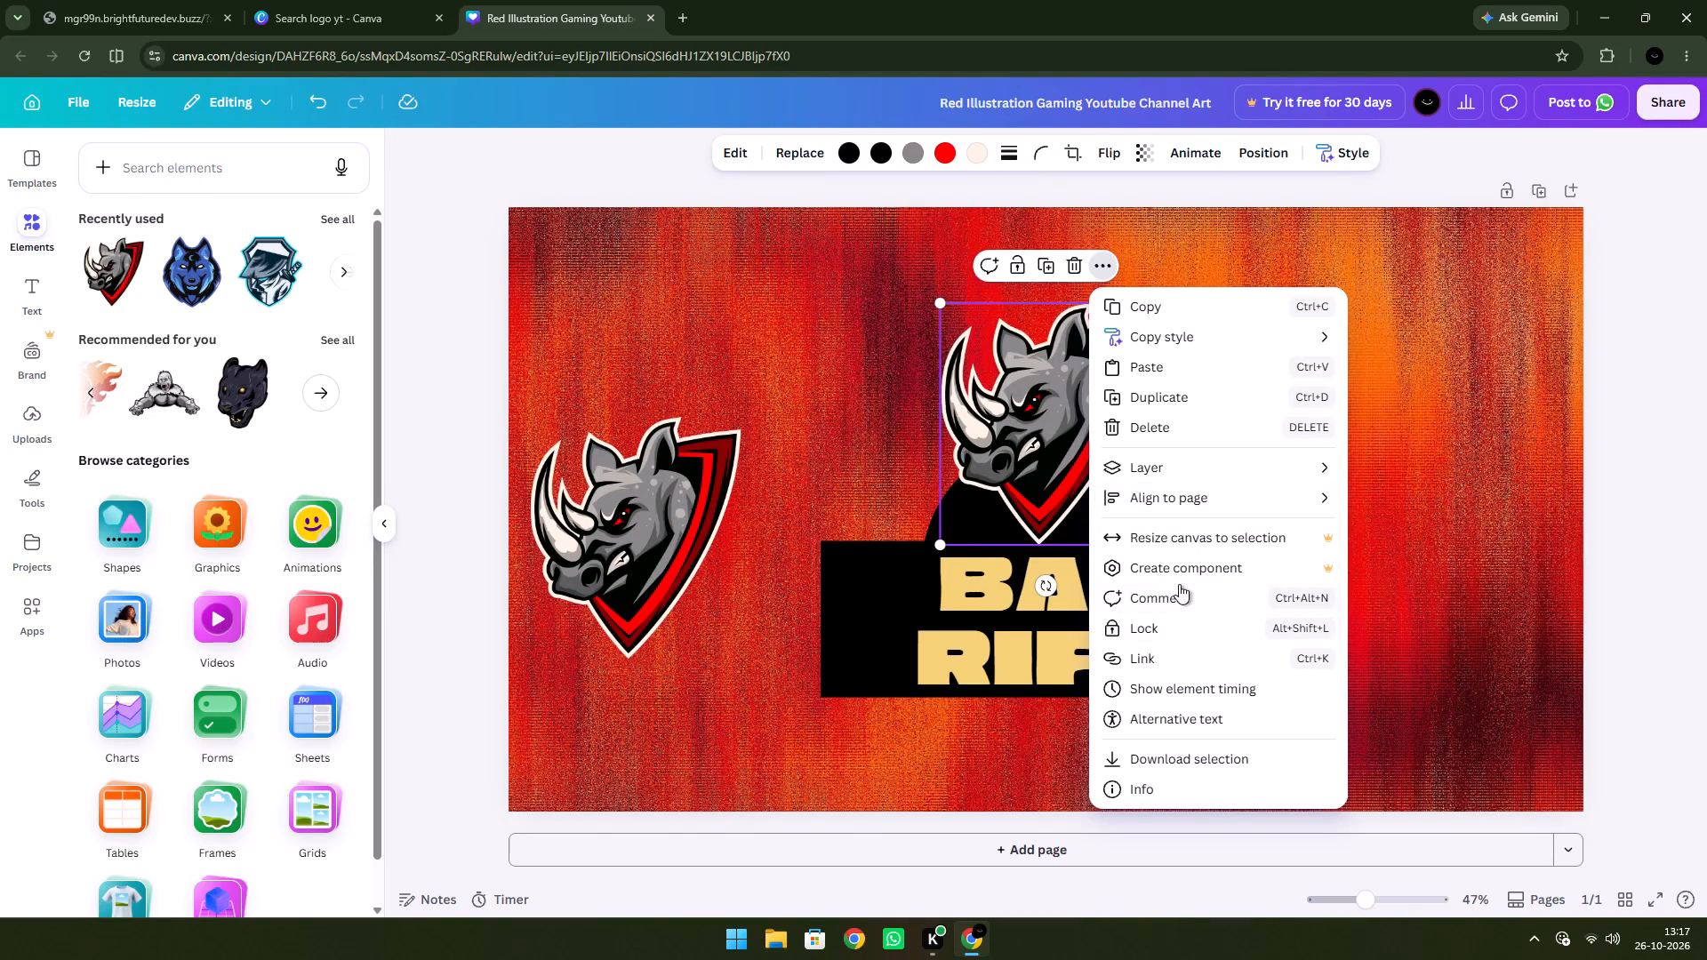
pyautogui.scroll(-2, 1181, 587)
pyautogui.click(1154, 788)
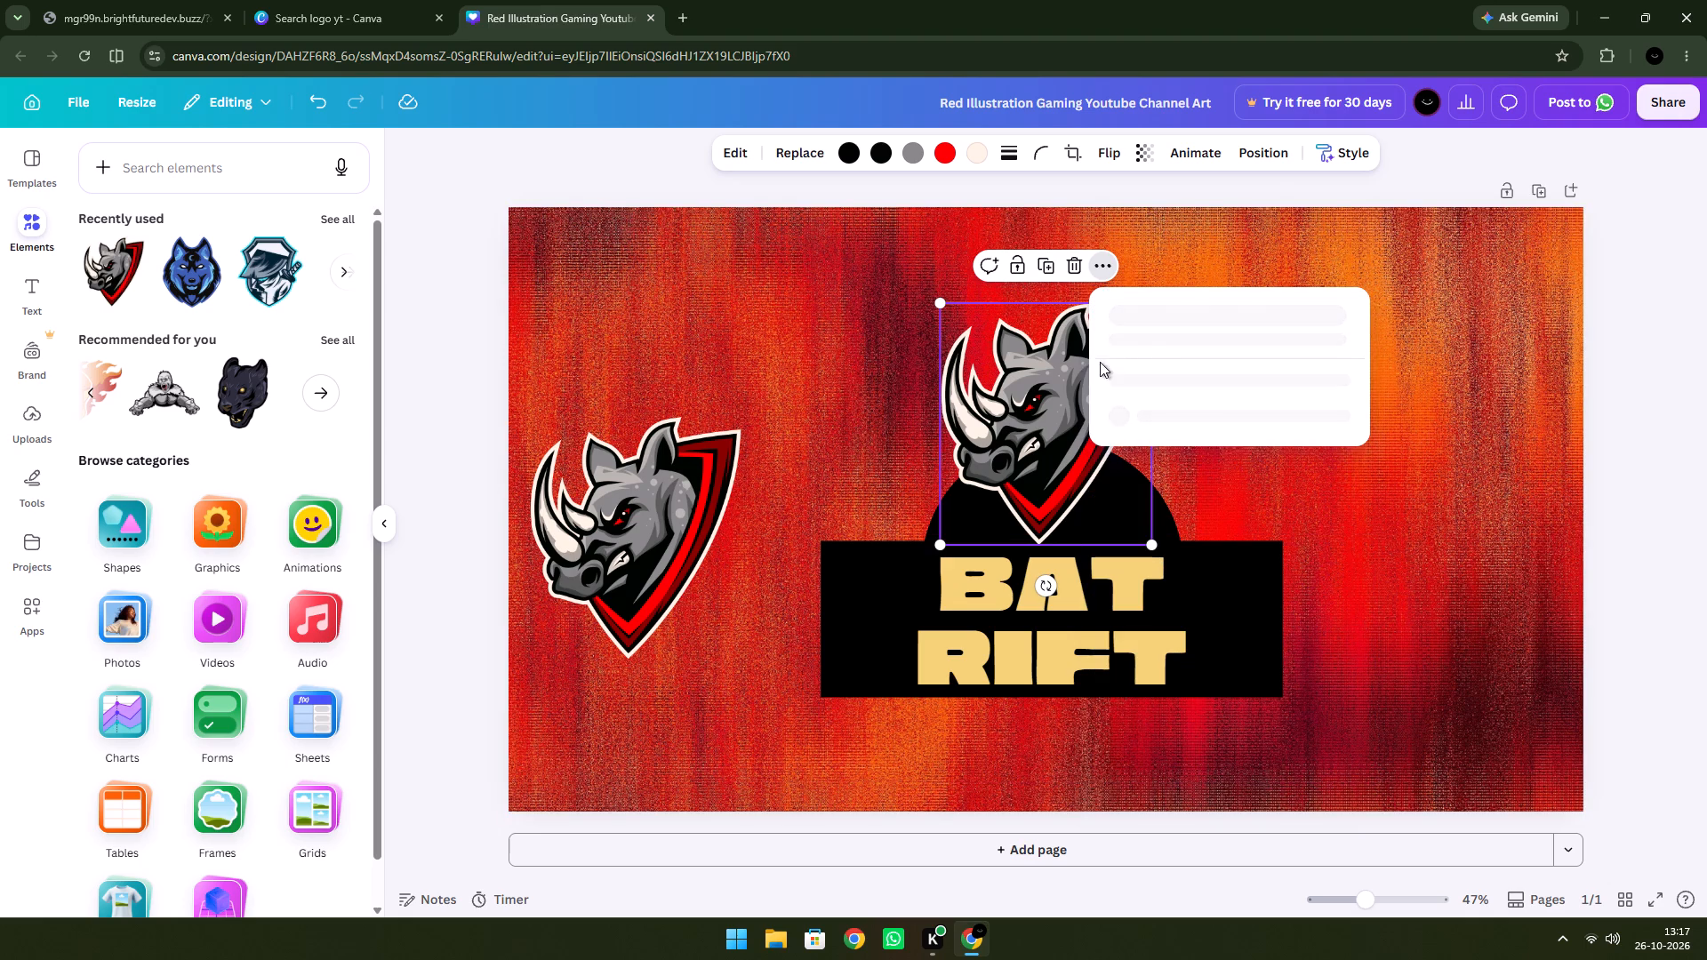
pyautogui.click(980, 396)
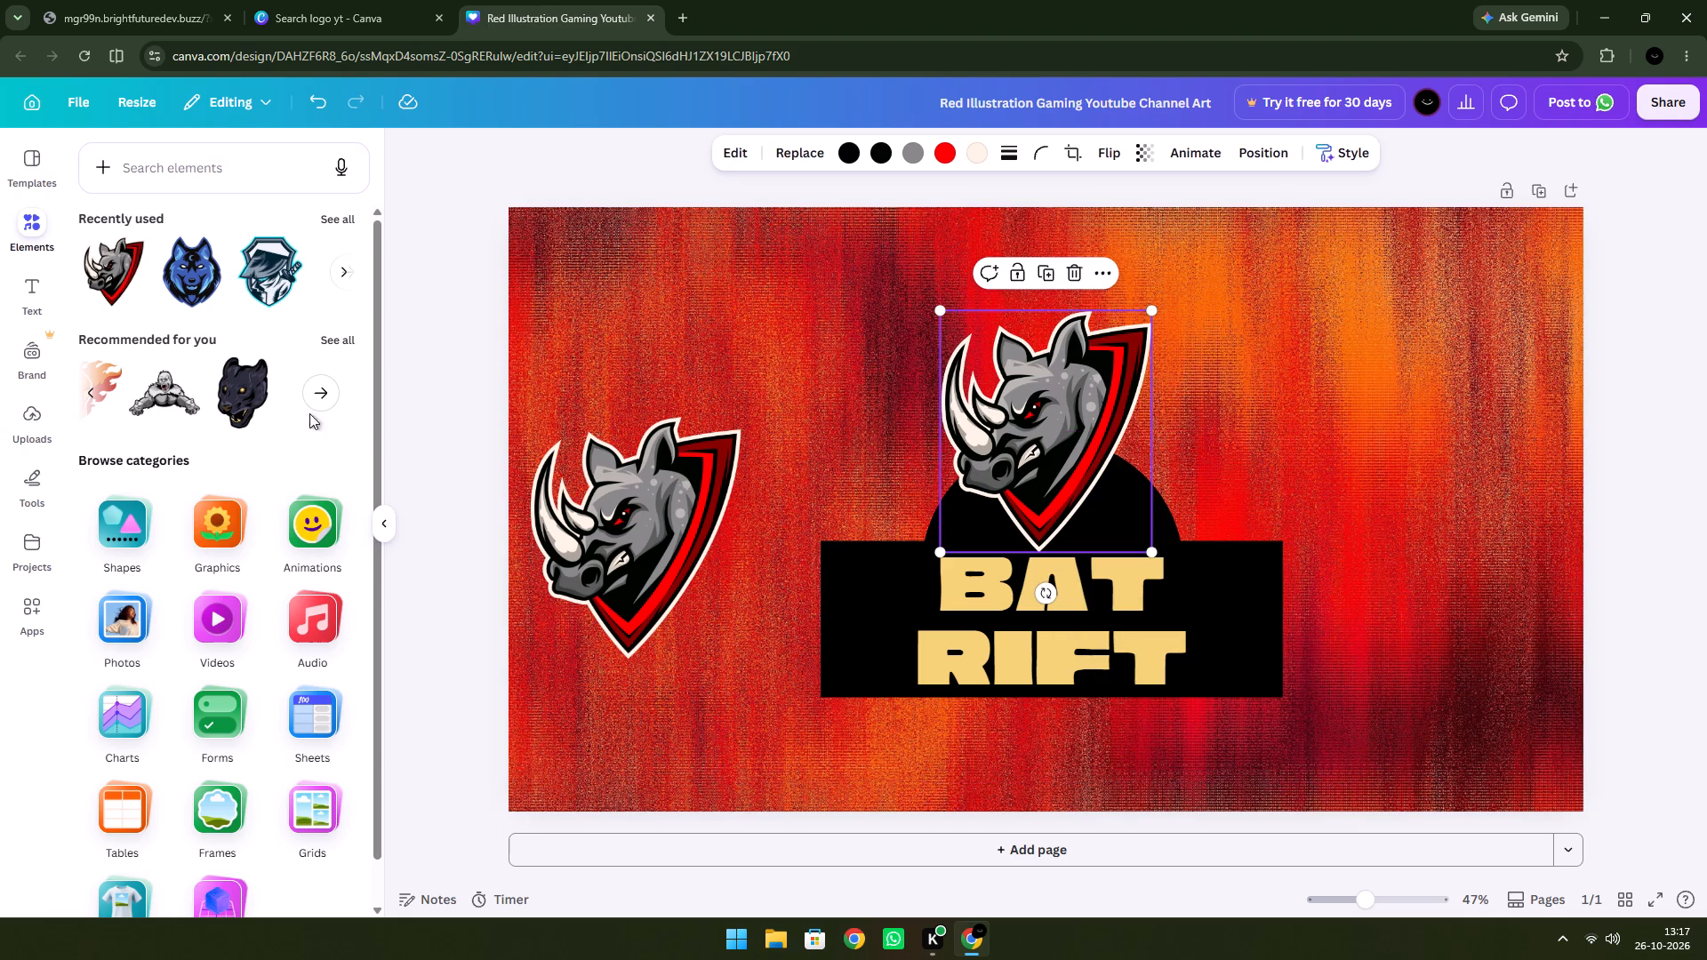
# Replace the rhino above the text with the white gorilla graphic, enlarged and positioned with its hands over the black banner.
pyautogui.click(156, 396)
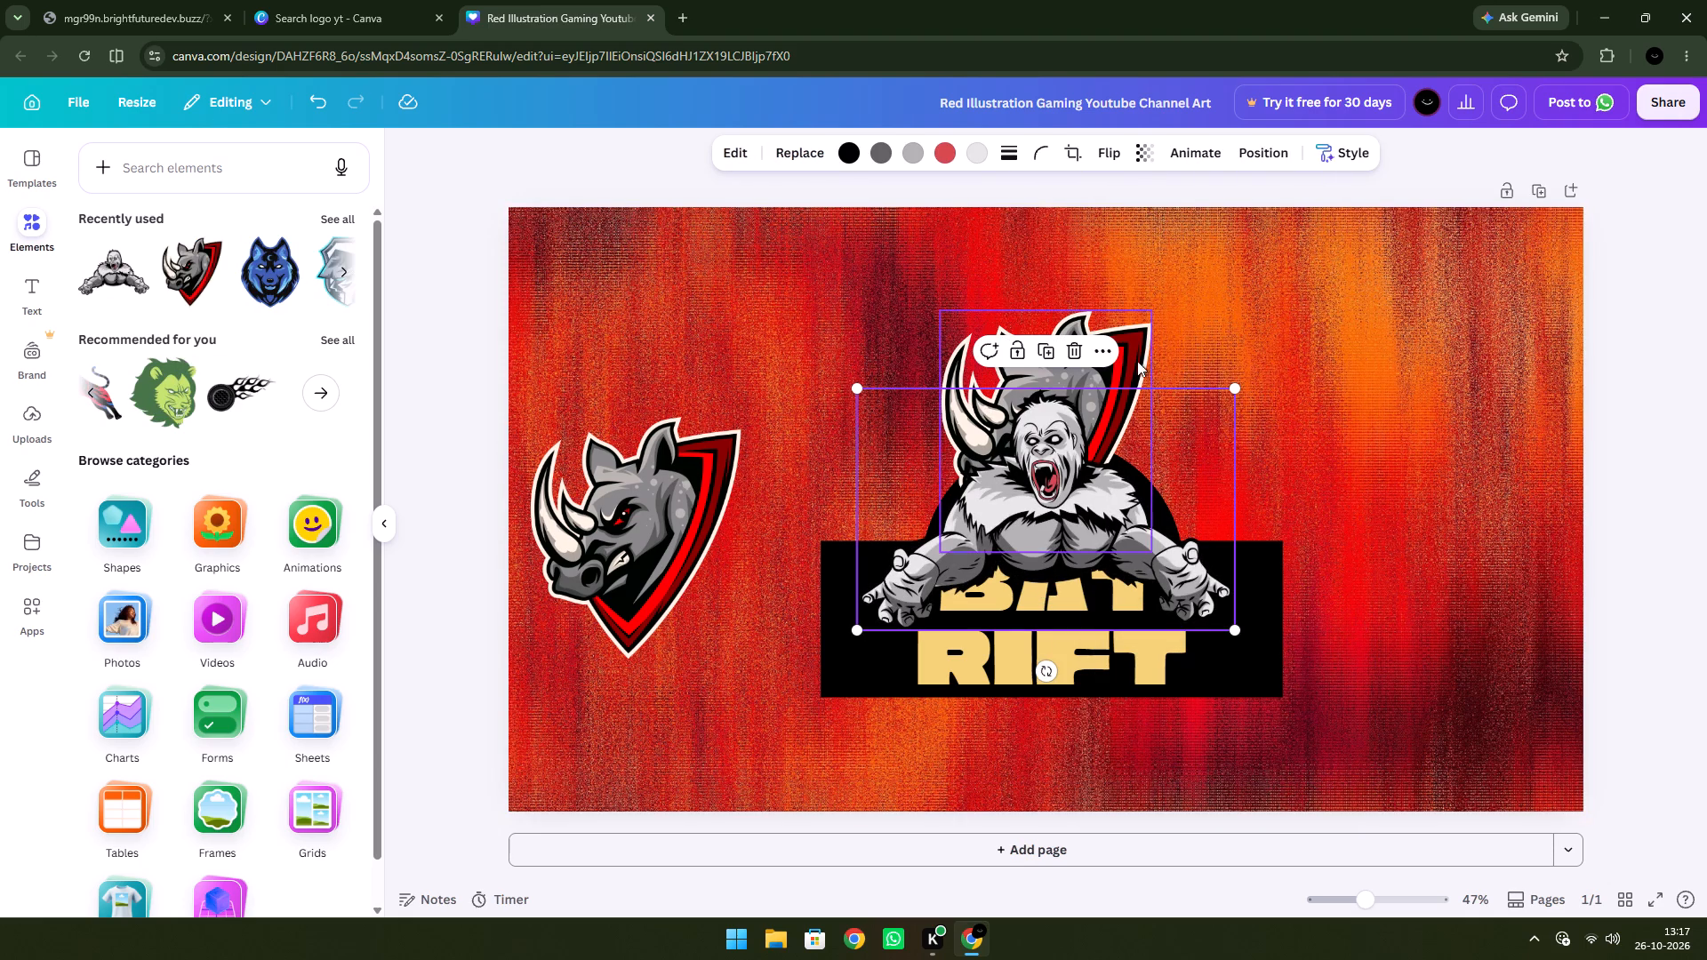
pyautogui.click(1129, 365)
pyautogui.press('Delete')
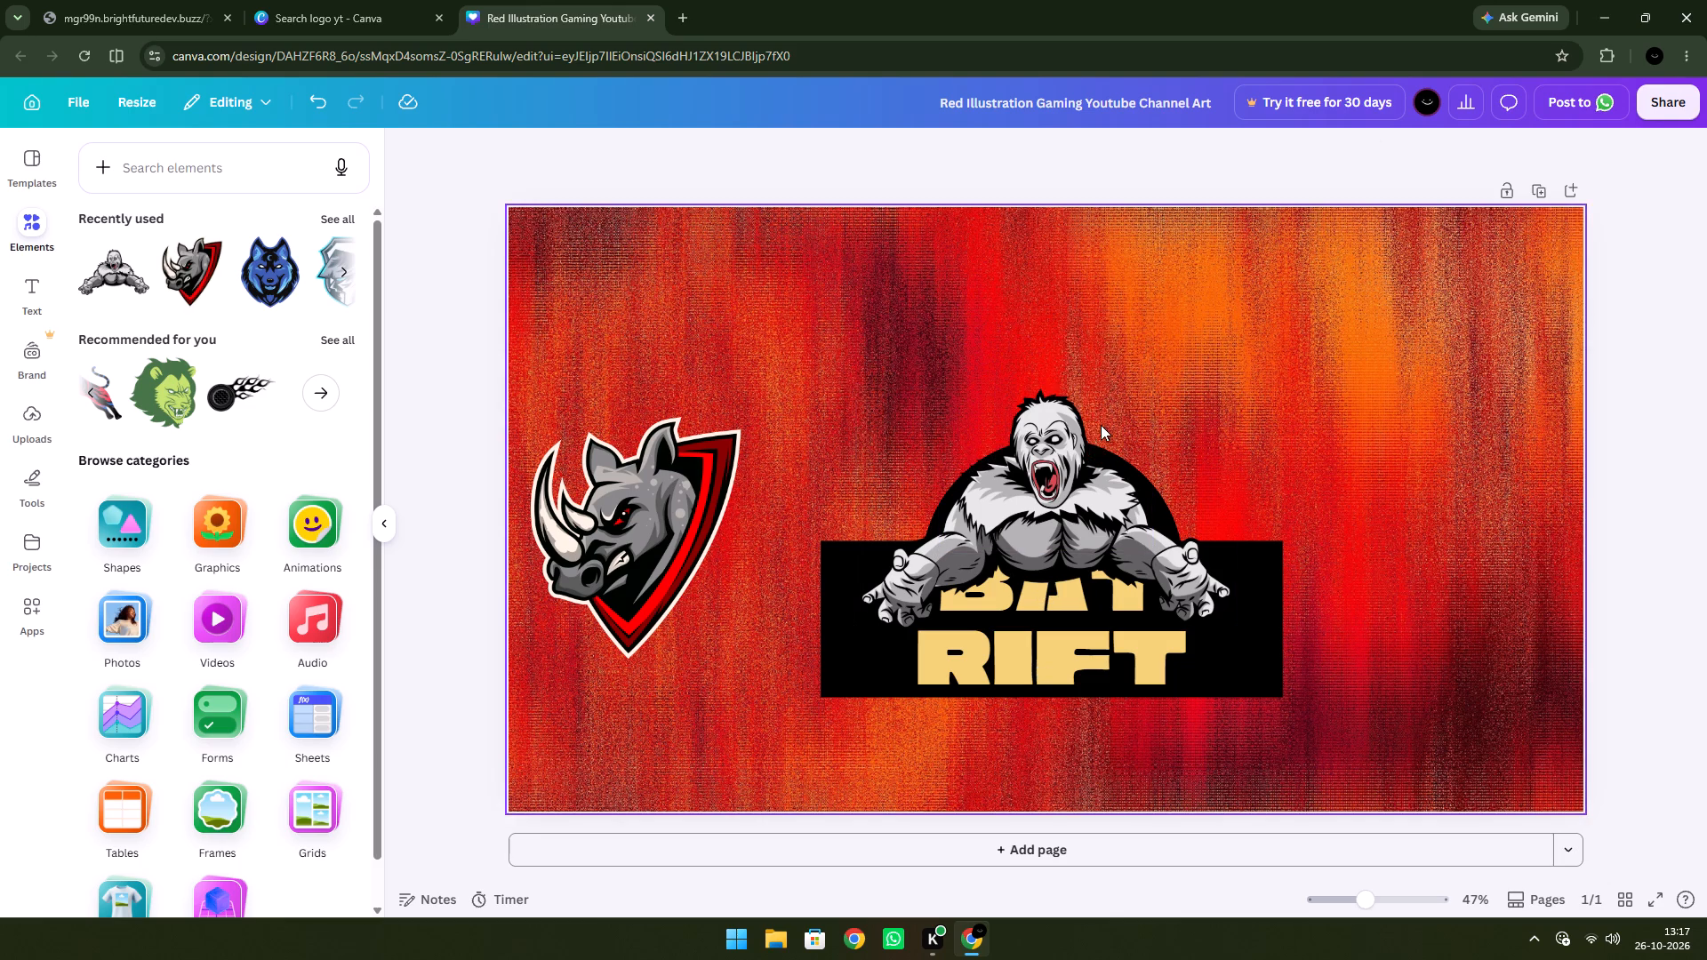
pyautogui.moveTo(1061, 486); pyautogui.dragTo(1057, 452)
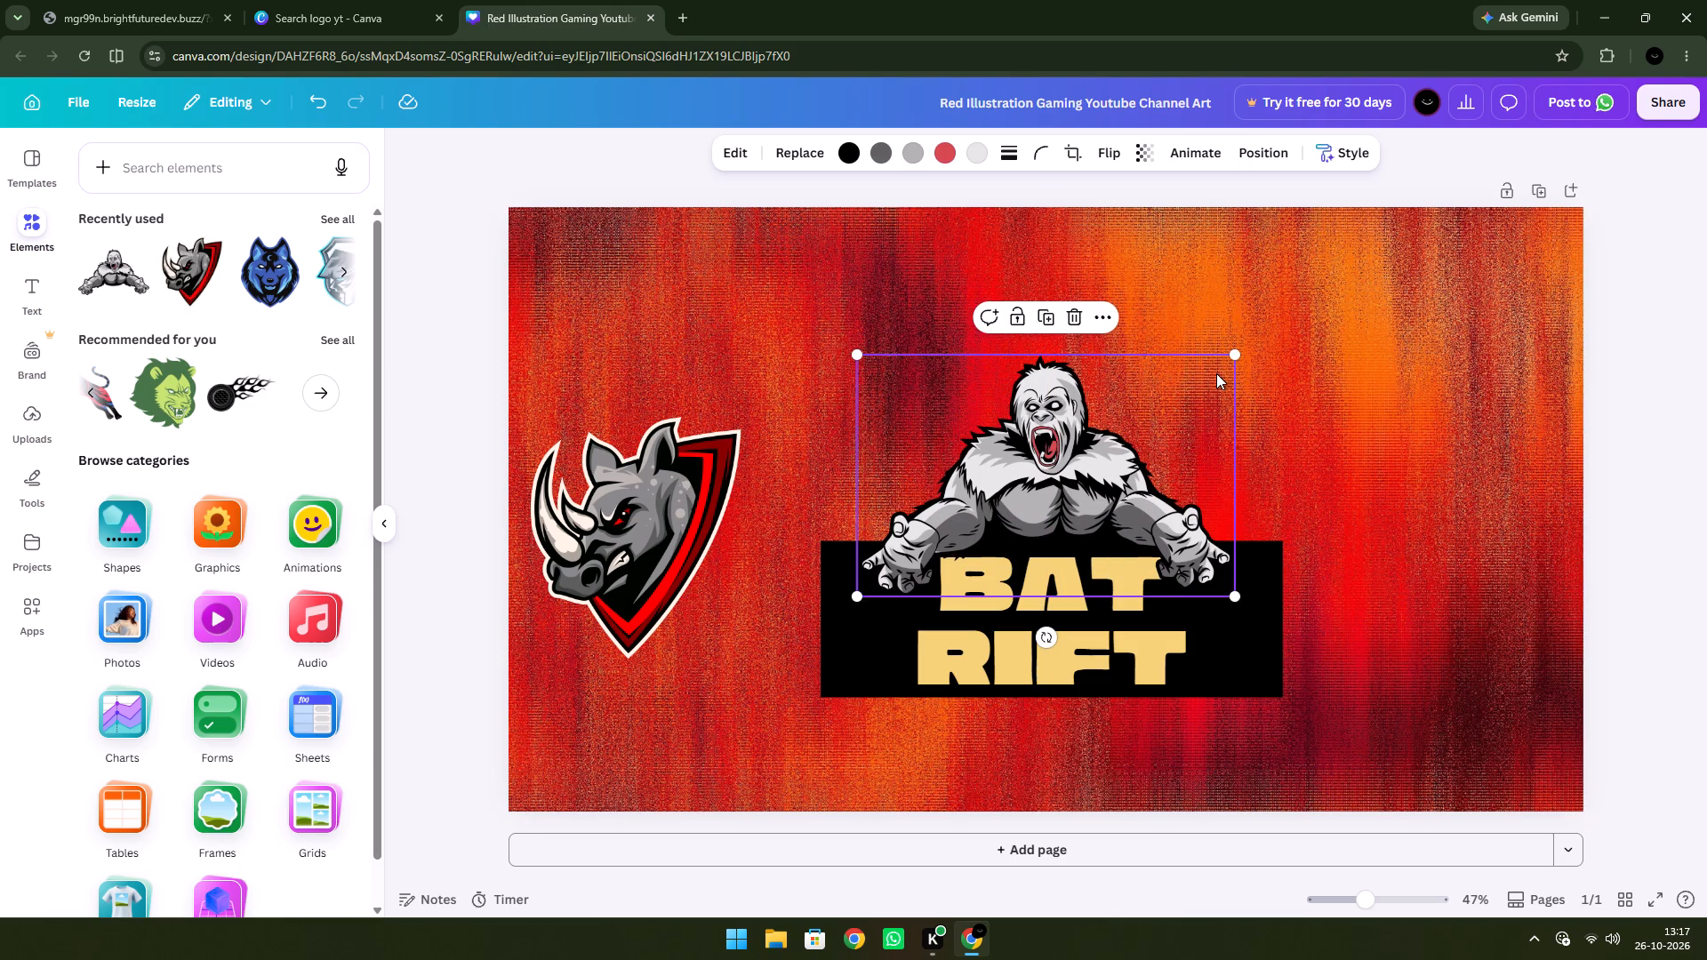
pyautogui.moveTo(1230, 359); pyautogui.dragTo(1294, 332)
pyautogui.moveTo(1052, 475); pyautogui.dragTo(1044, 475)
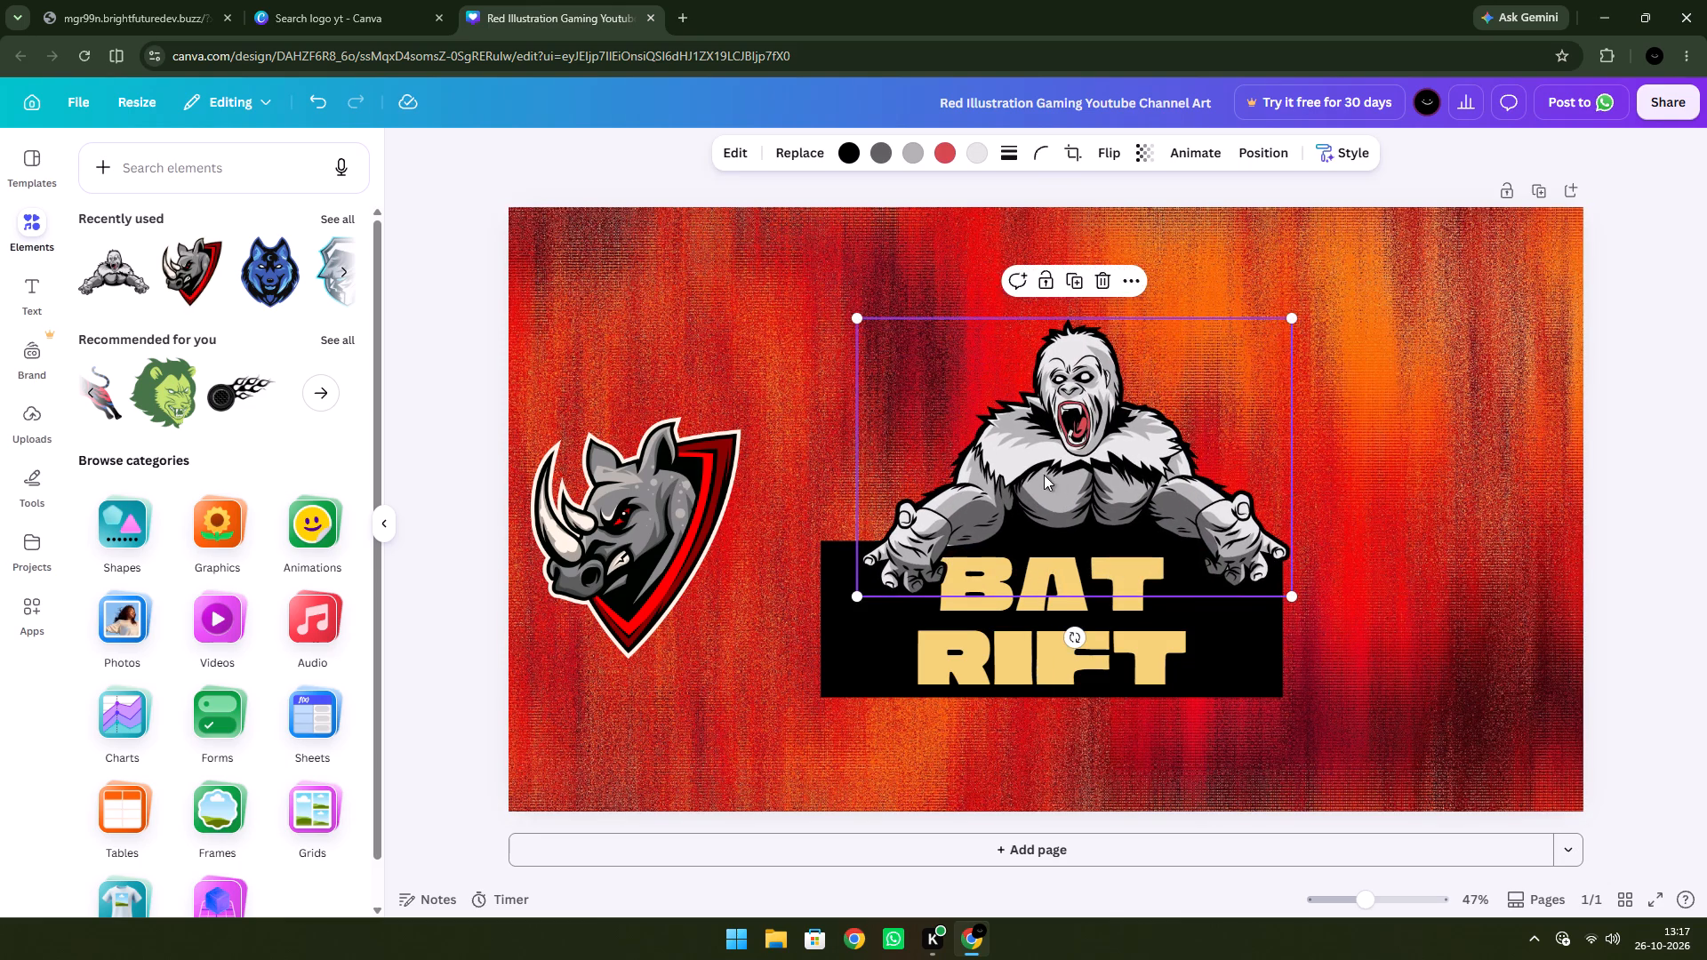
pyautogui.moveTo(1044, 475); pyautogui.dragTo(1010, 482)
pyautogui.click(1040, 497)
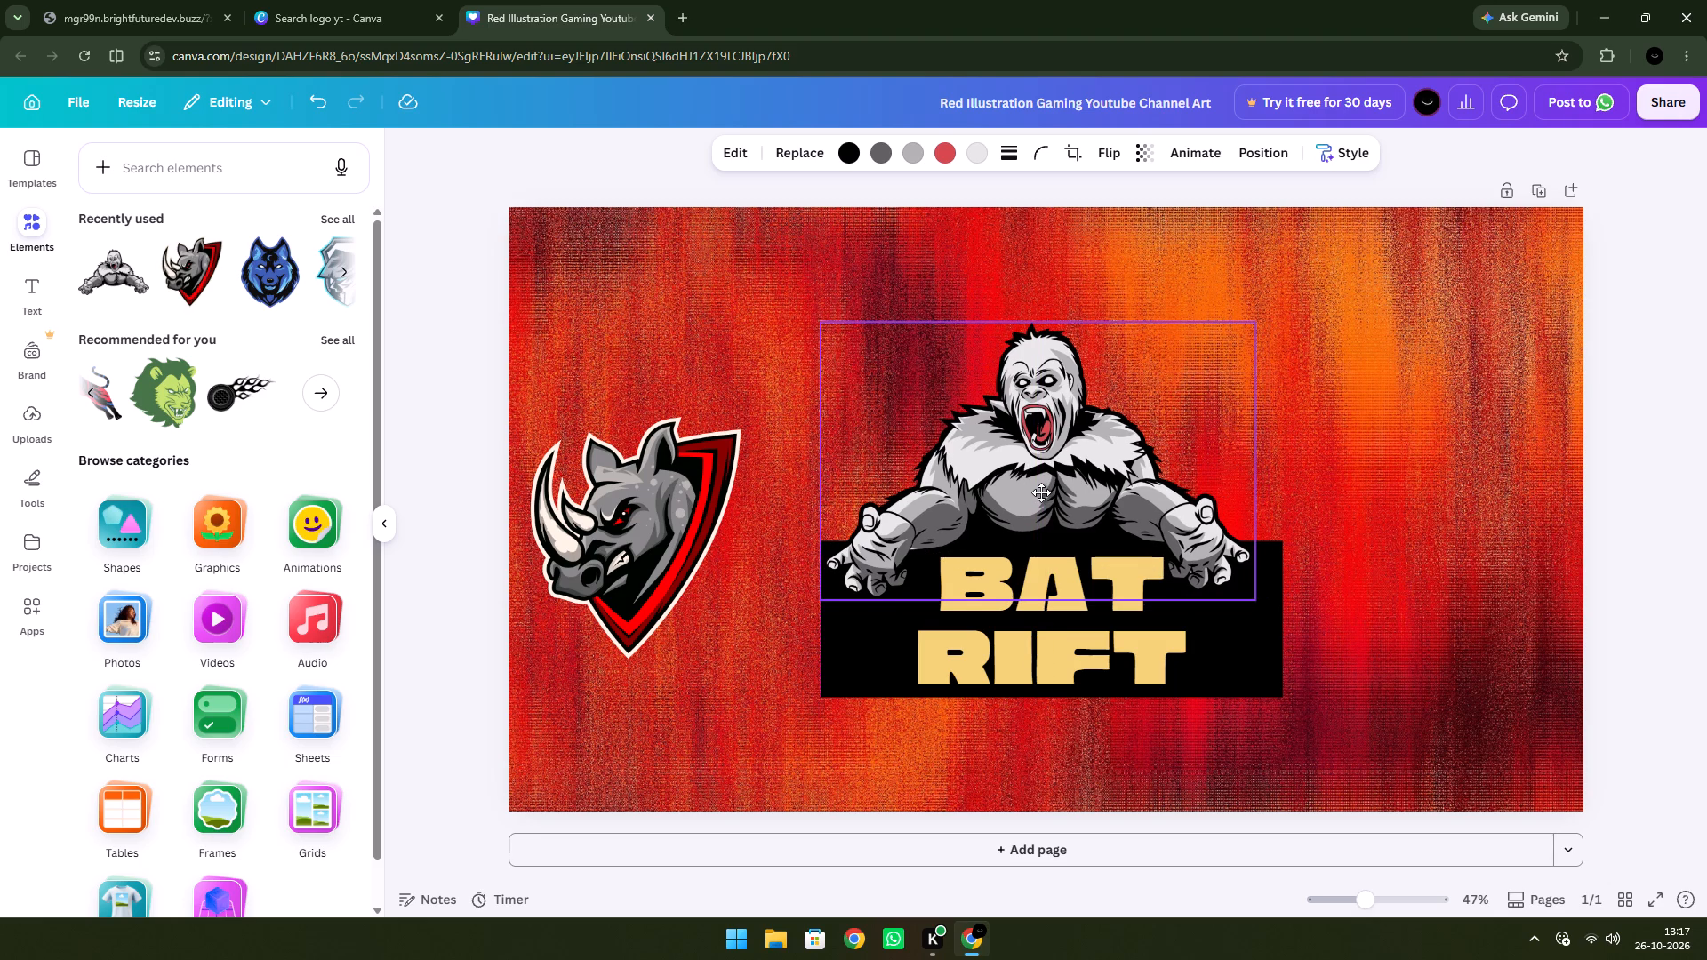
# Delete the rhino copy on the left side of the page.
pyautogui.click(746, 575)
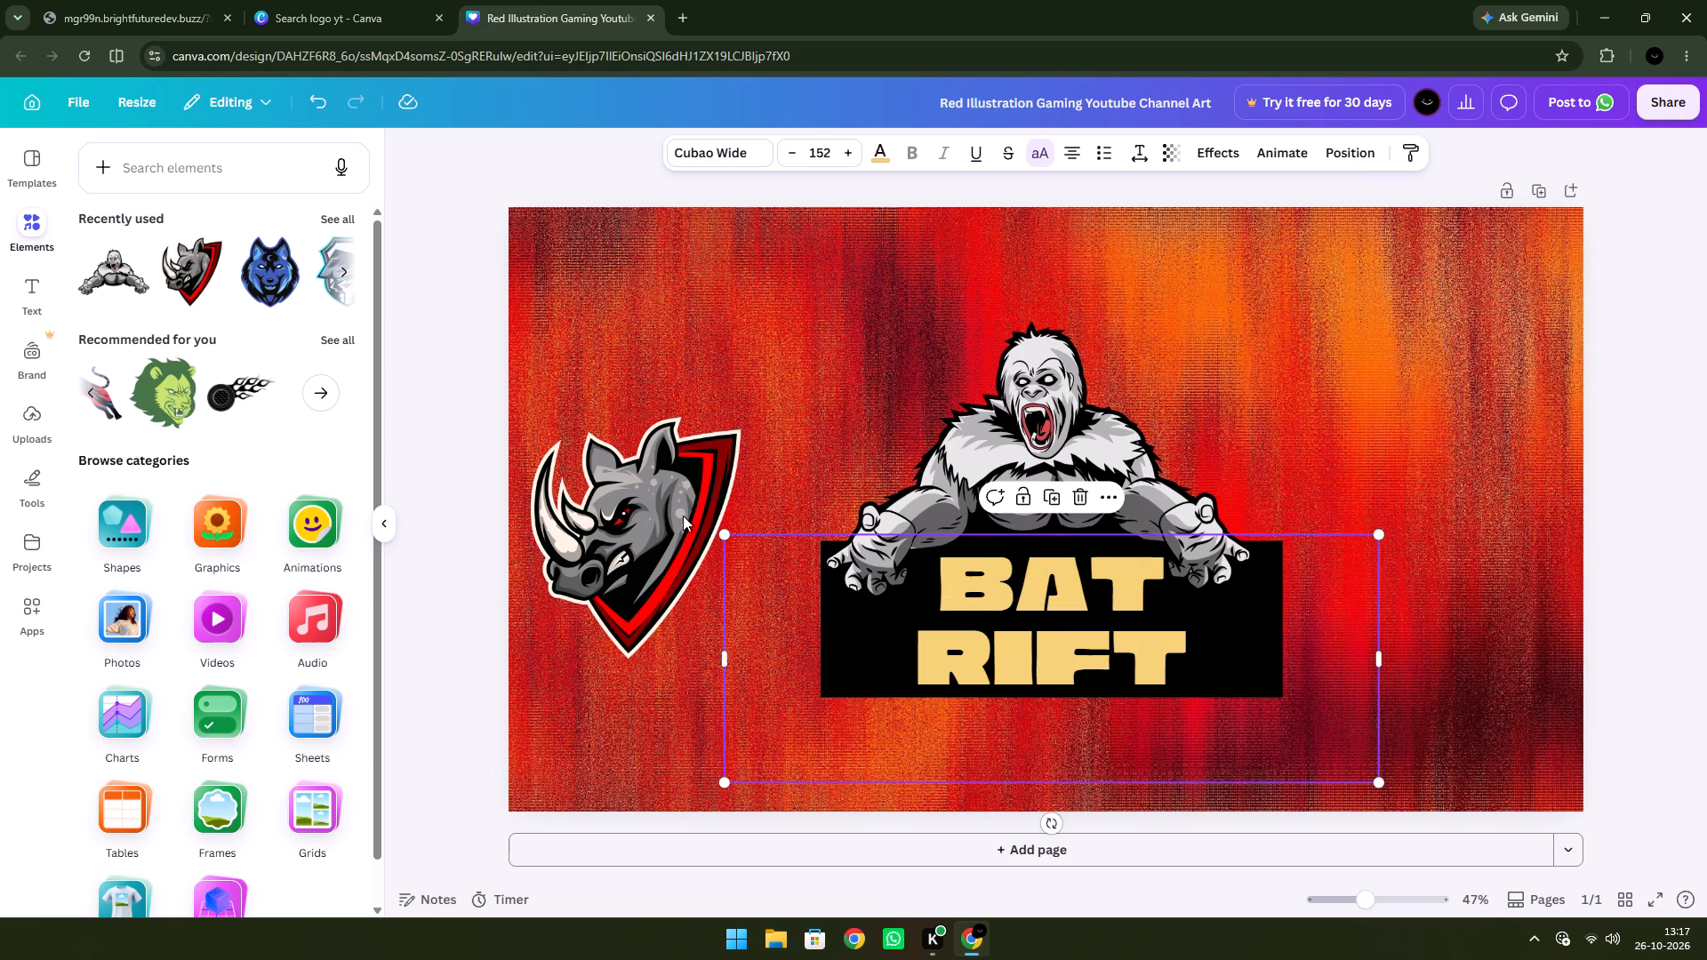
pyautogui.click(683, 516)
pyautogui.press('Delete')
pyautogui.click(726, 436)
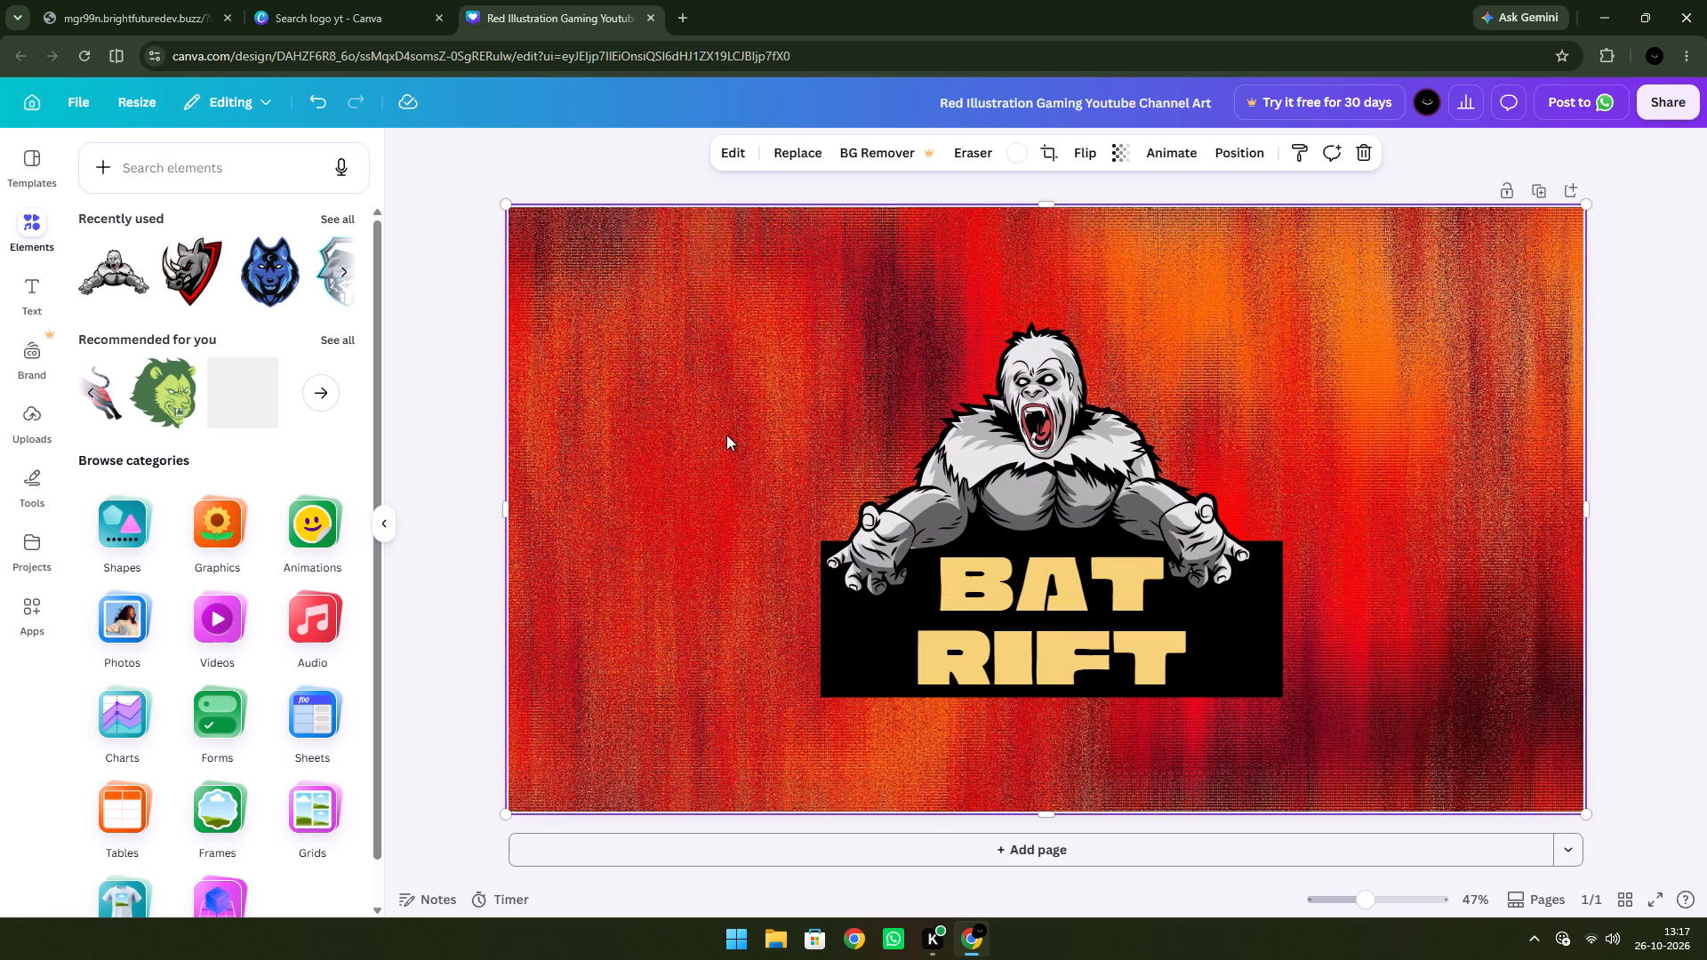
# Add the black straight arrow animation and shrink it into the page's upper-left corner.
pyautogui.scroll(5, 204, 339)
pyautogui.scroll(-1, 208, 364)
pyautogui.click(330, 487)
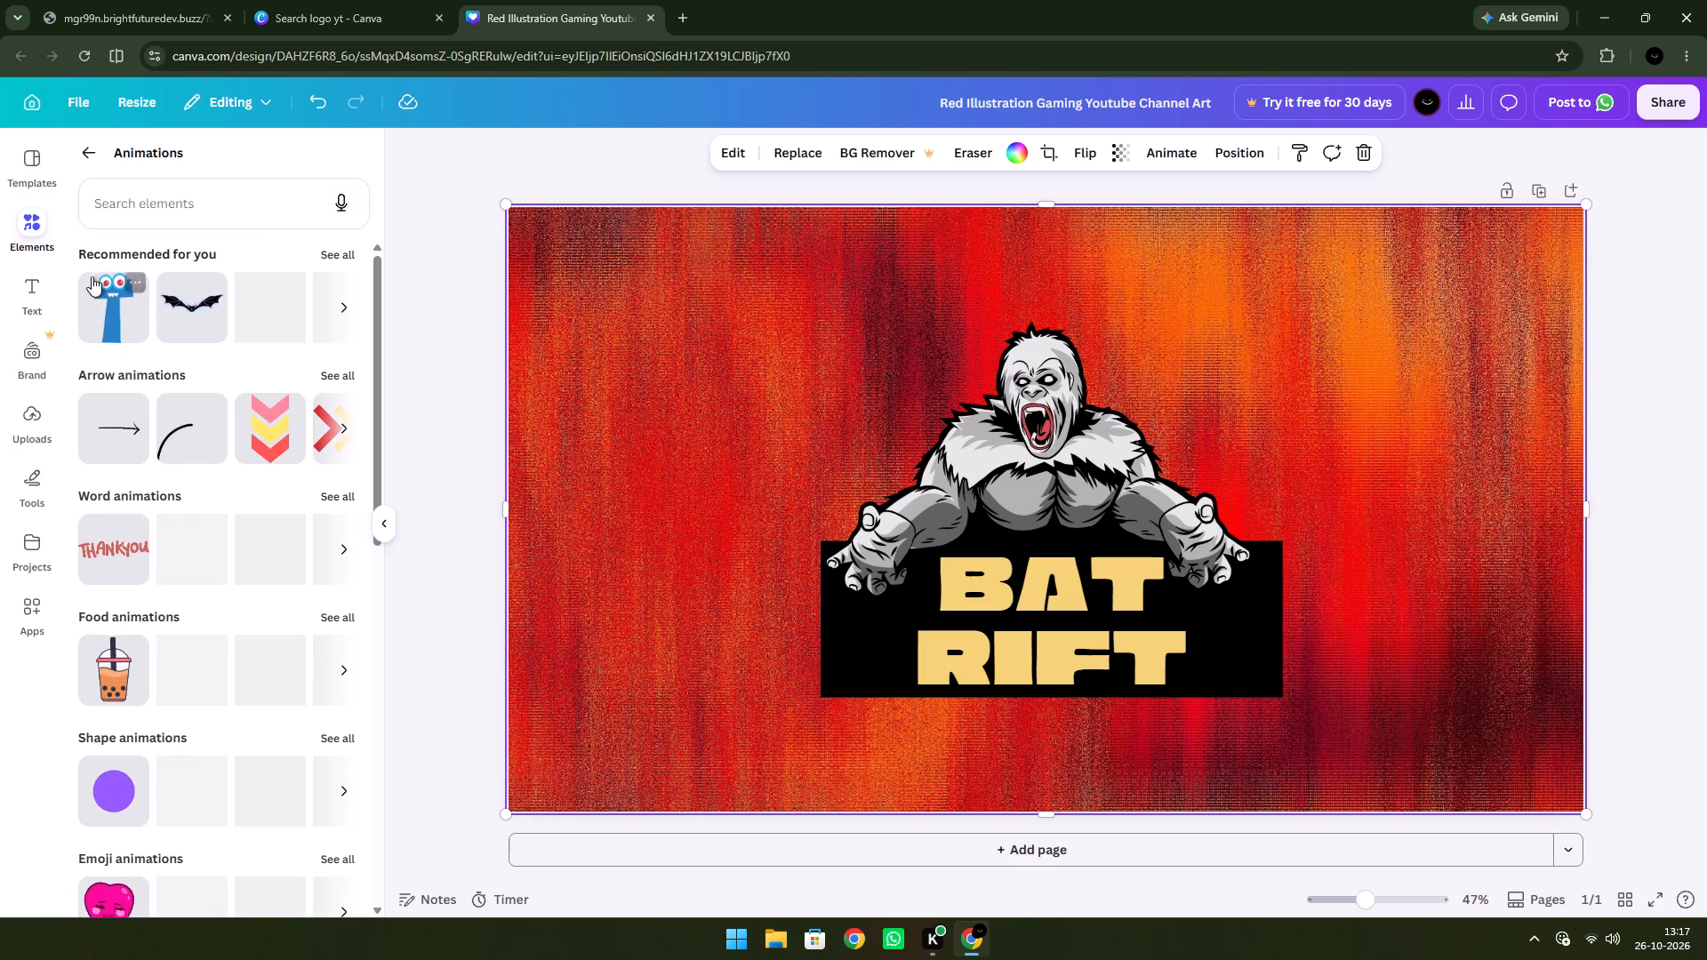
pyautogui.moveTo(115, 427); pyautogui.dragTo(445, 534)
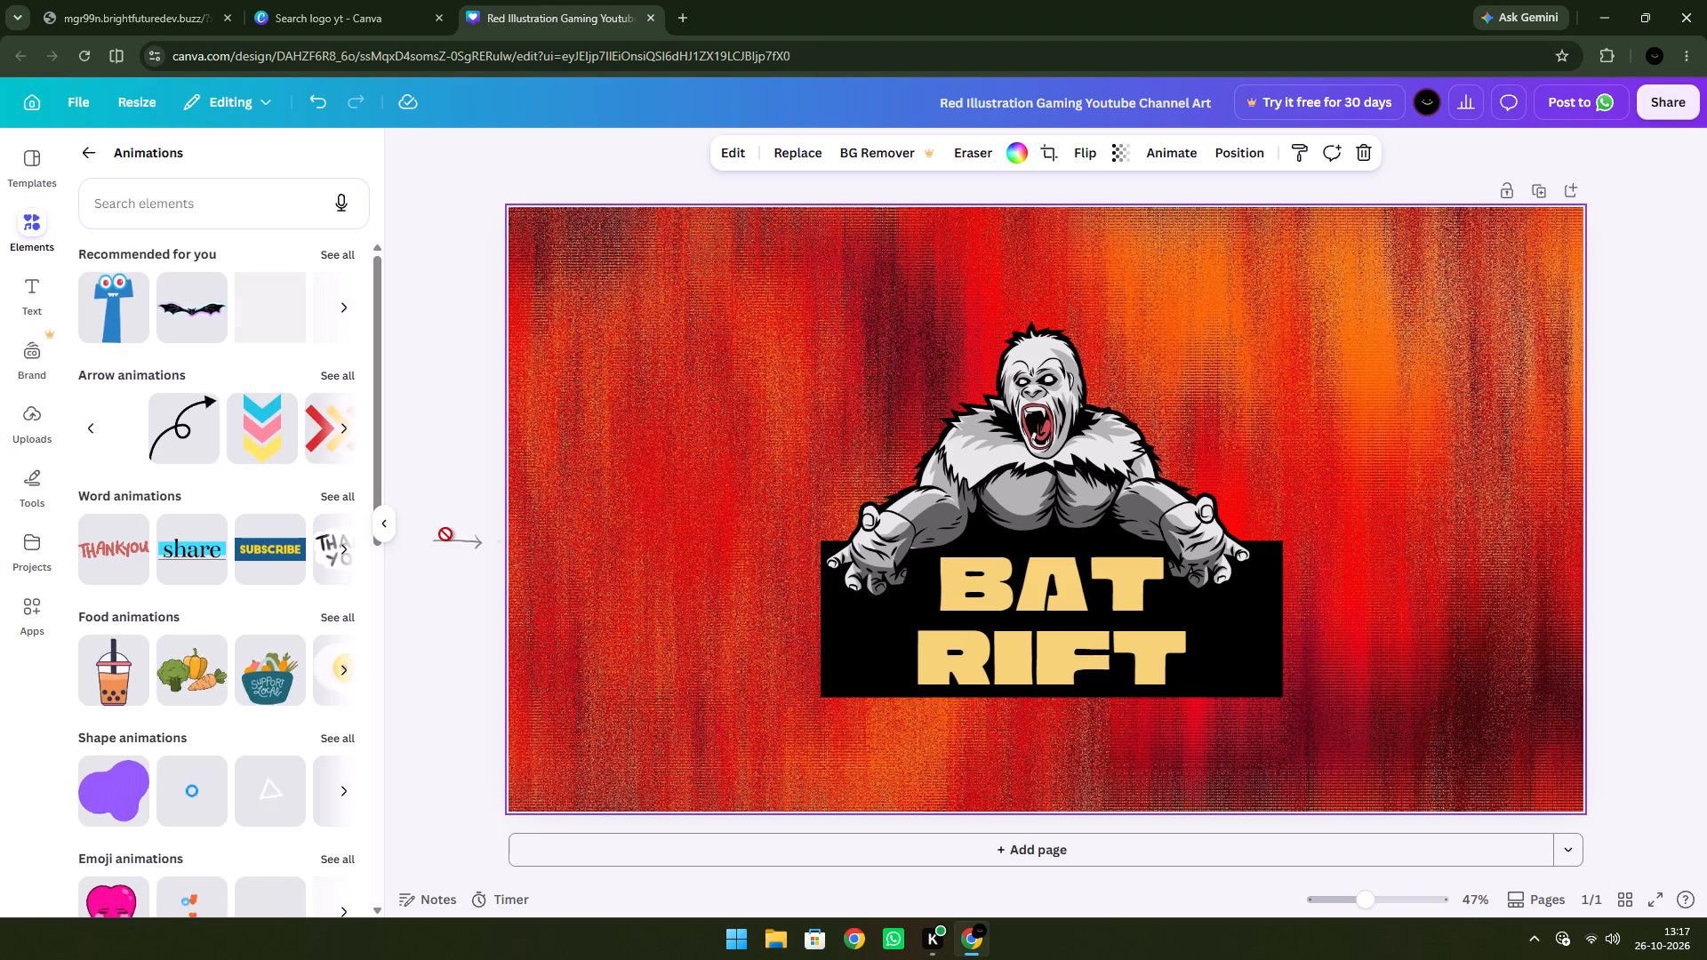
pyautogui.moveTo(445, 534); pyautogui.dragTo(571, 262)
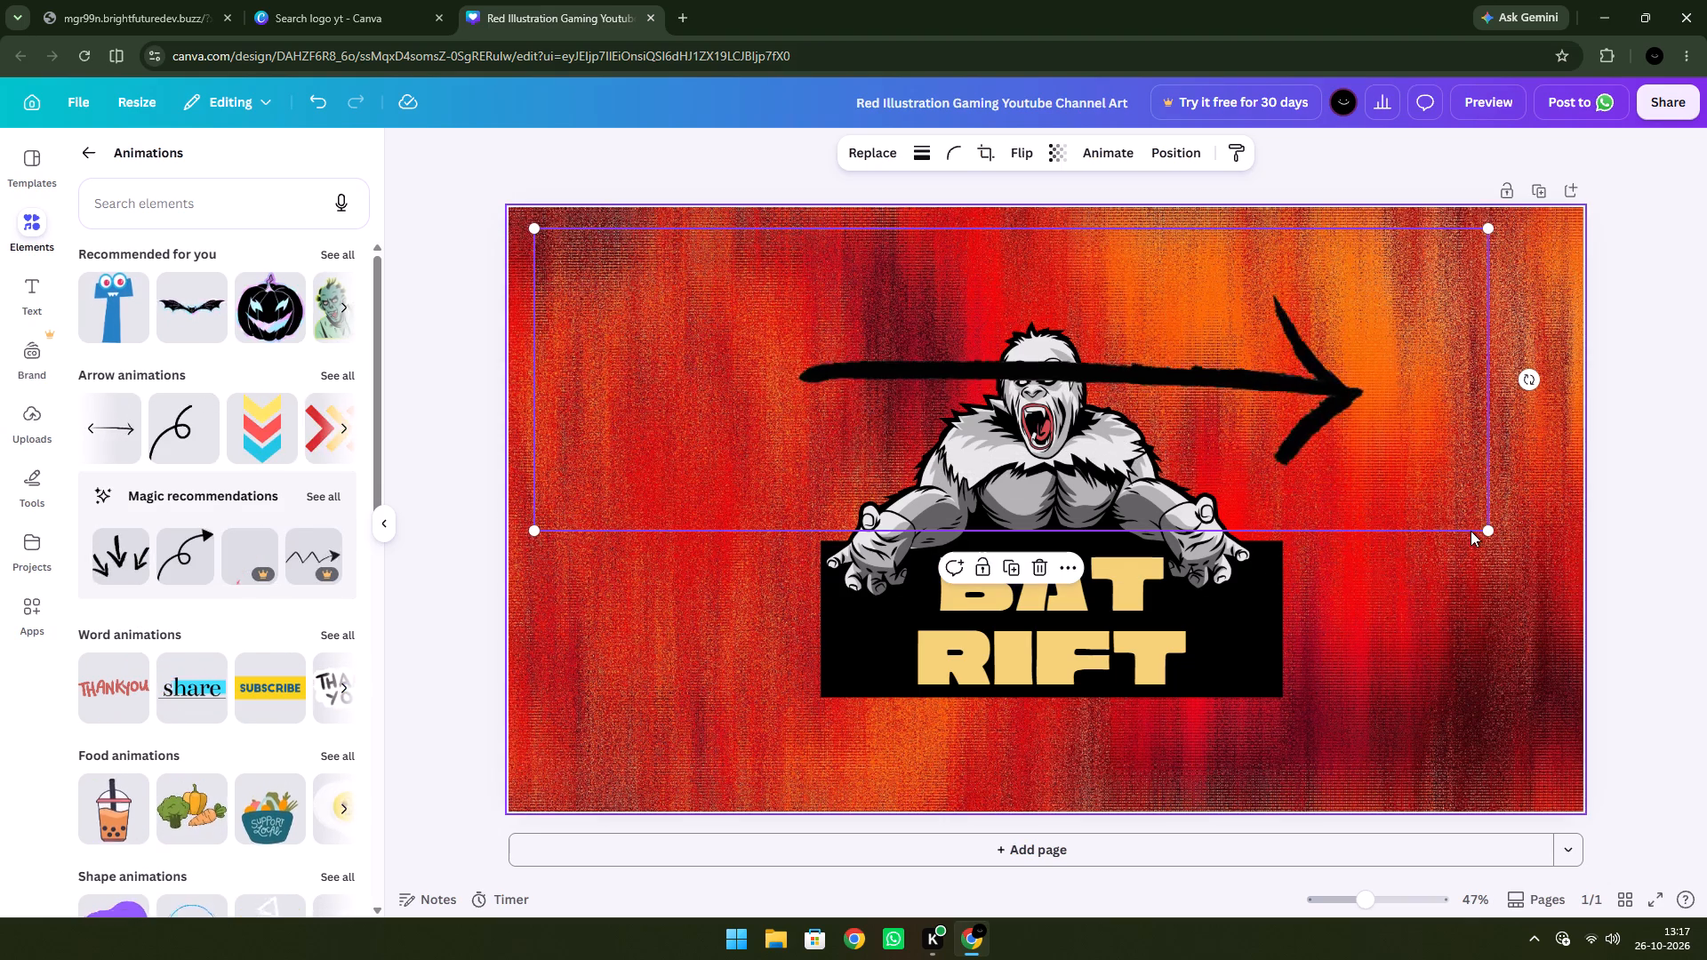
pyautogui.moveTo(1487, 526); pyautogui.dragTo(890, 412)
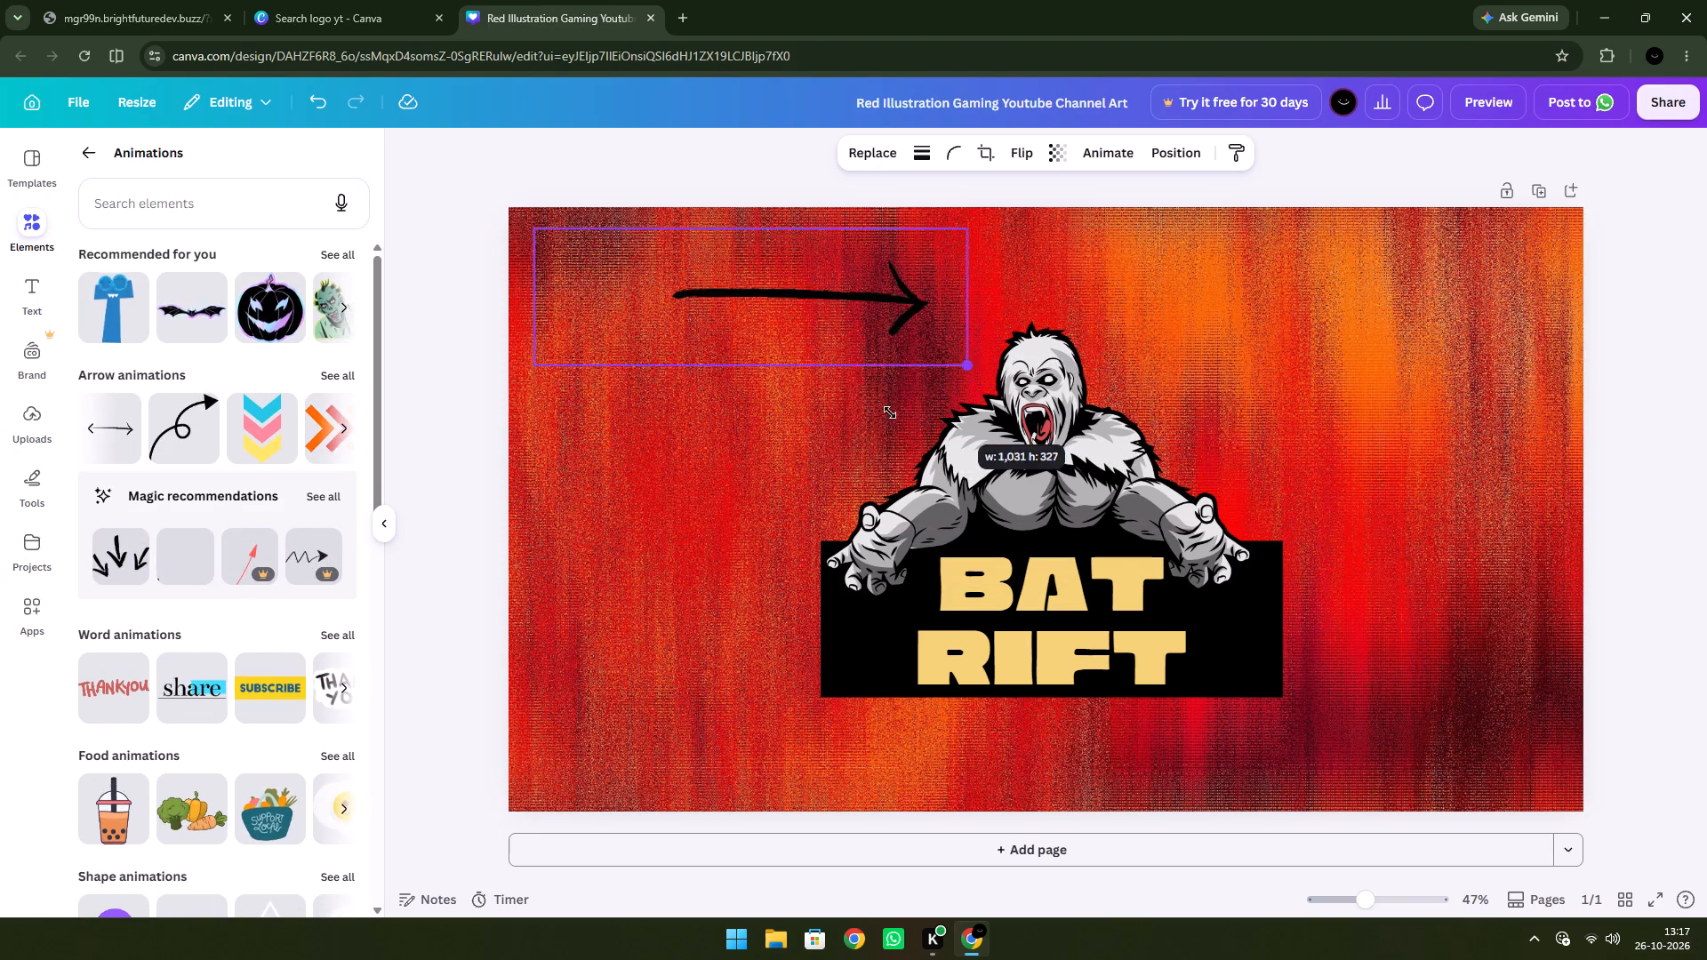
pyautogui.moveTo(890, 412); pyautogui.dragTo(757, 399)
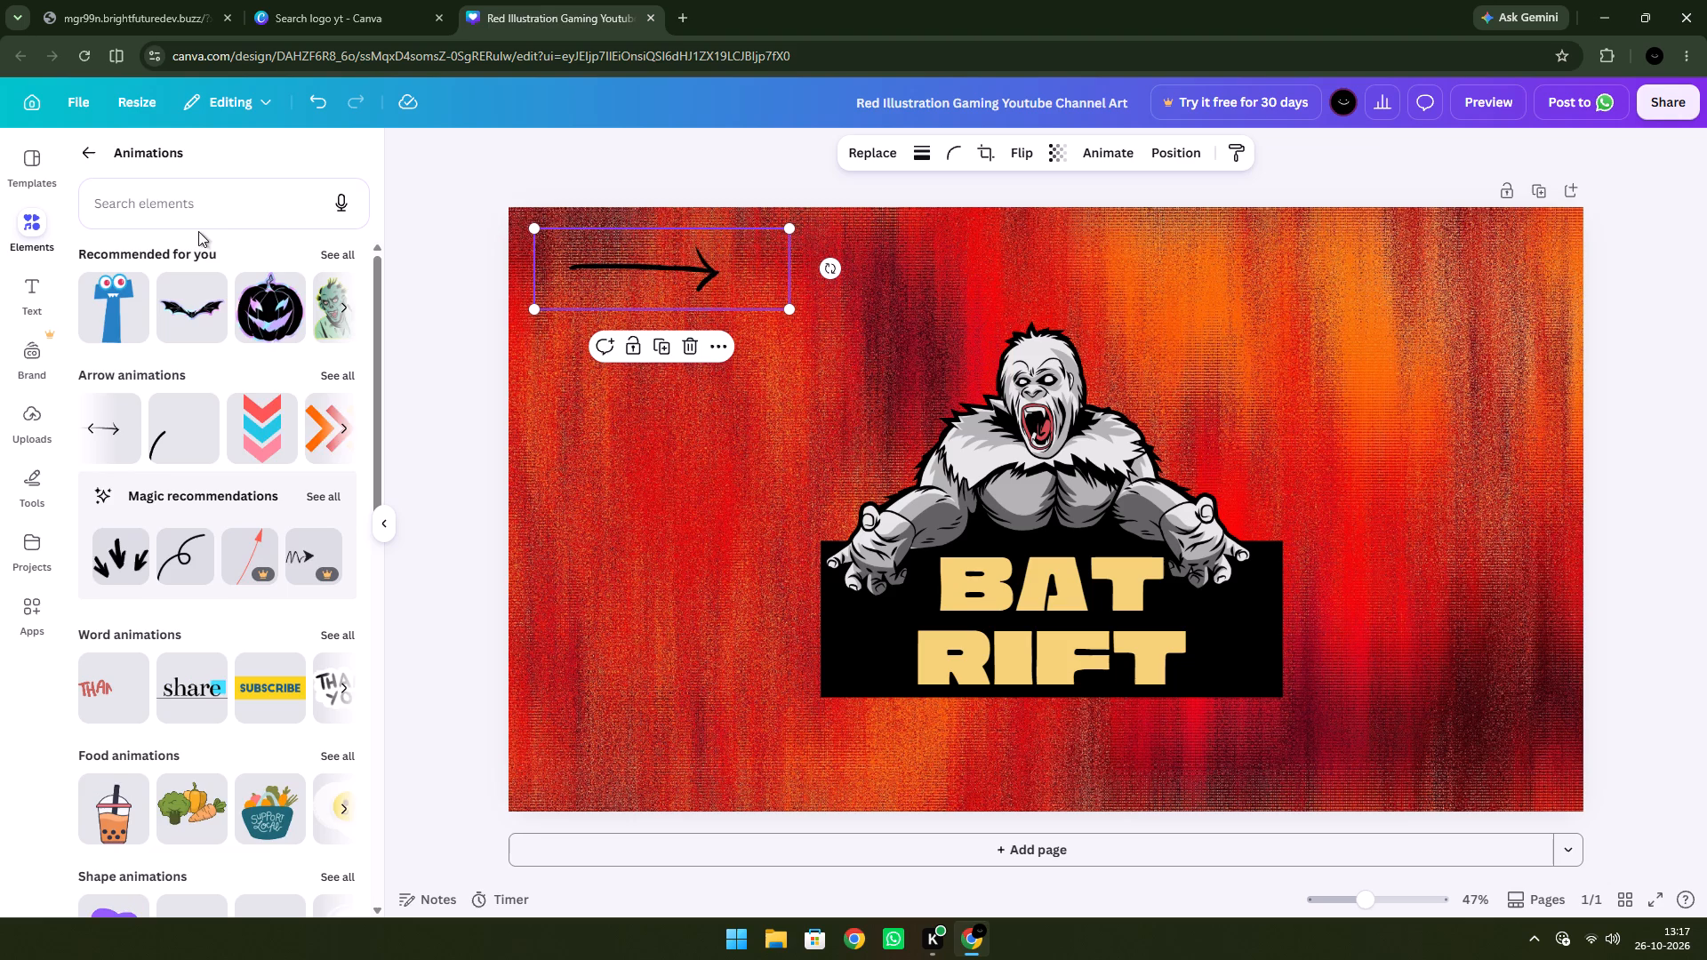
# Find a "subscribe" animation and add the black serif one with the pink highlight along the page's top edge.
pyautogui.click(185, 210)
pyautogui.write('su')
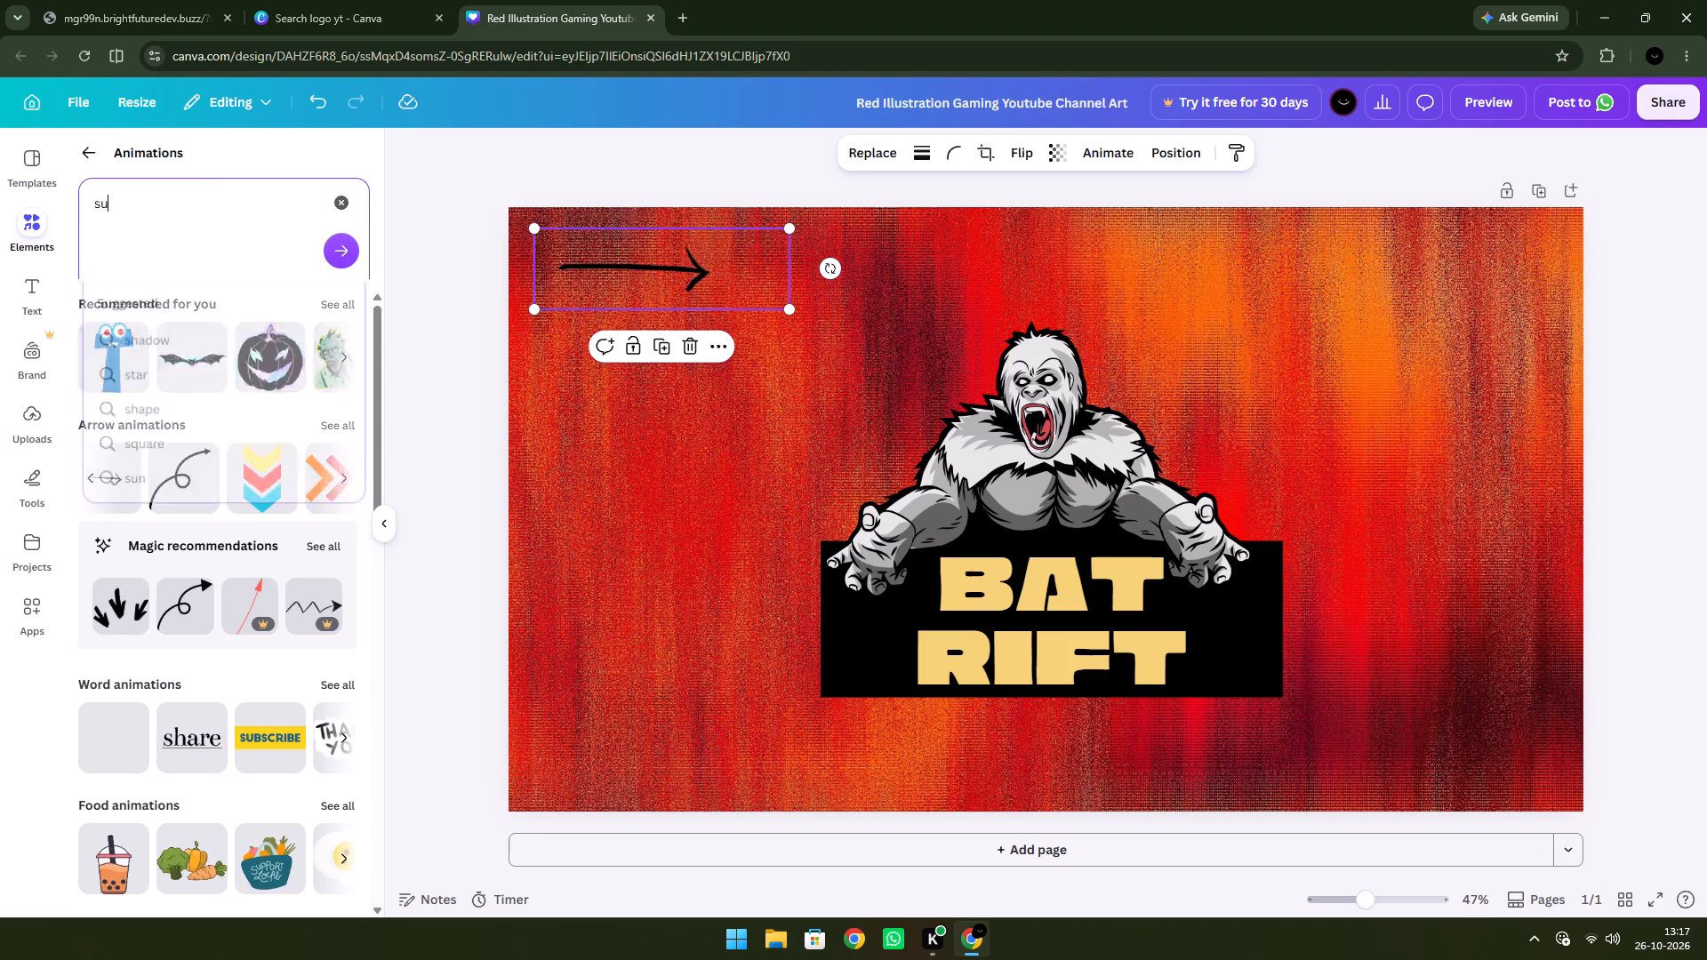
pyautogui.write('bs')
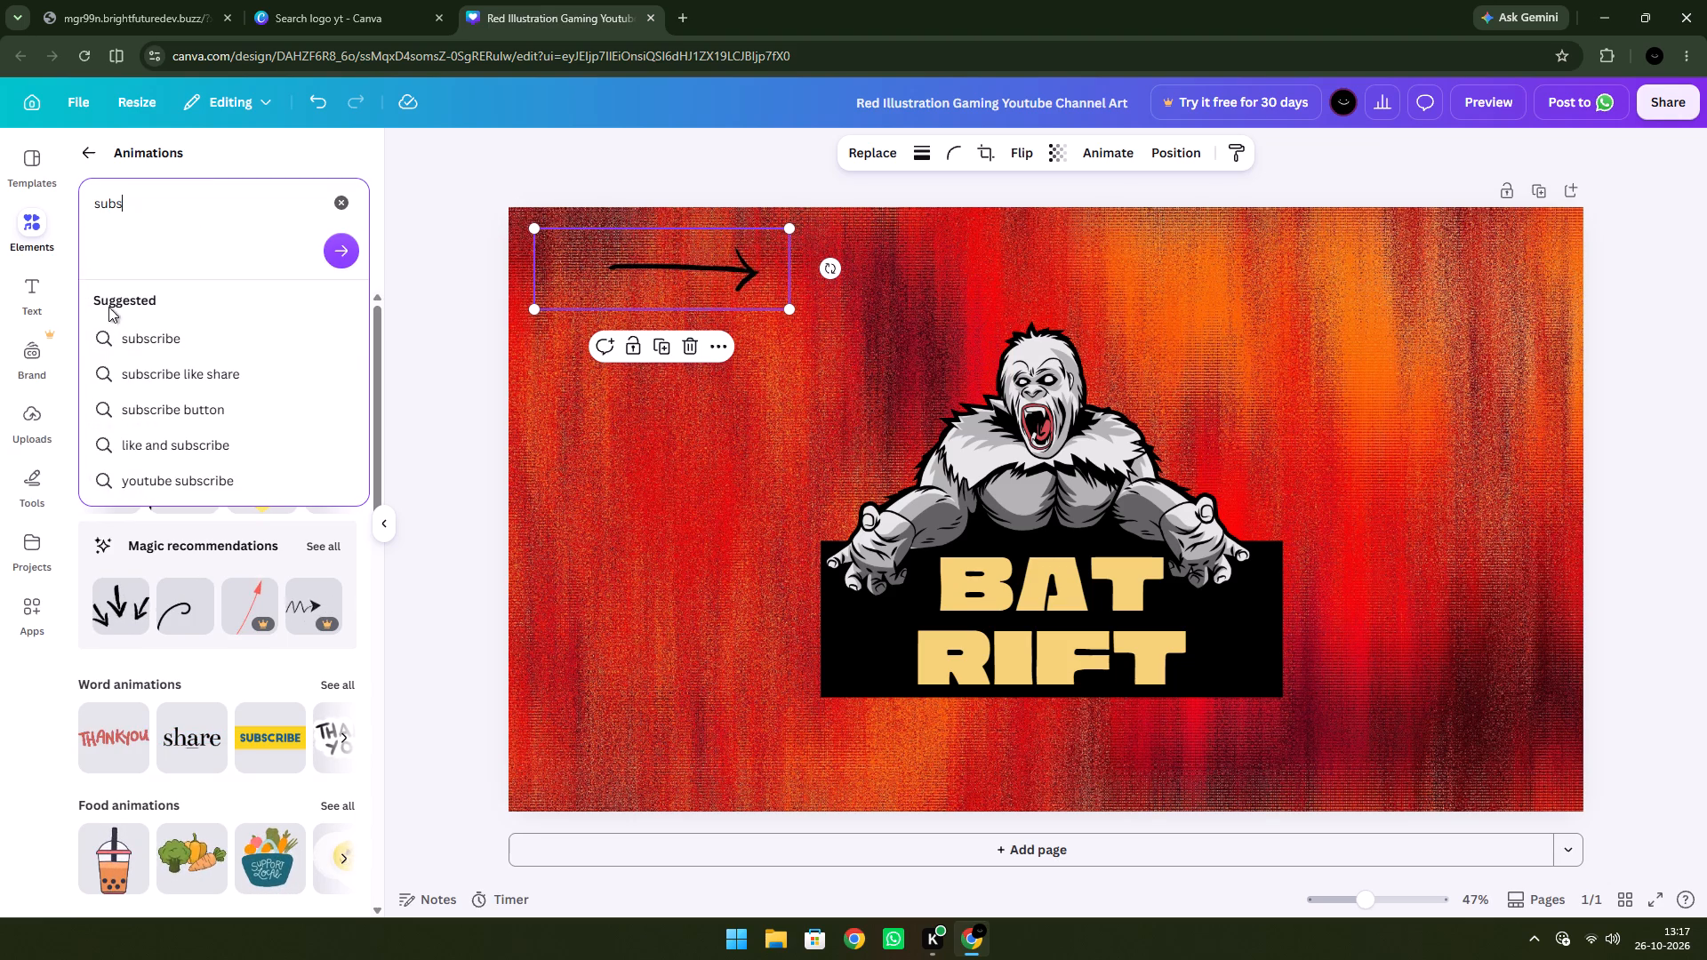
pyautogui.click(132, 332)
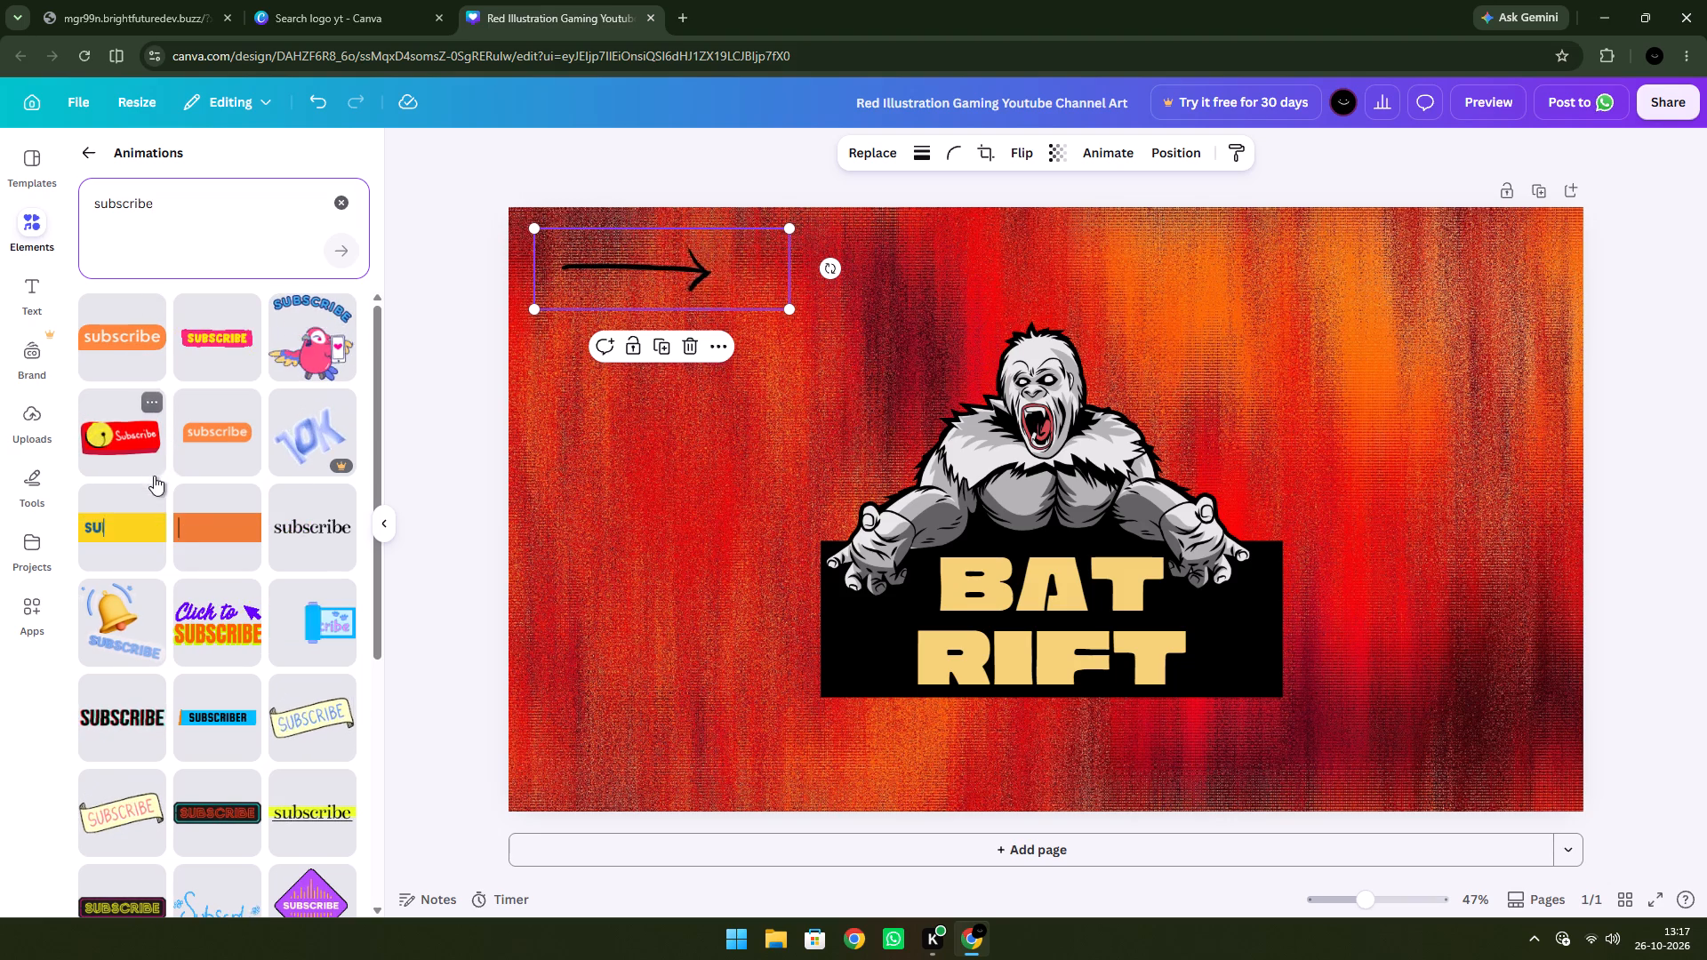
pyautogui.scroll(-2, 203, 636)
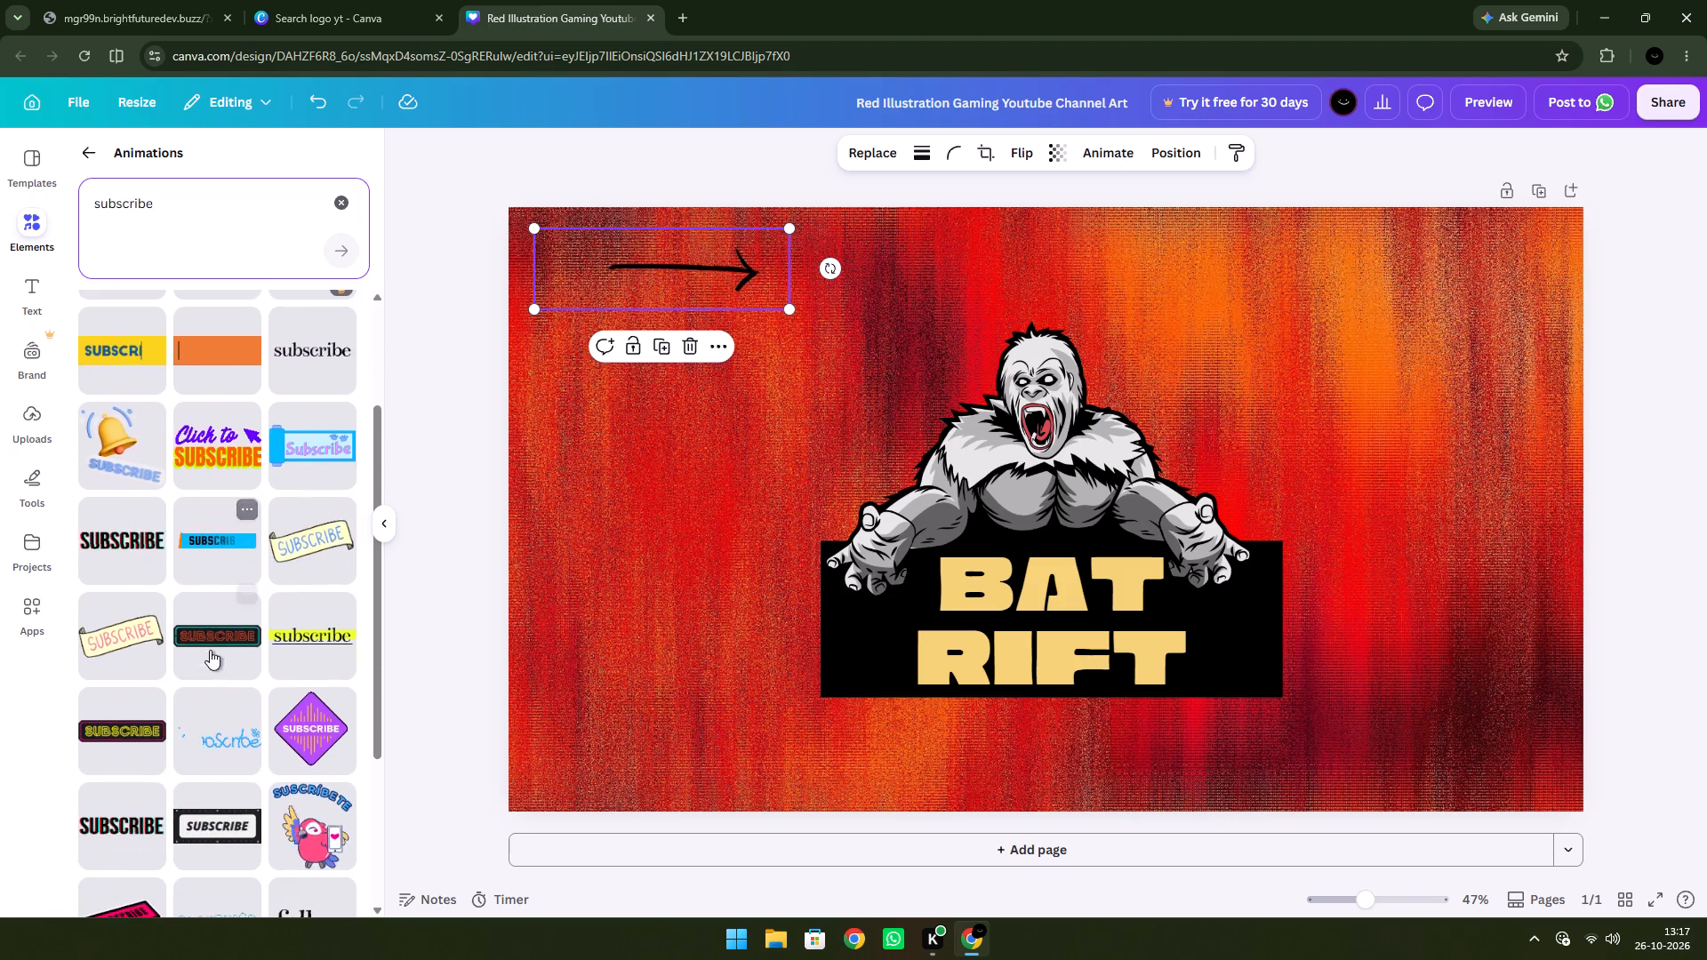
pyautogui.scroll(-6, 212, 633)
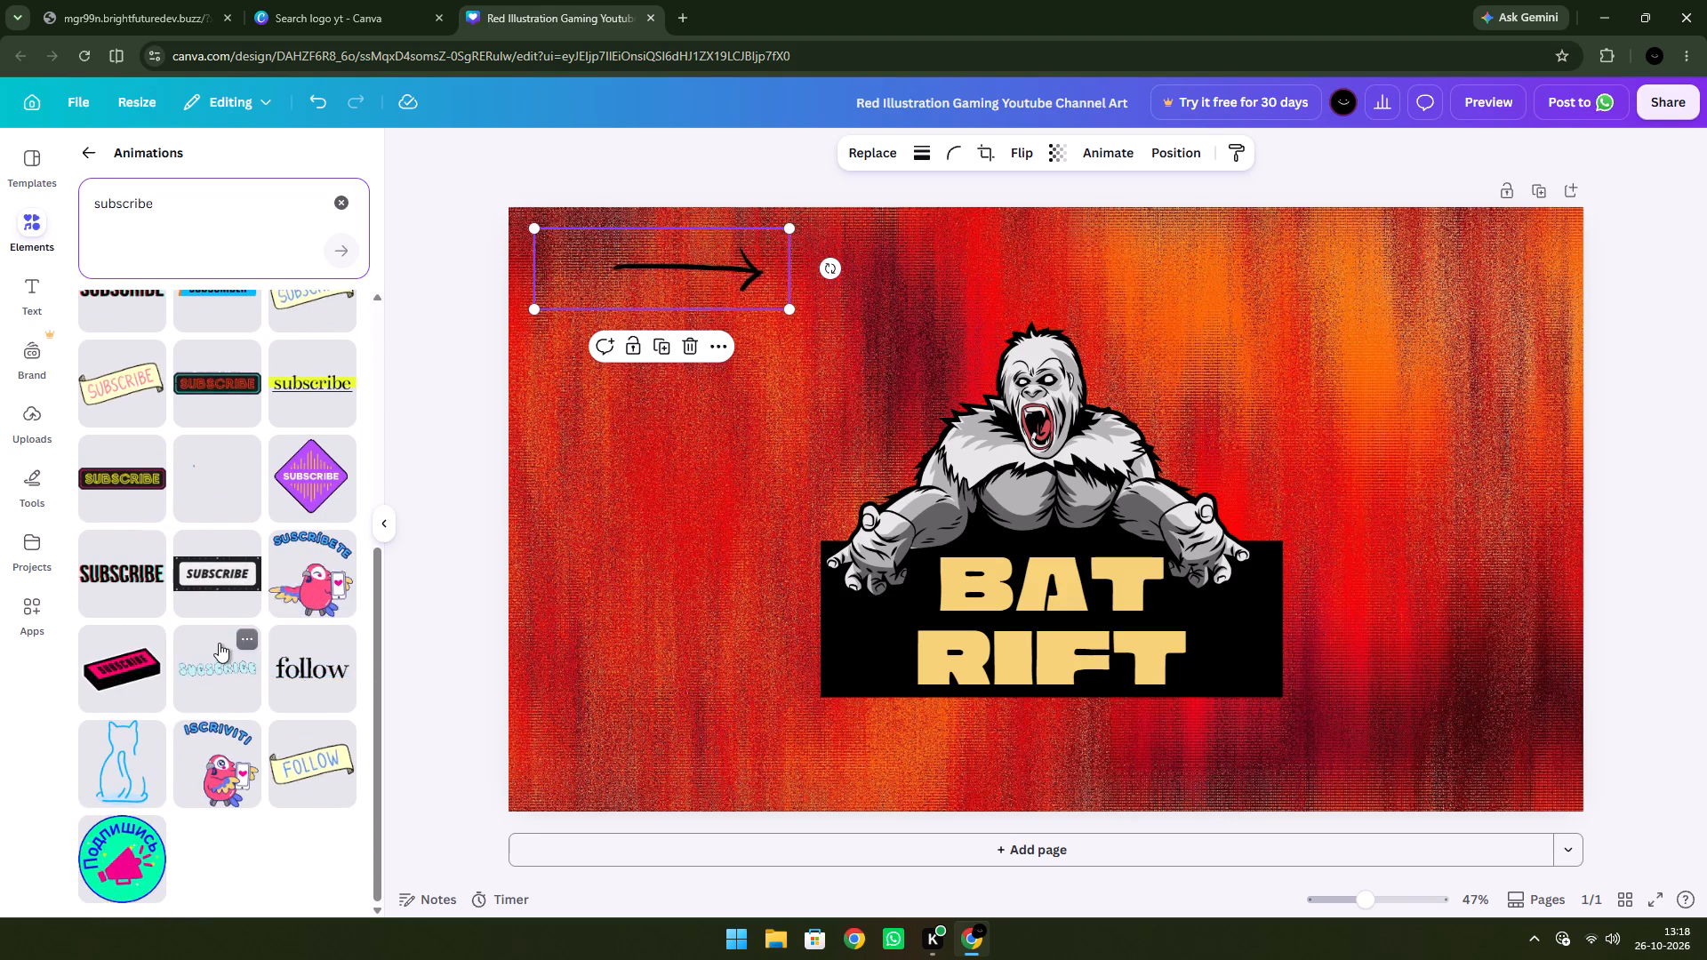
pyautogui.scroll(7, 218, 641)
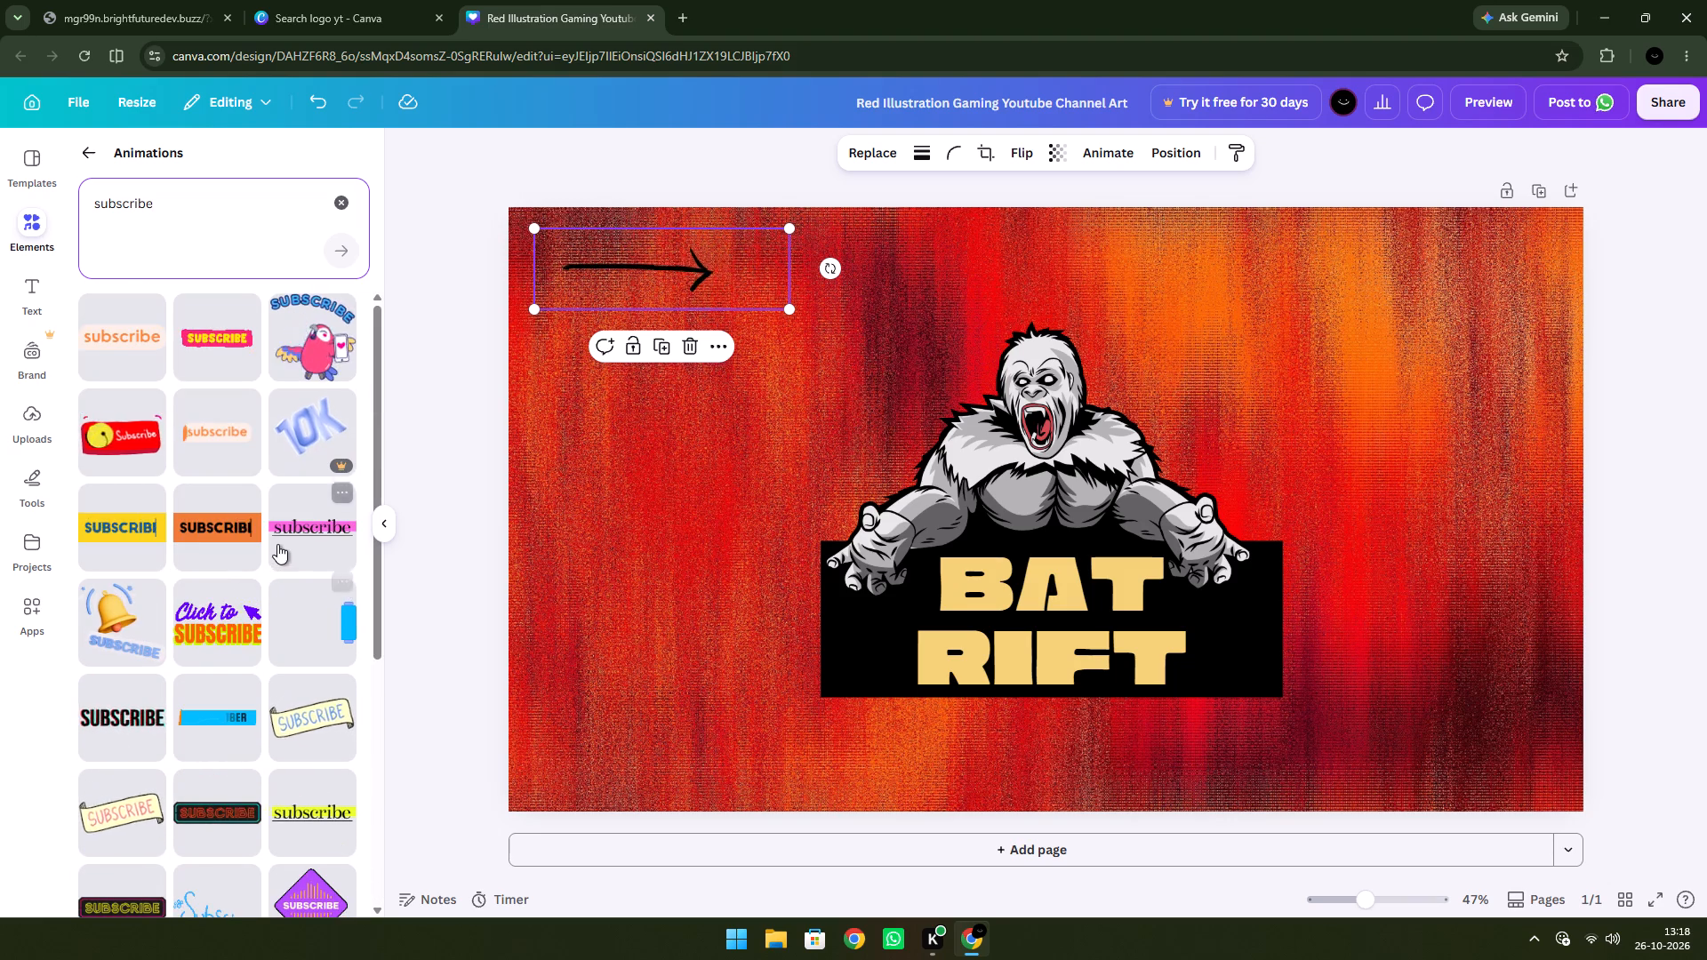
pyautogui.moveTo(291, 526); pyautogui.dragTo(844, 469)
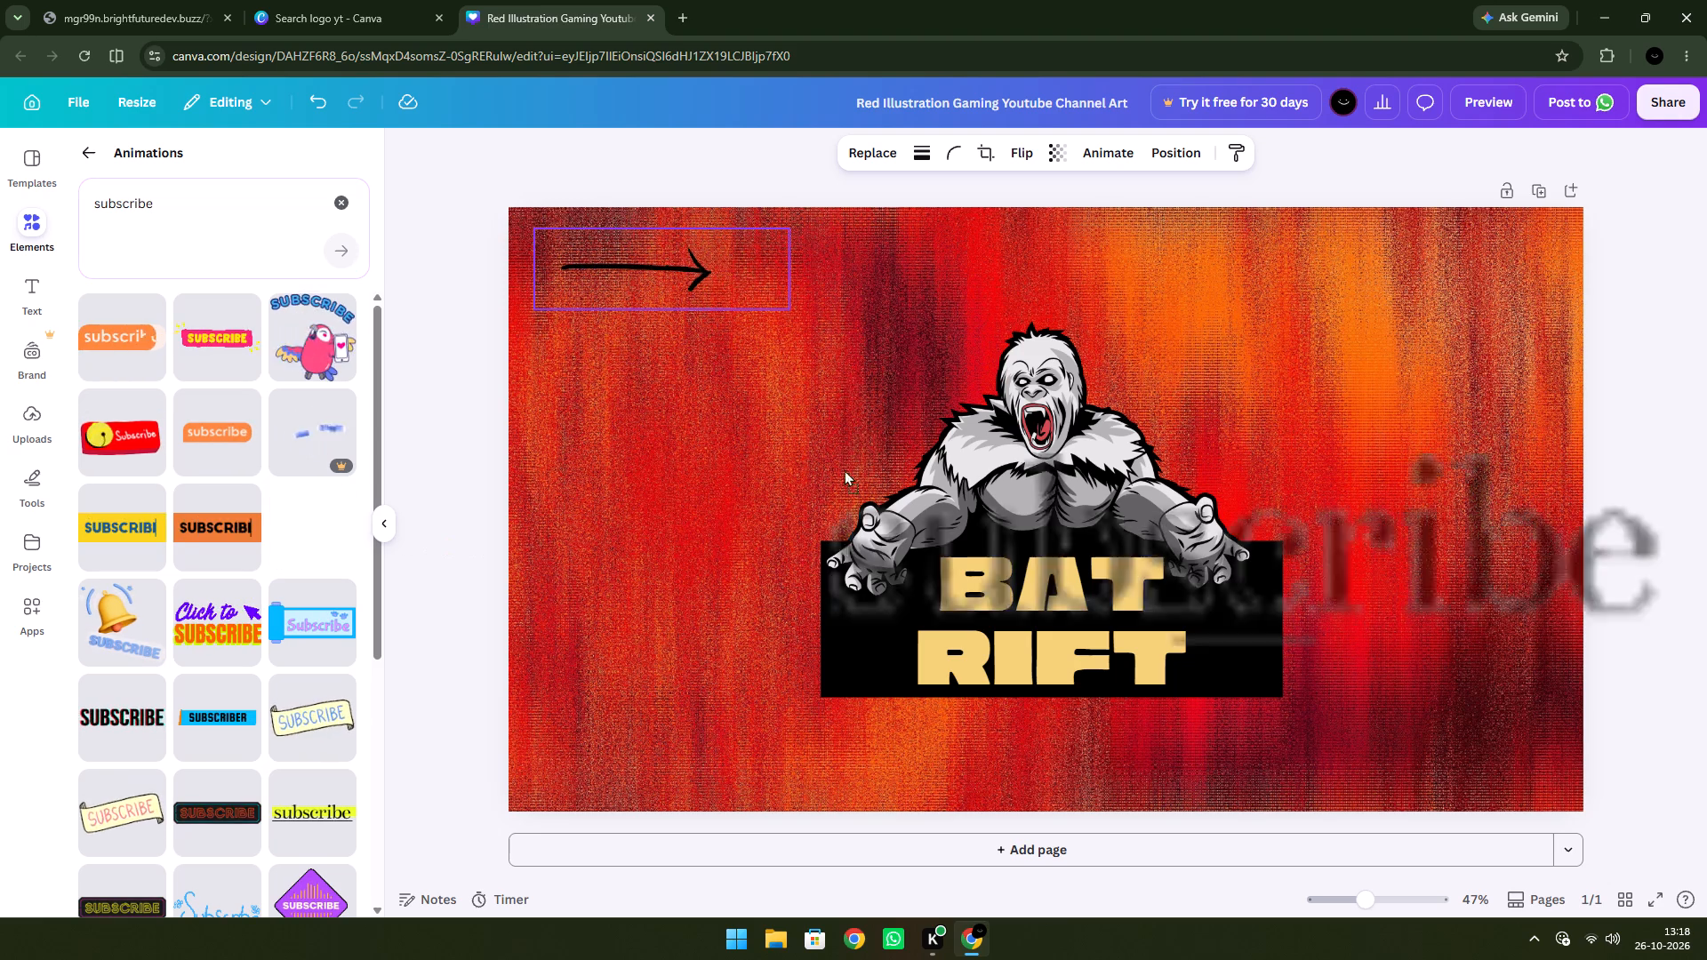
pyautogui.moveTo(844, 469); pyautogui.dragTo(786, 231)
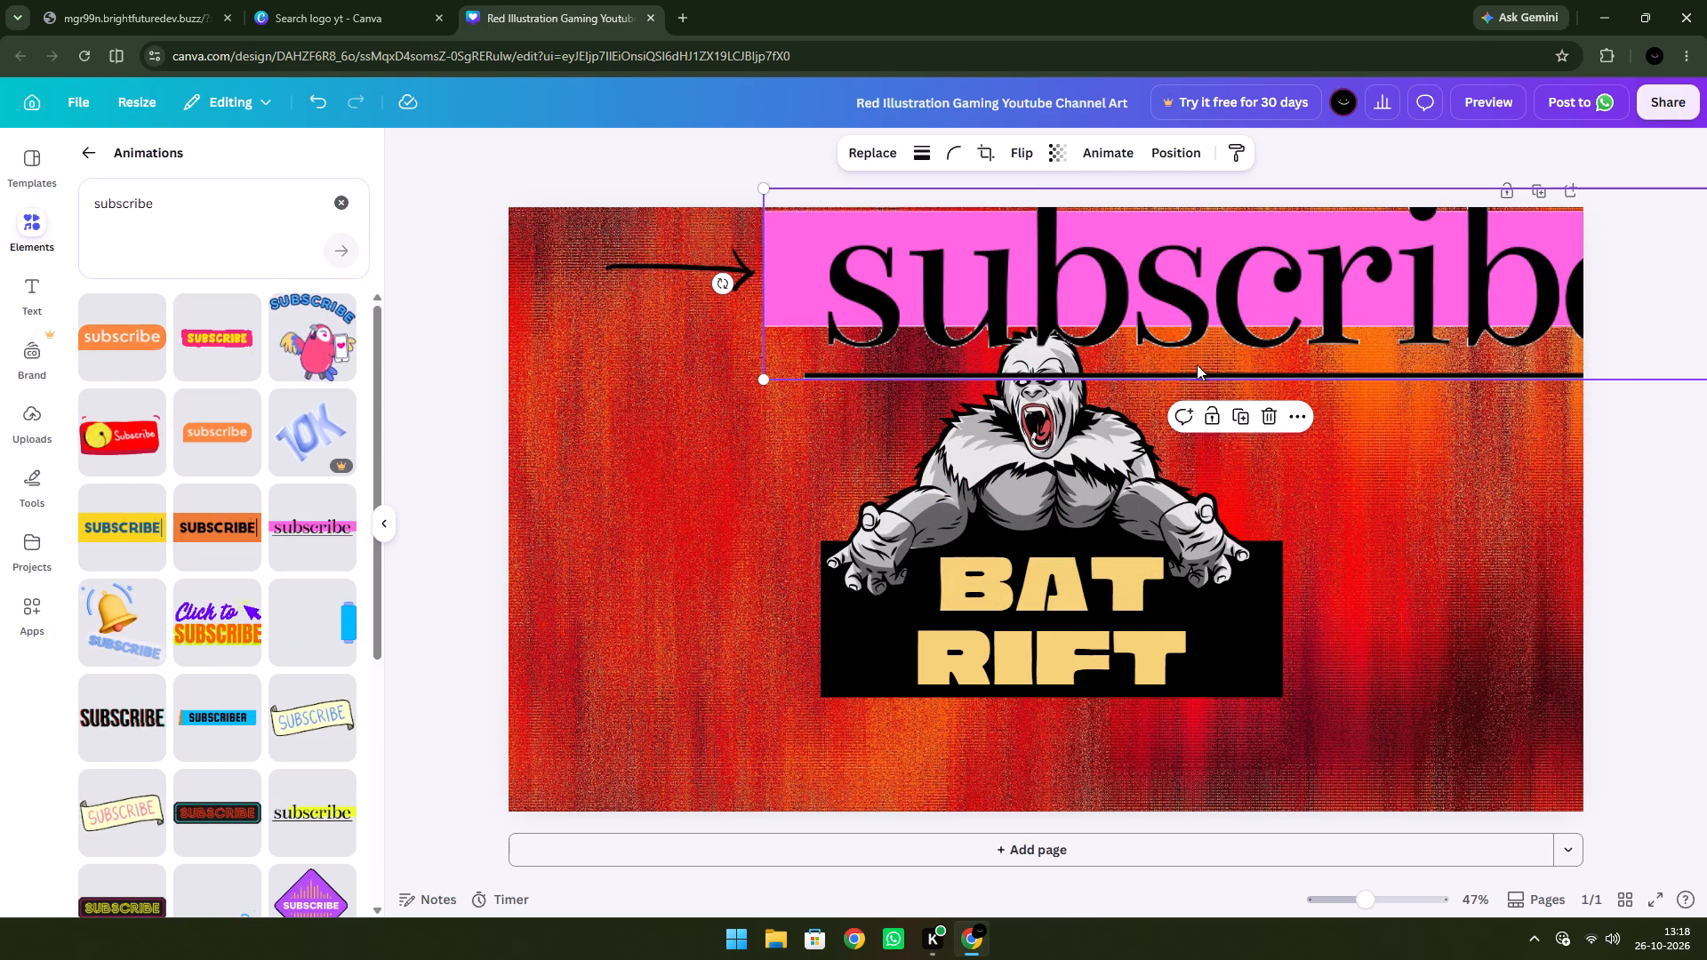
# Shrink the pink-highlighted subscribe animation and place it just past the tip of the black arrow.
pyautogui.moveTo(765, 380); pyautogui.dragTo(1033, 374)
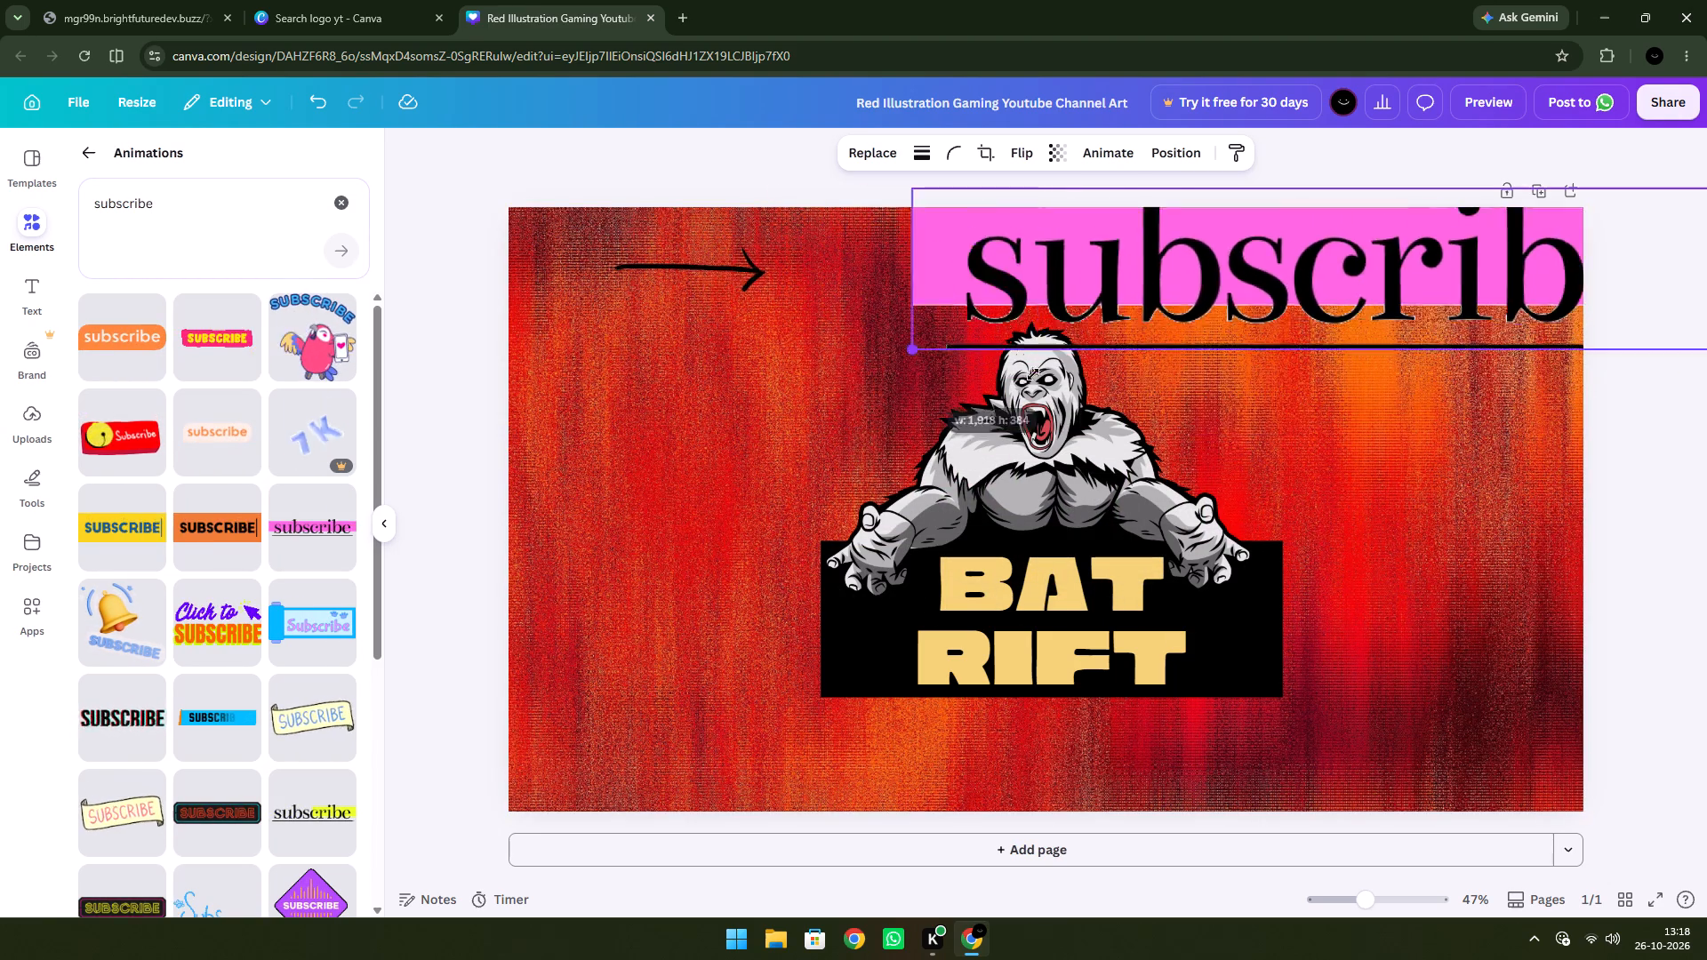
pyautogui.moveTo(1033, 374); pyautogui.dragTo(1349, 366)
pyautogui.moveTo(1515, 241); pyautogui.dragTo(1142, 282)
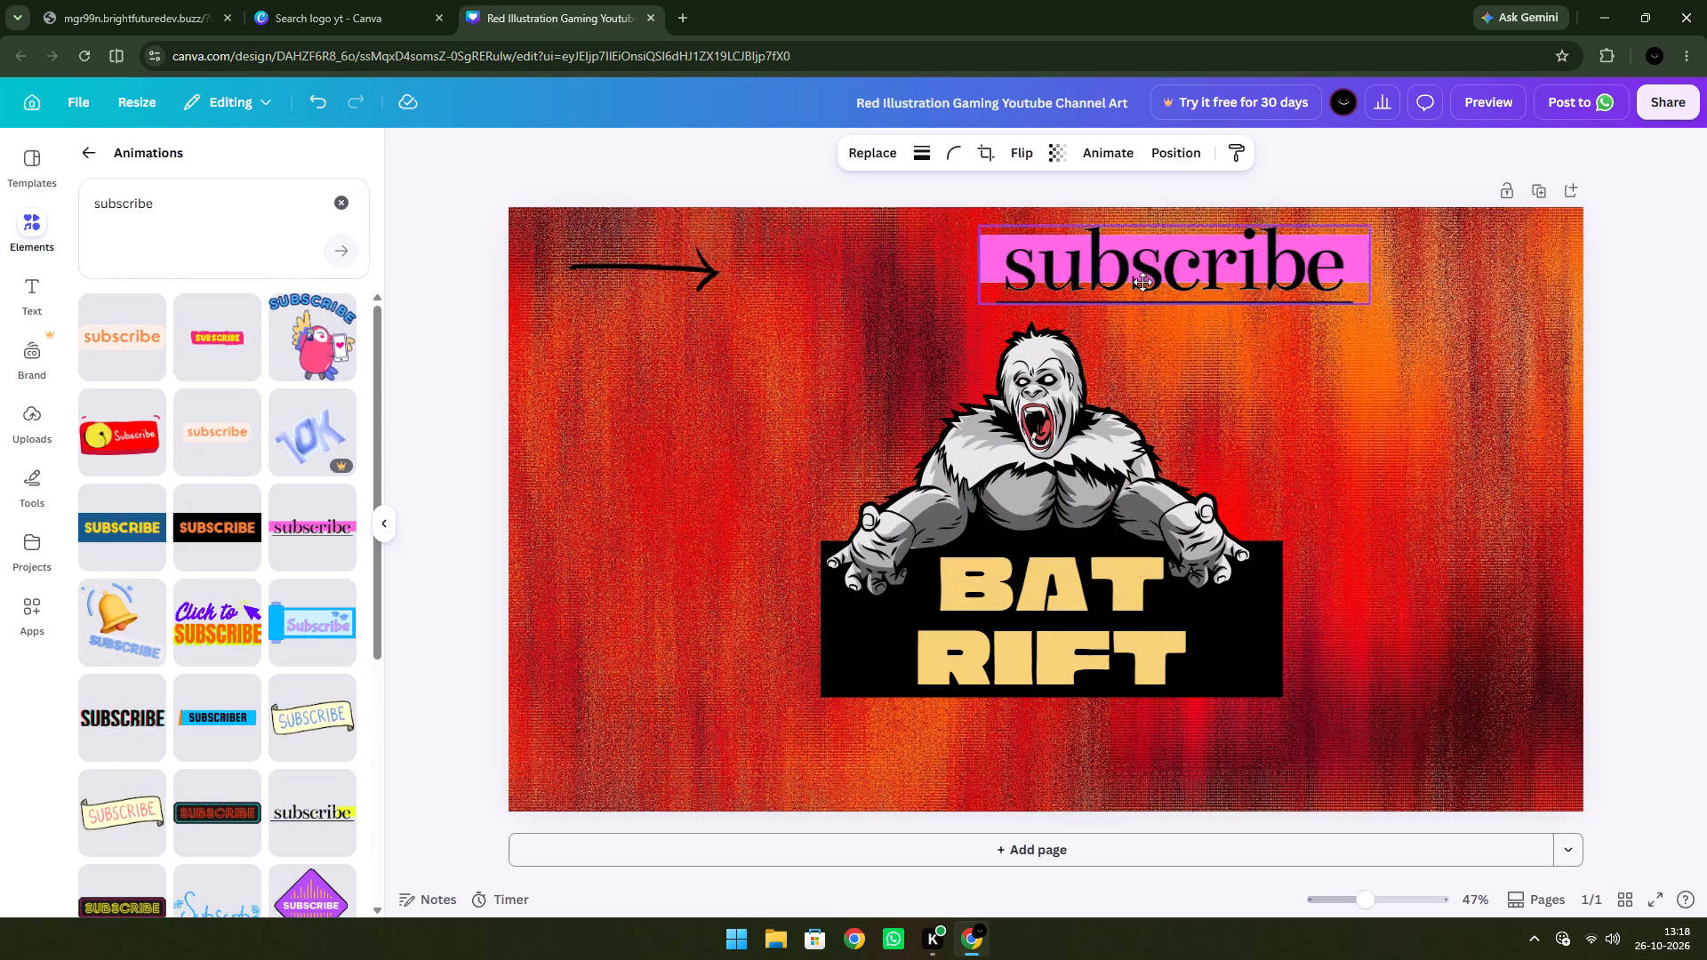
pyautogui.moveTo(1142, 282); pyautogui.dragTo(953, 286)
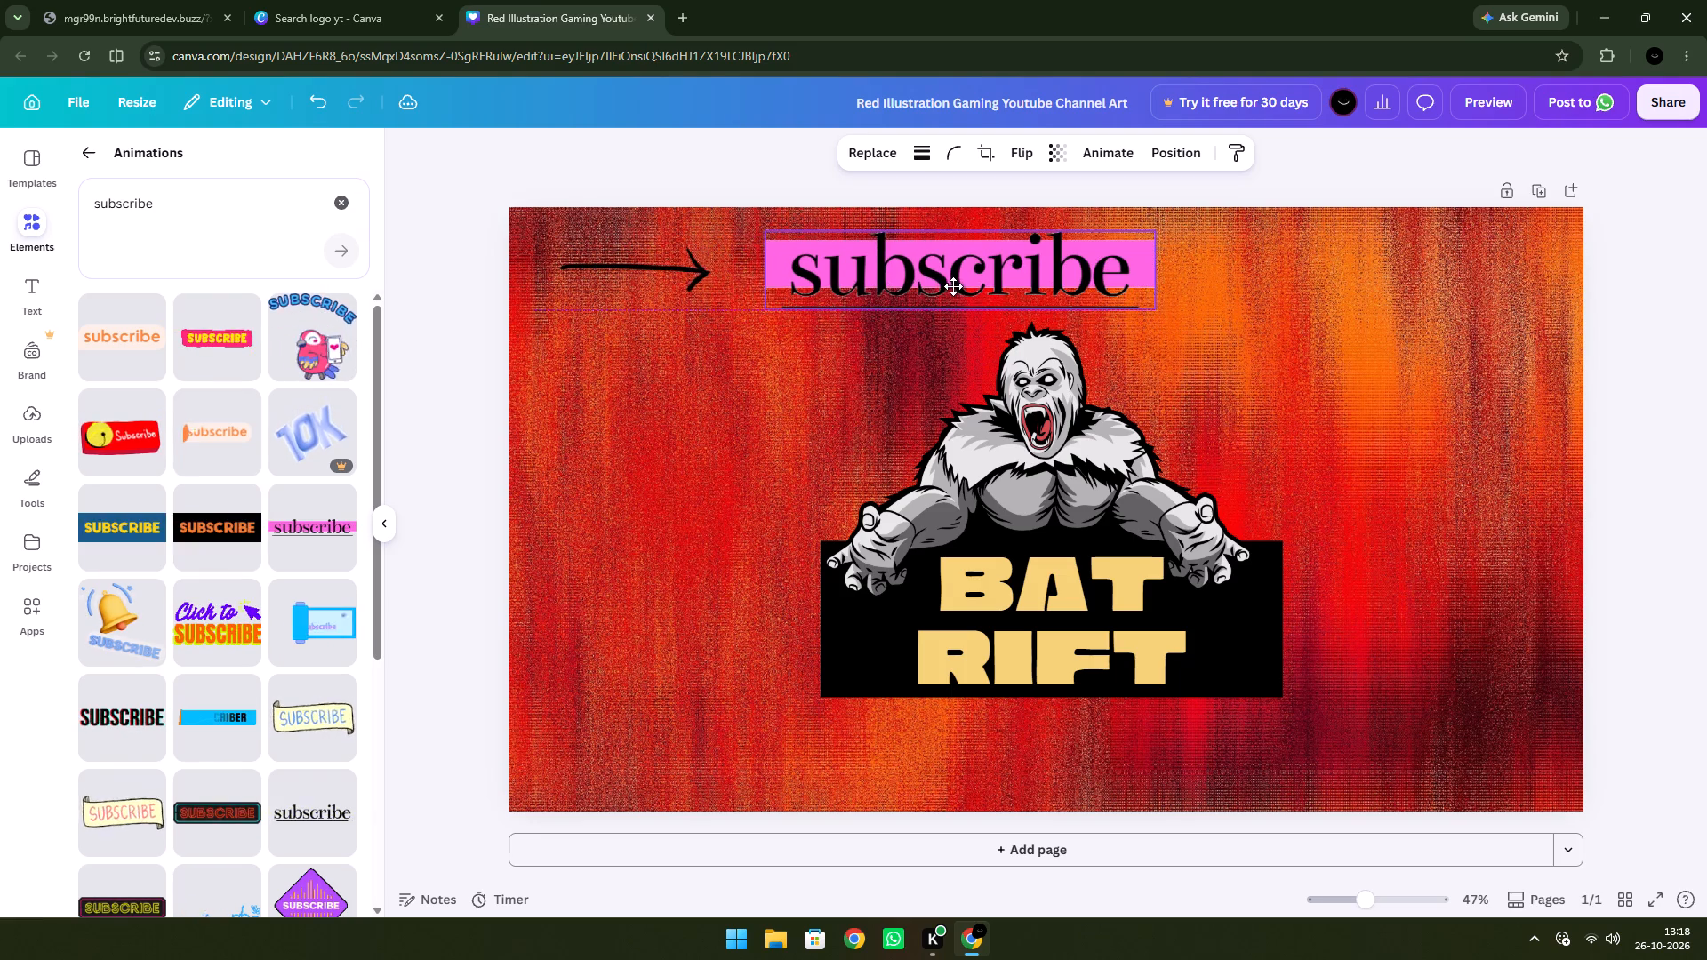
pyautogui.moveTo(953, 286); pyautogui.dragTo(940, 284)
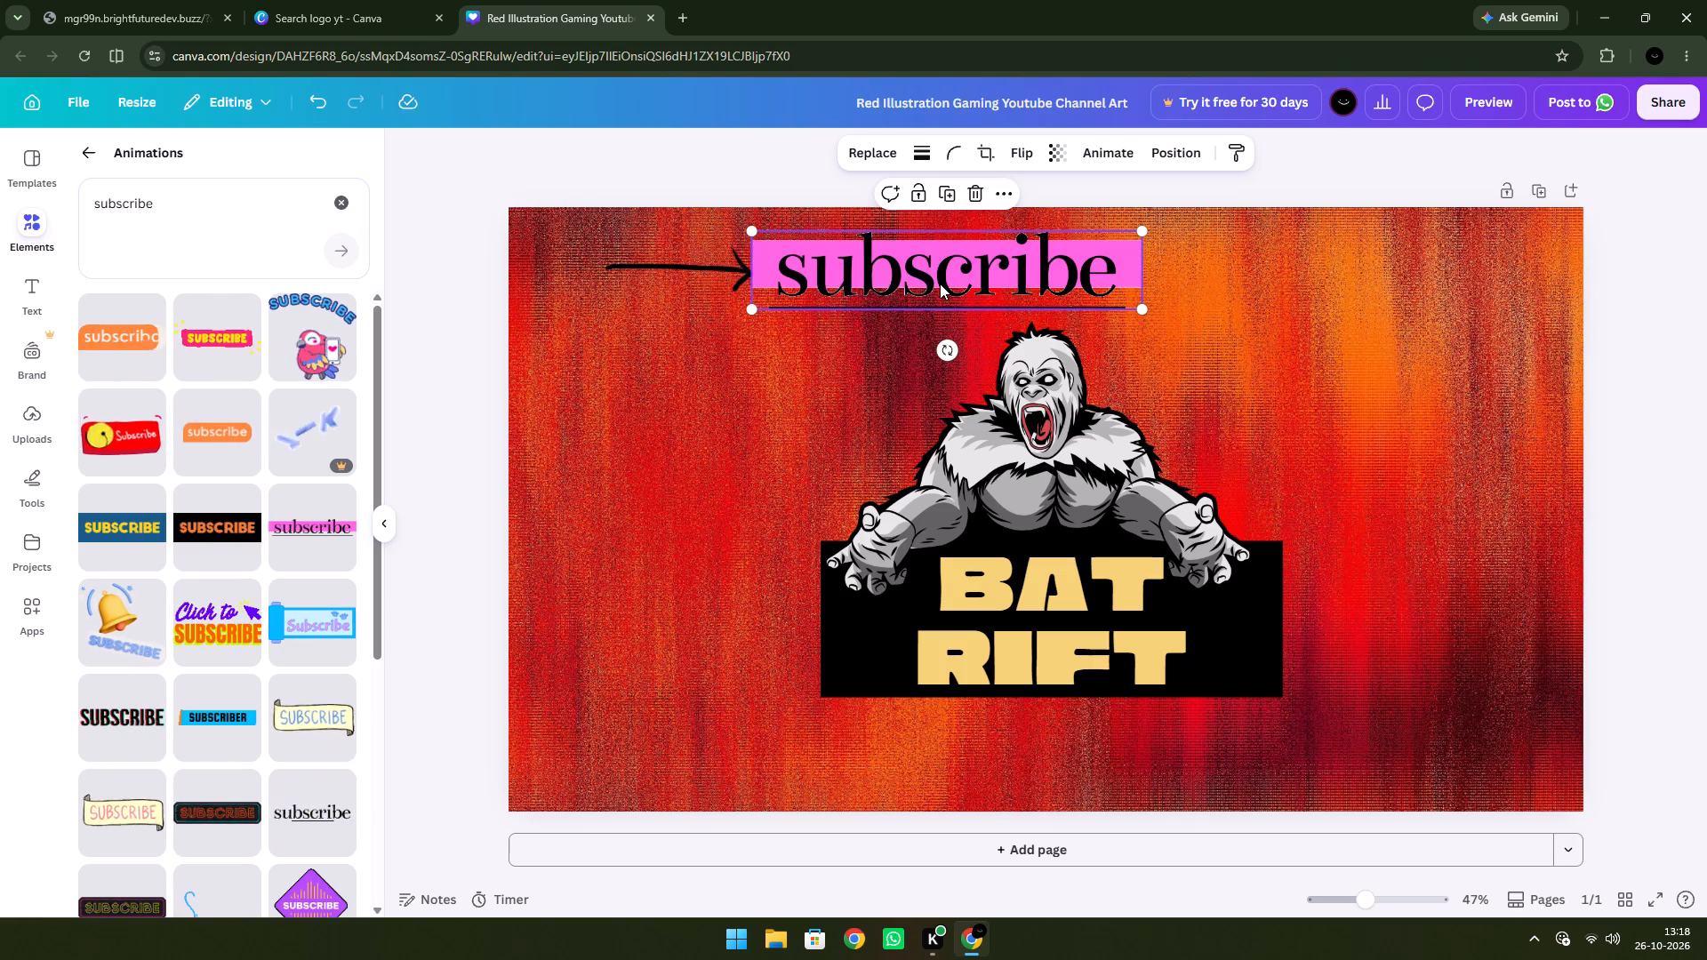
pyautogui.moveTo(1140, 309); pyautogui.dragTo(1041, 300)
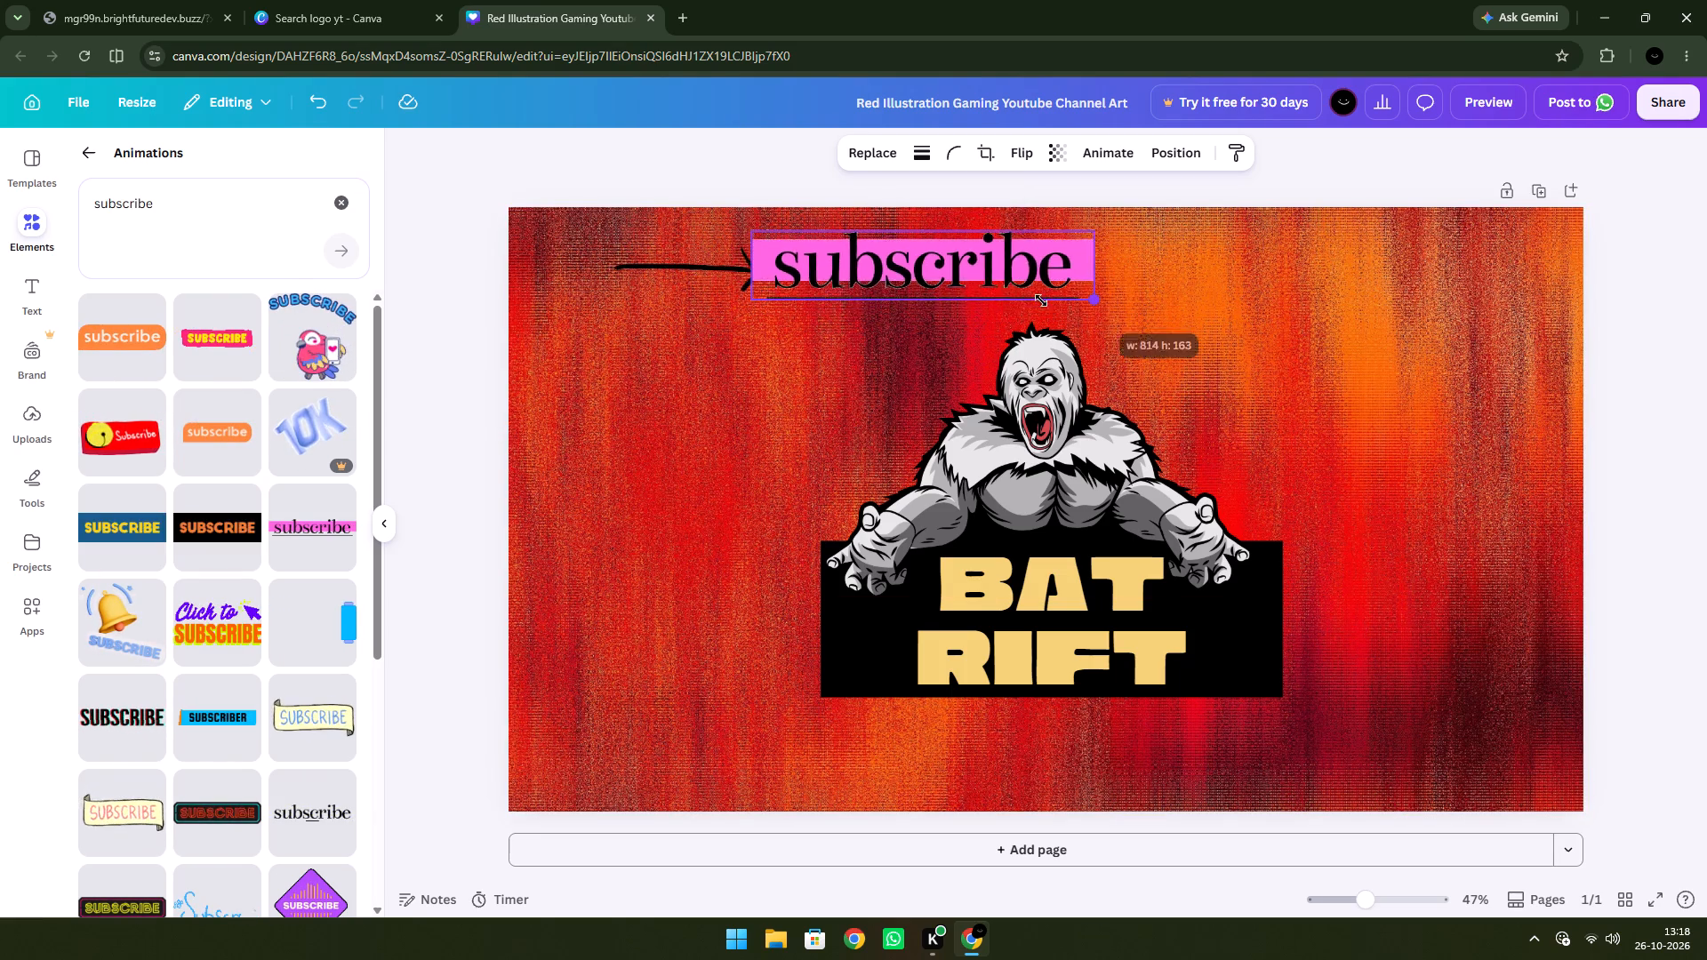
pyautogui.moveTo(1041, 300); pyautogui.dragTo(935, 300)
pyautogui.moveTo(886, 252); pyautogui.dragTo(888, 276)
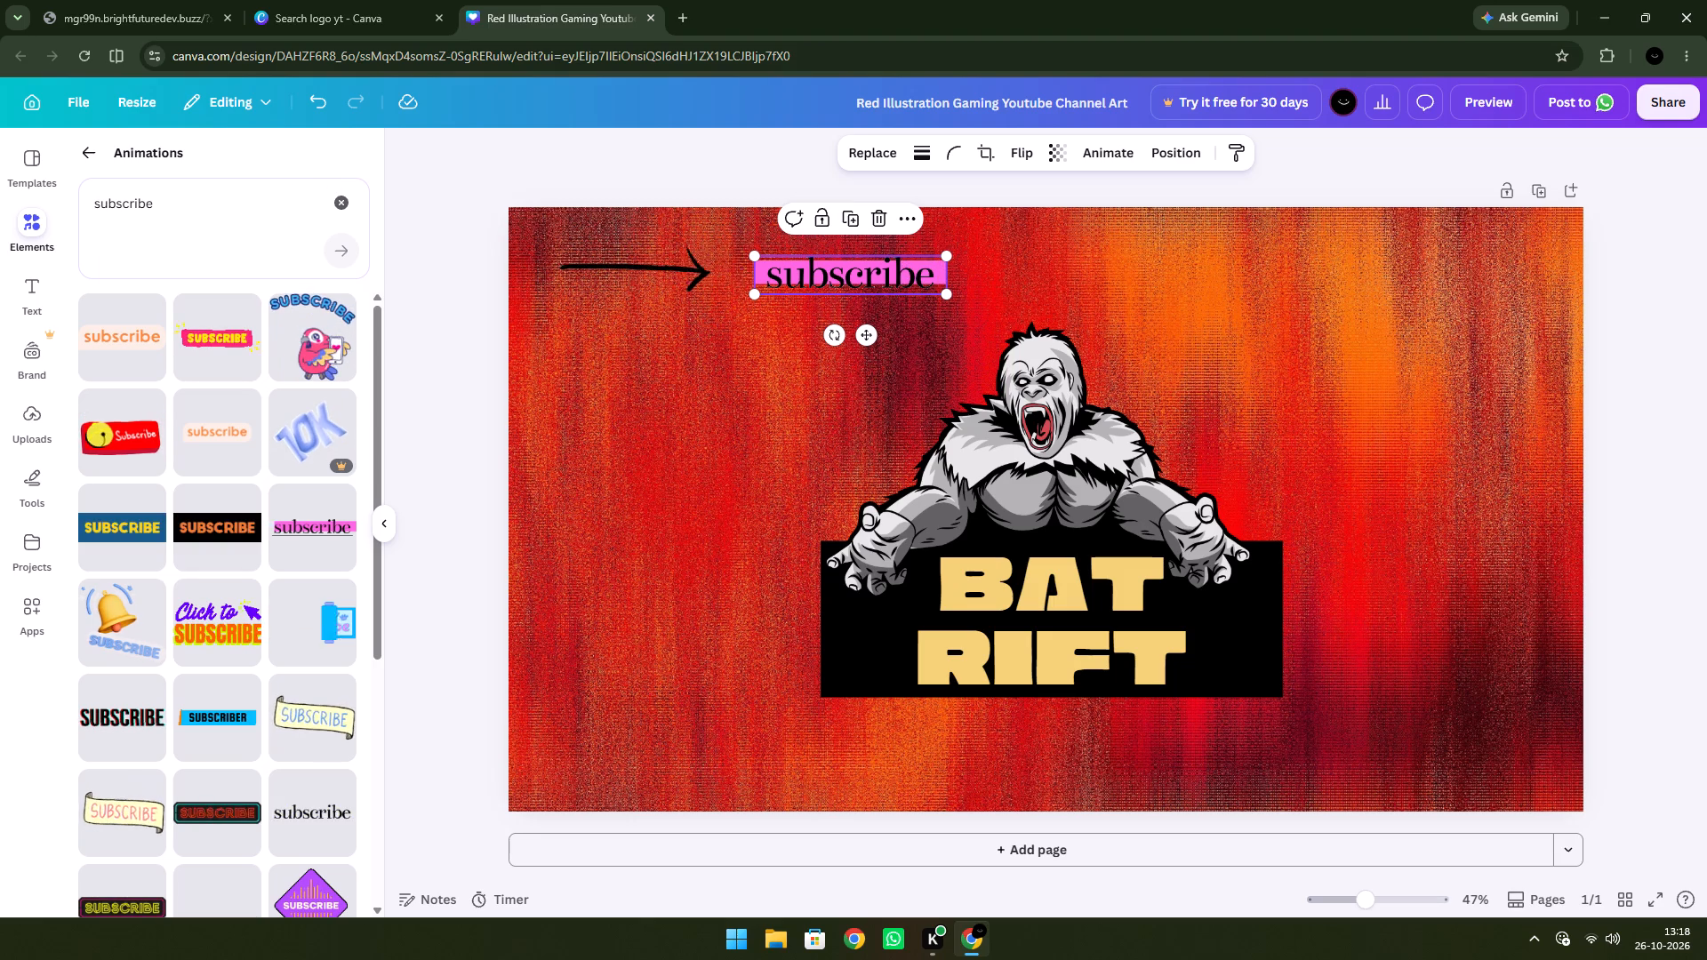
# Leave the animations category and search all elements for "subscribe".
pyautogui.click(107, 151)
pyautogui.click(92, 156)
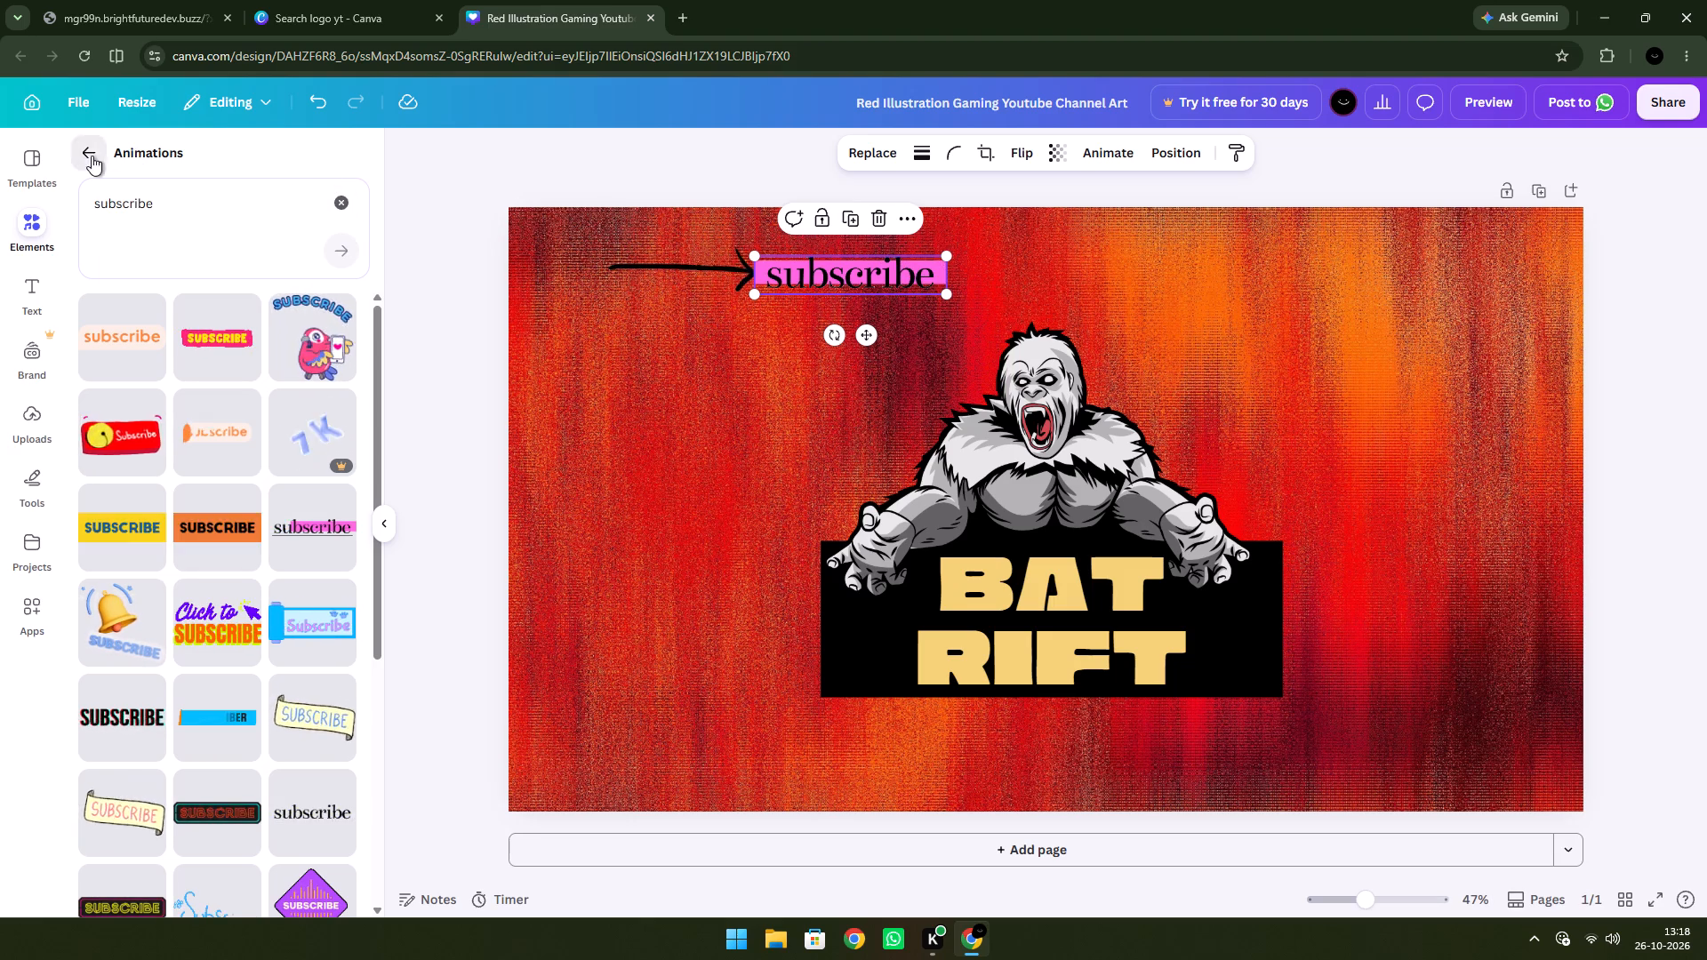
pyautogui.click(185, 152)
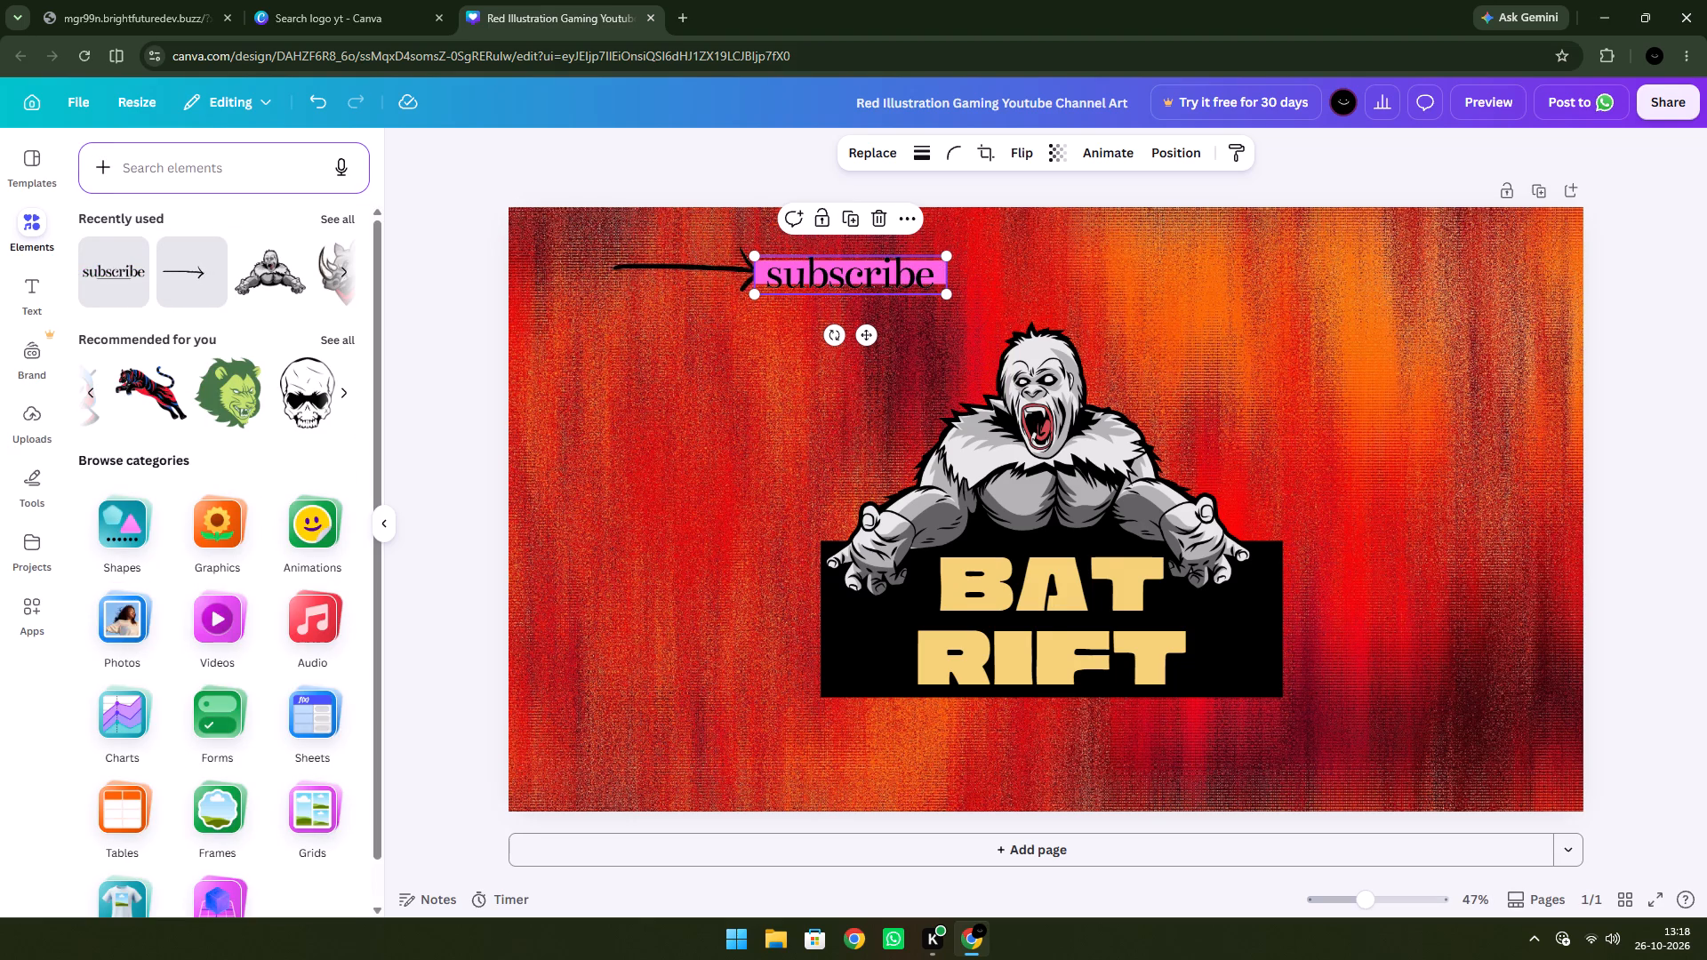
pyautogui.write('subs')
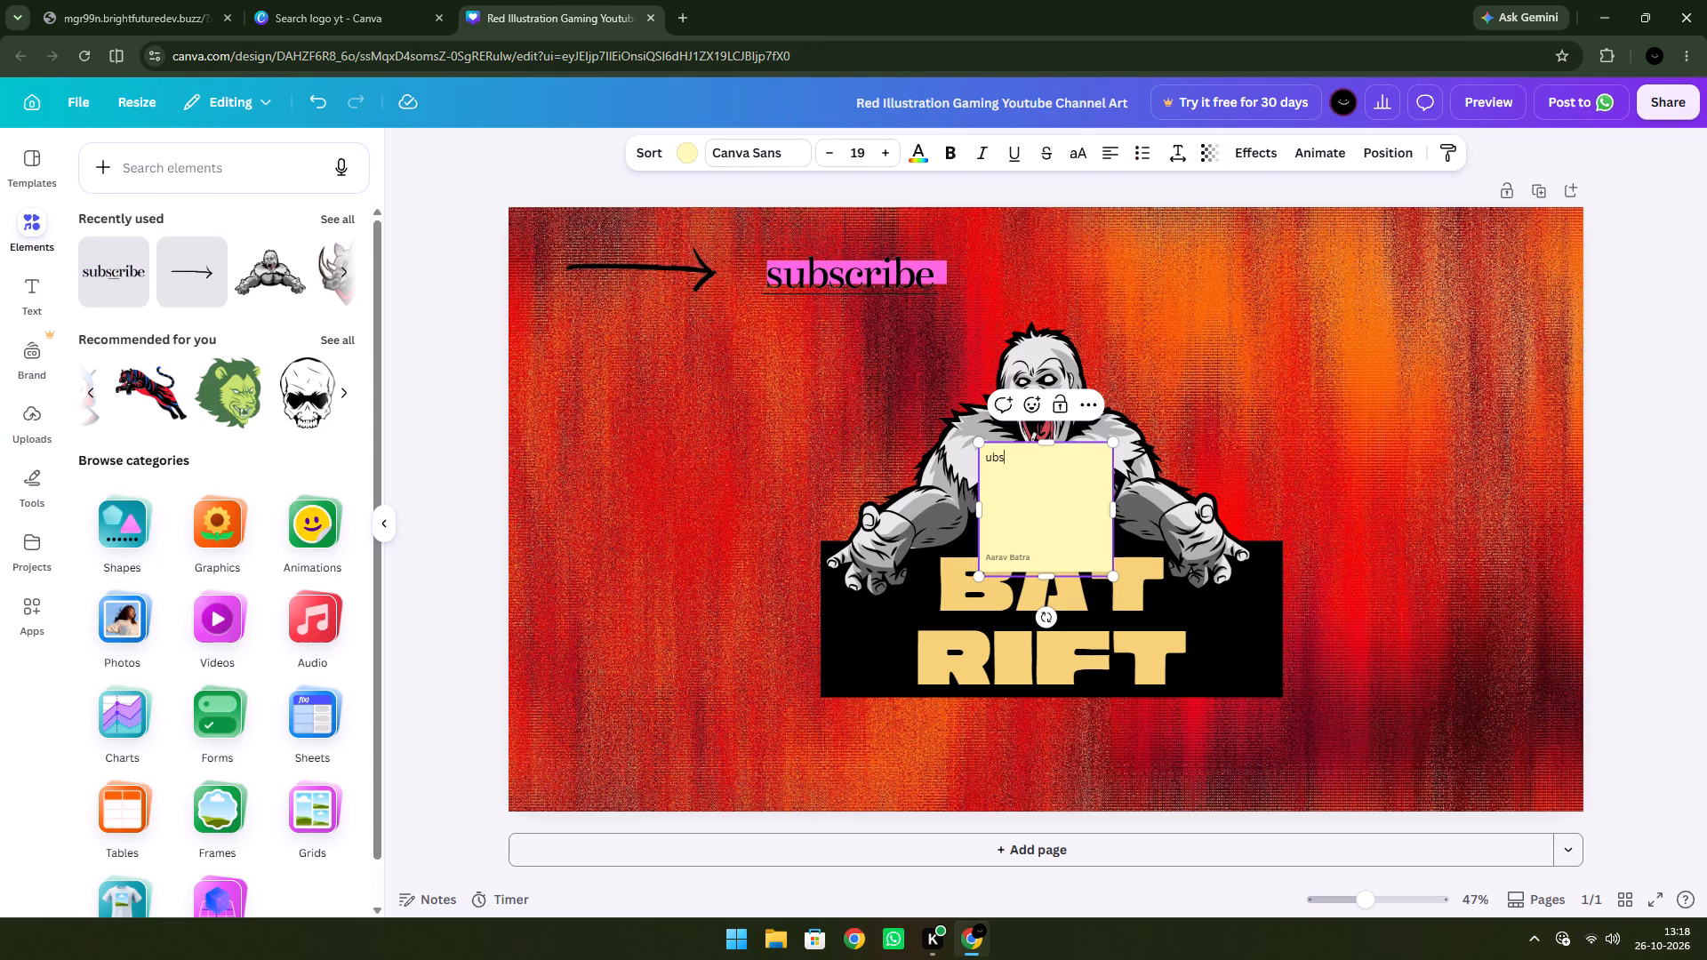
pyautogui.click(185, 149)
pyautogui.click(182, 167)
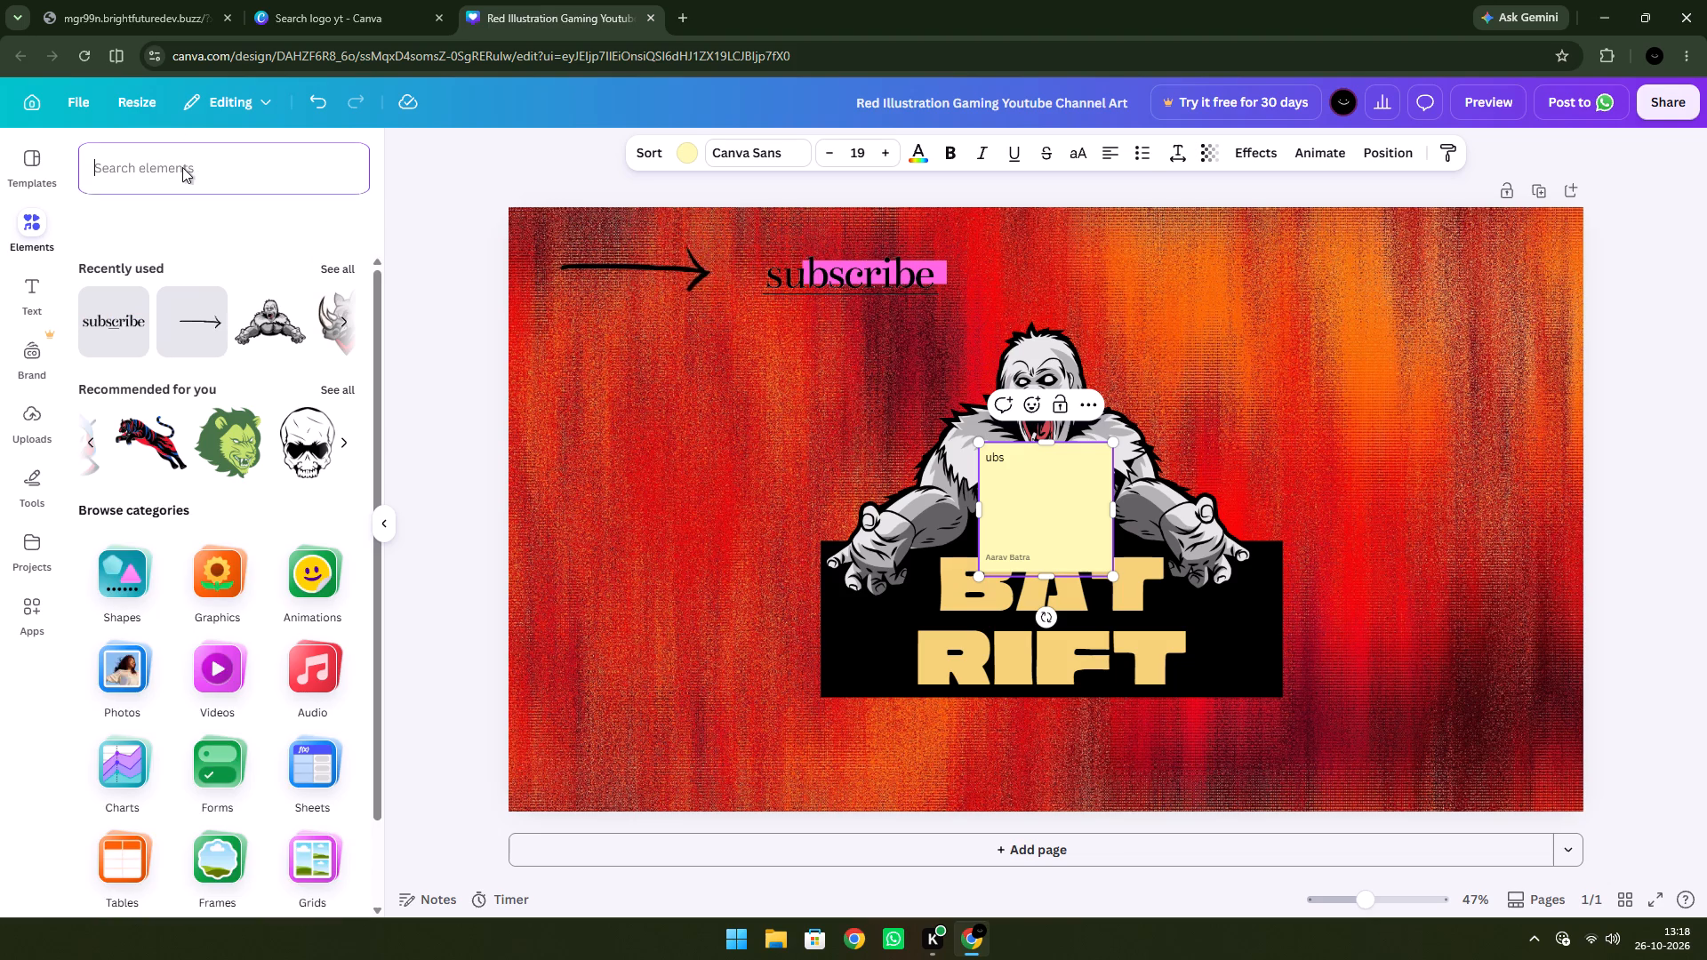
pyautogui.write('subs')
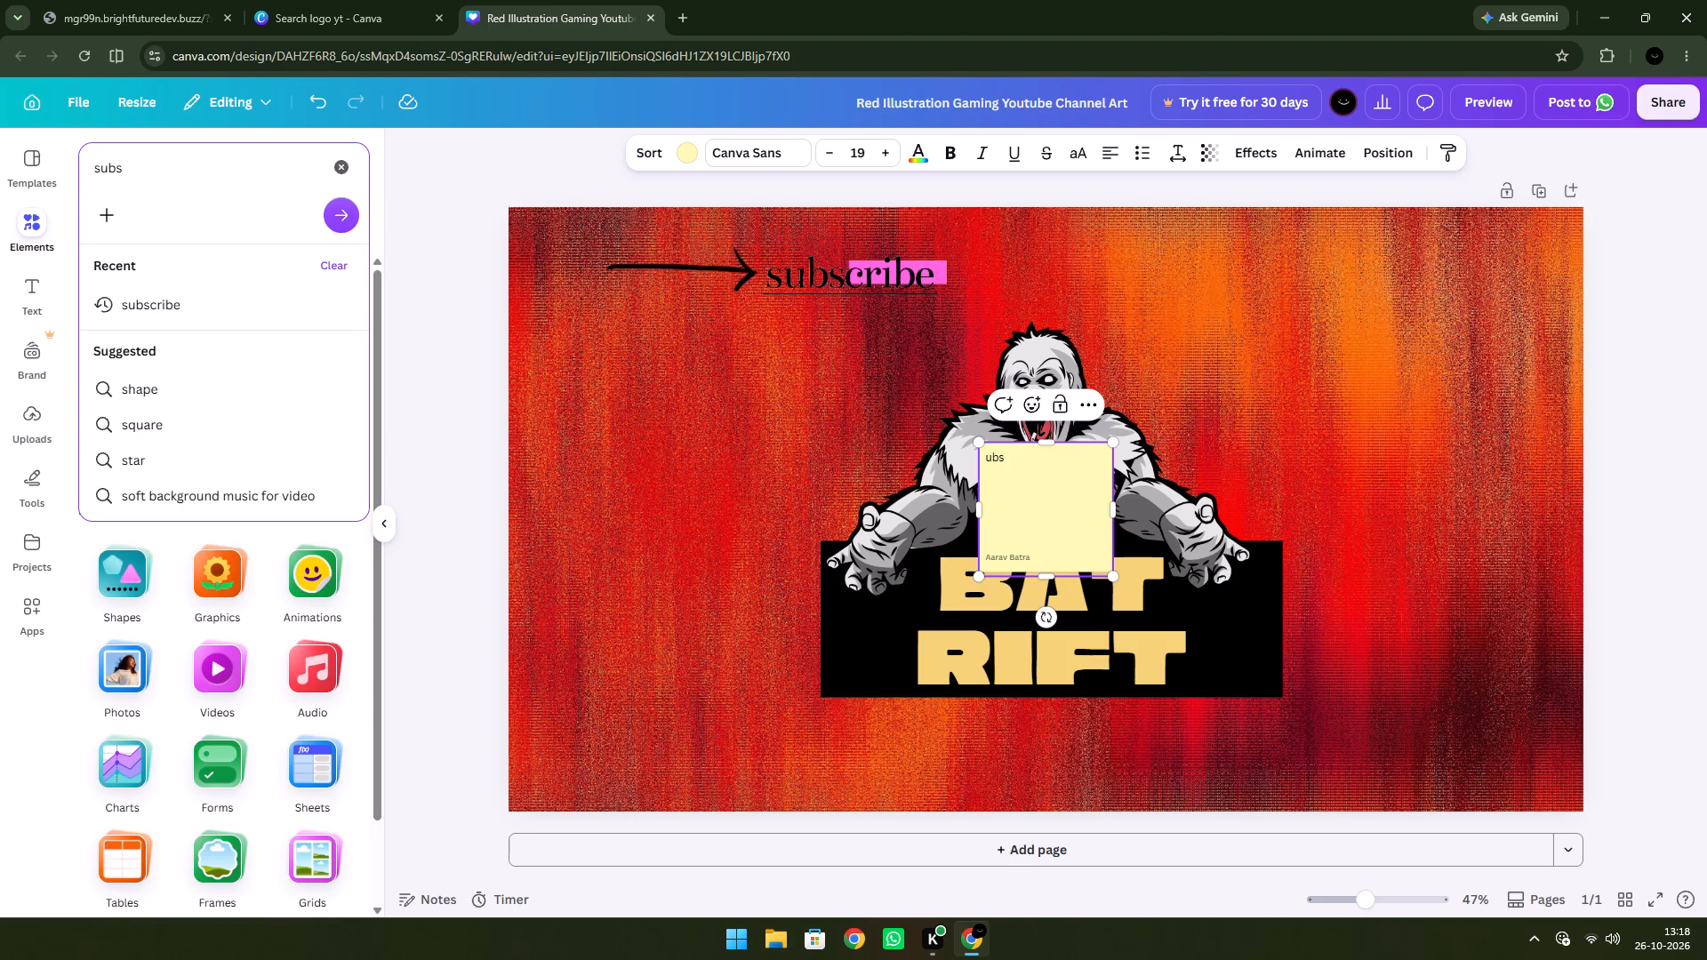
pyautogui.press('c')
pyautogui.click(157, 296)
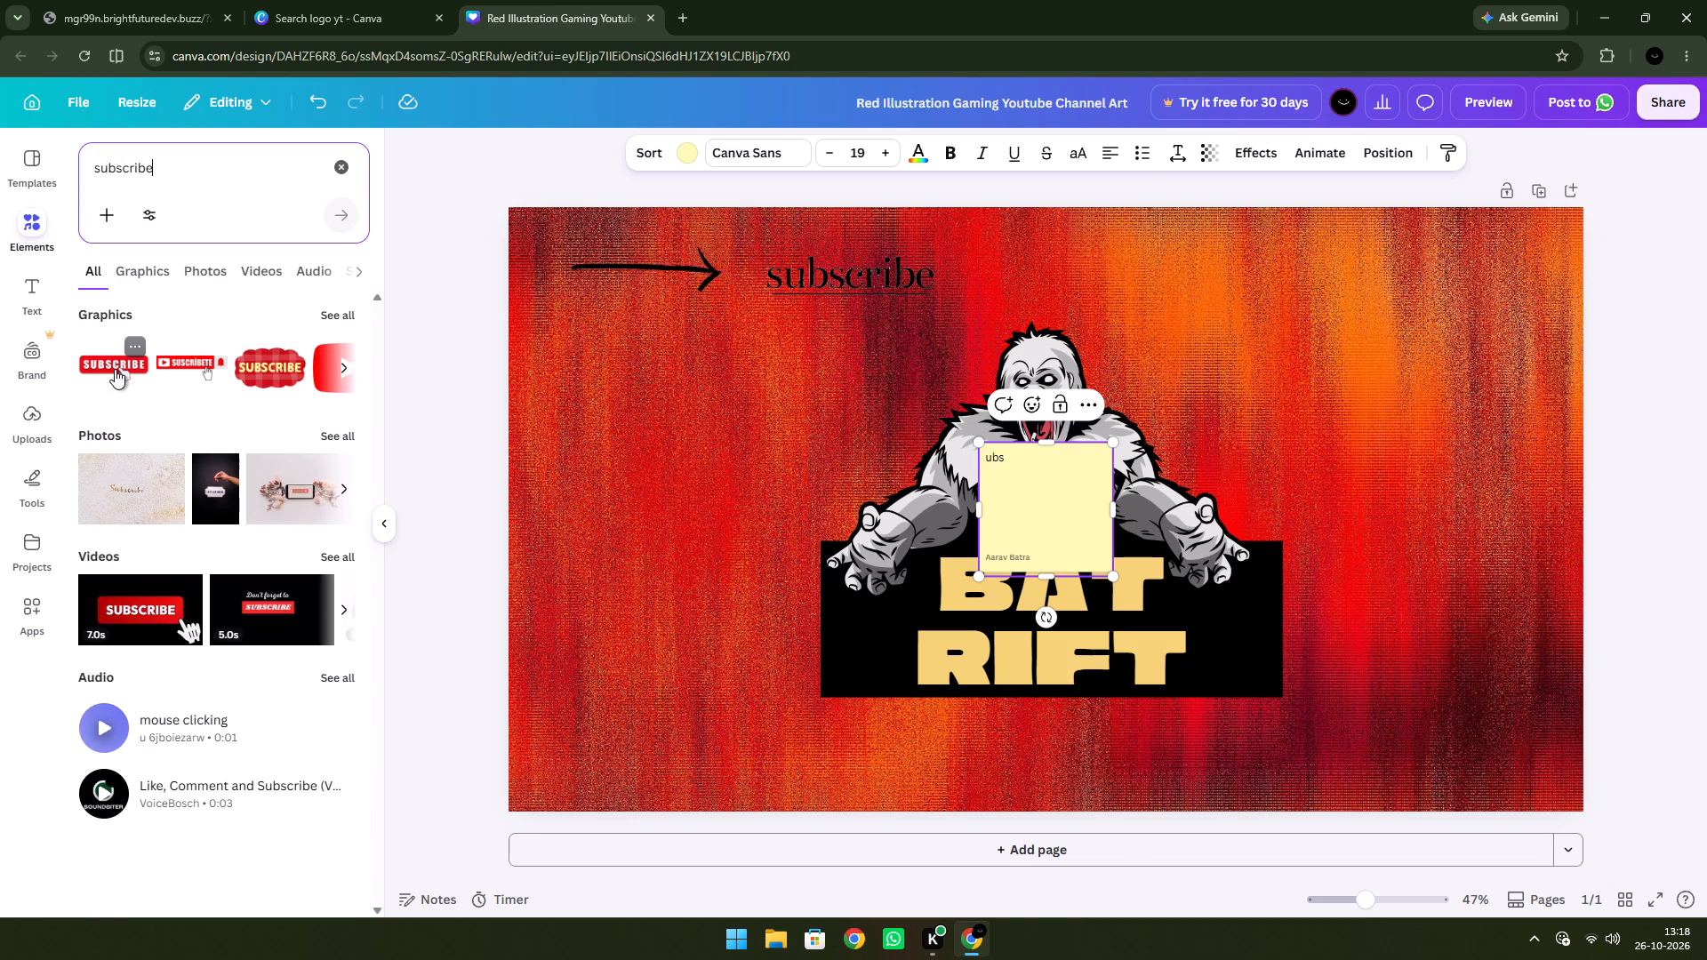
# Add the red YouTube play logo, shrink it to about 300 wide and place it in the page's lower-left area.
pyautogui.click(351, 362)
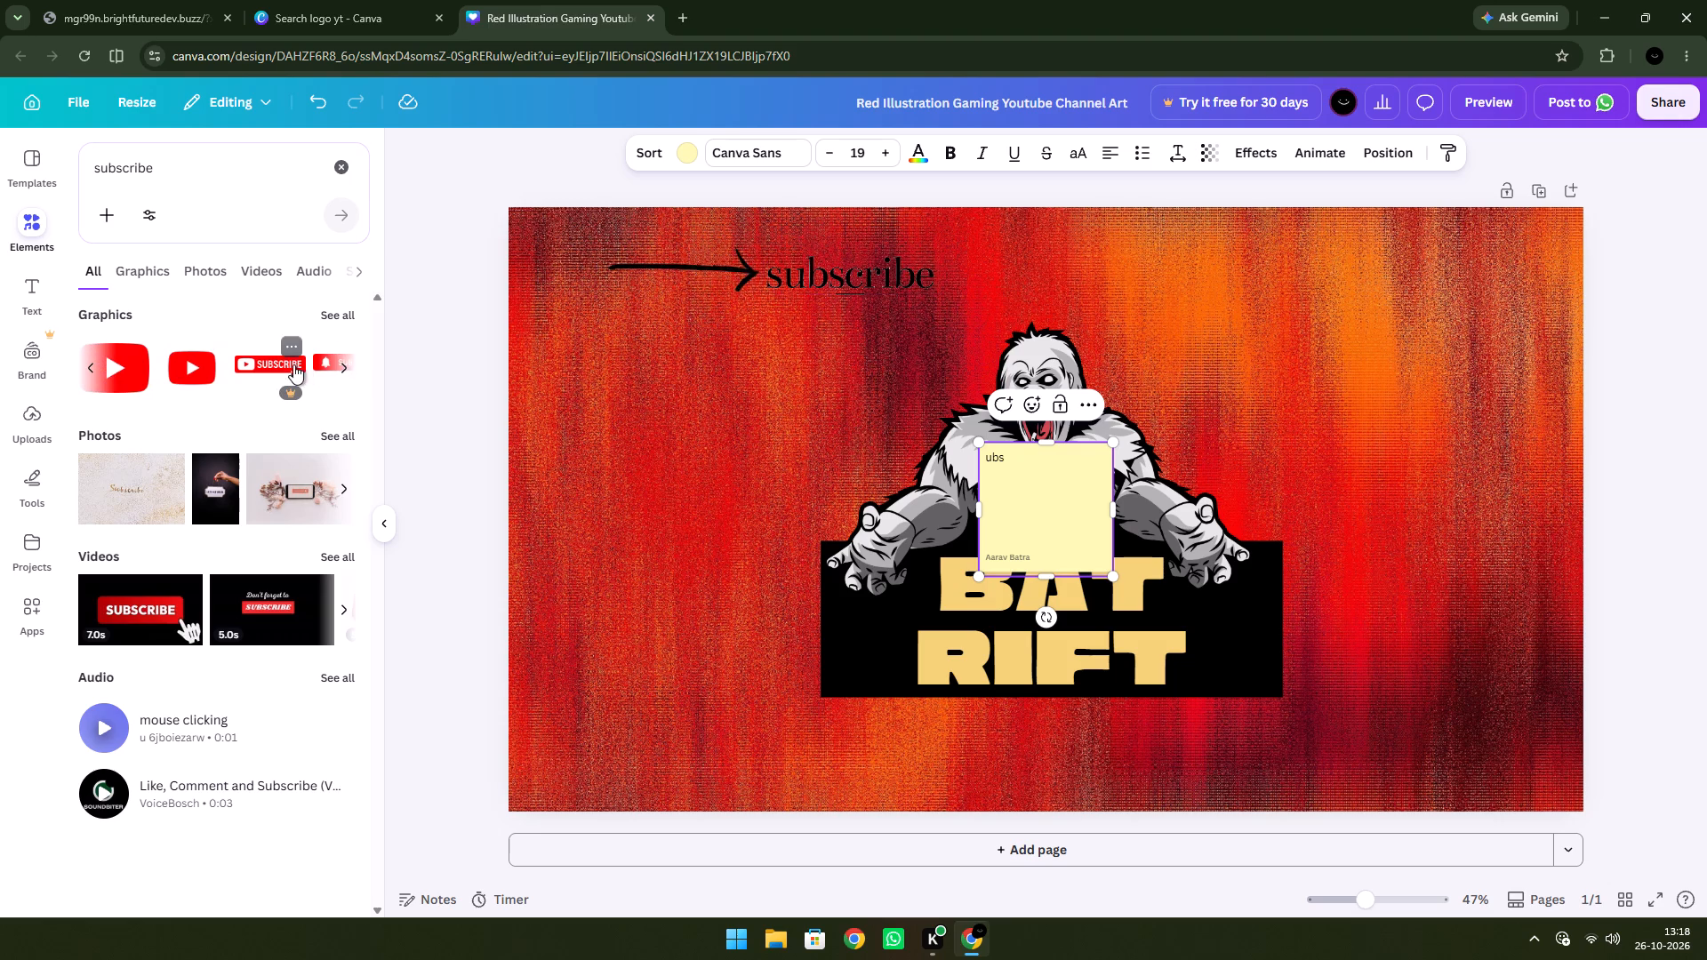
pyautogui.click(339, 364)
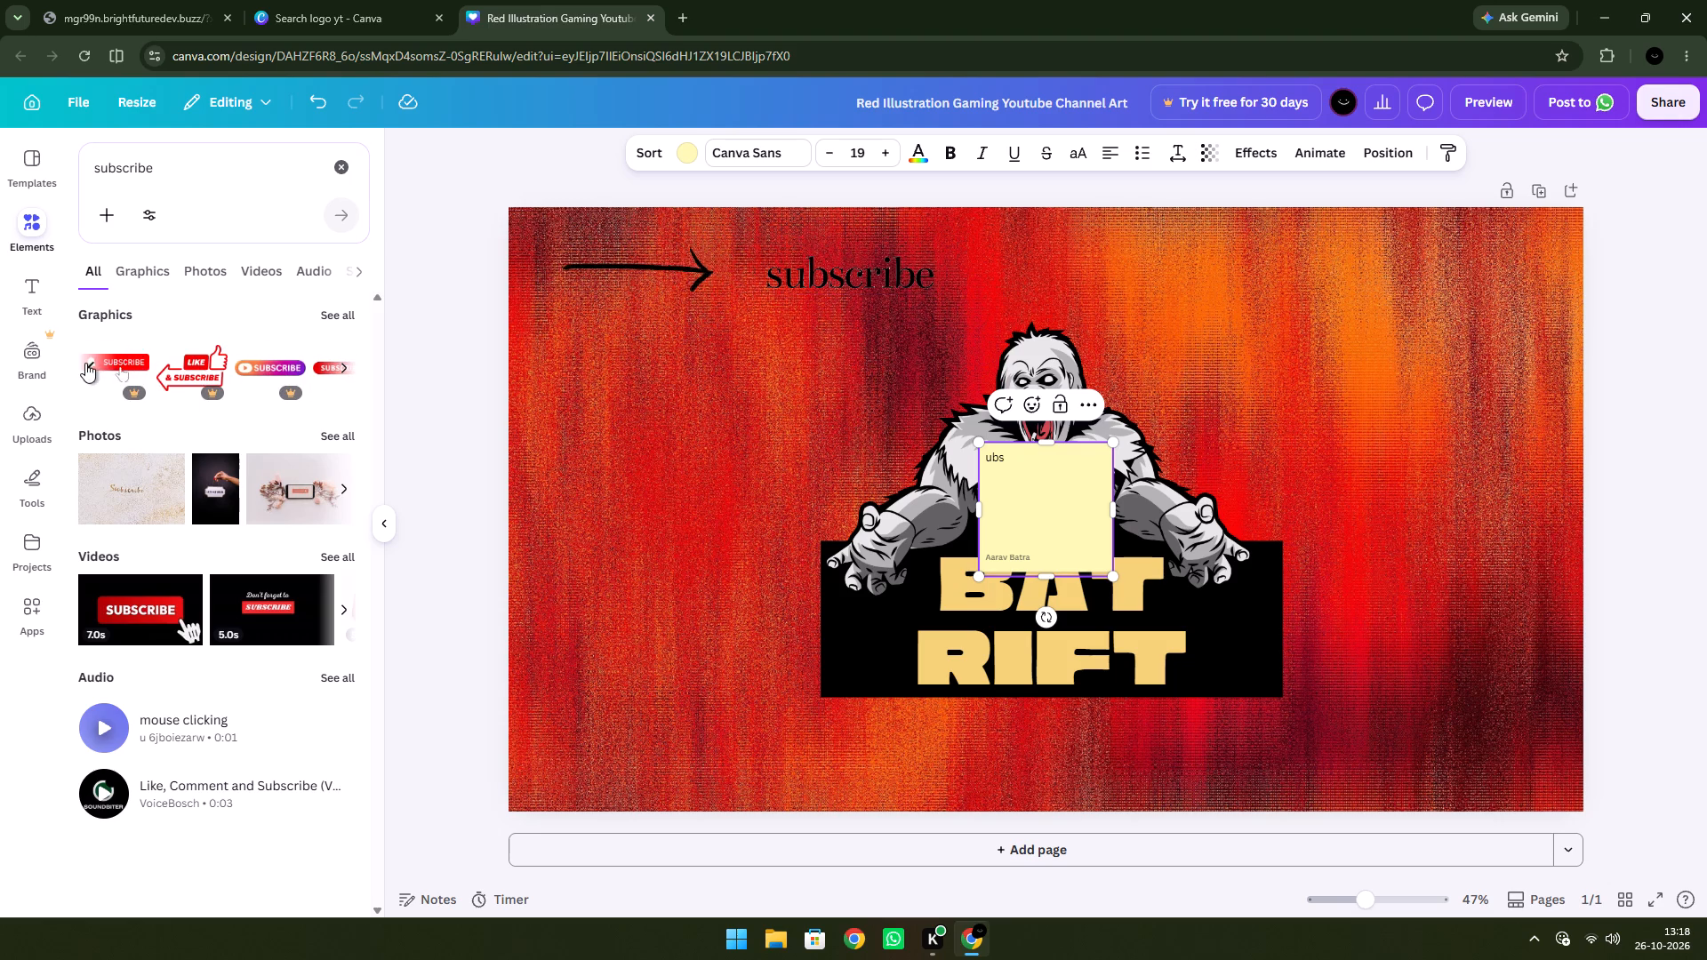
pyautogui.click(85, 363)
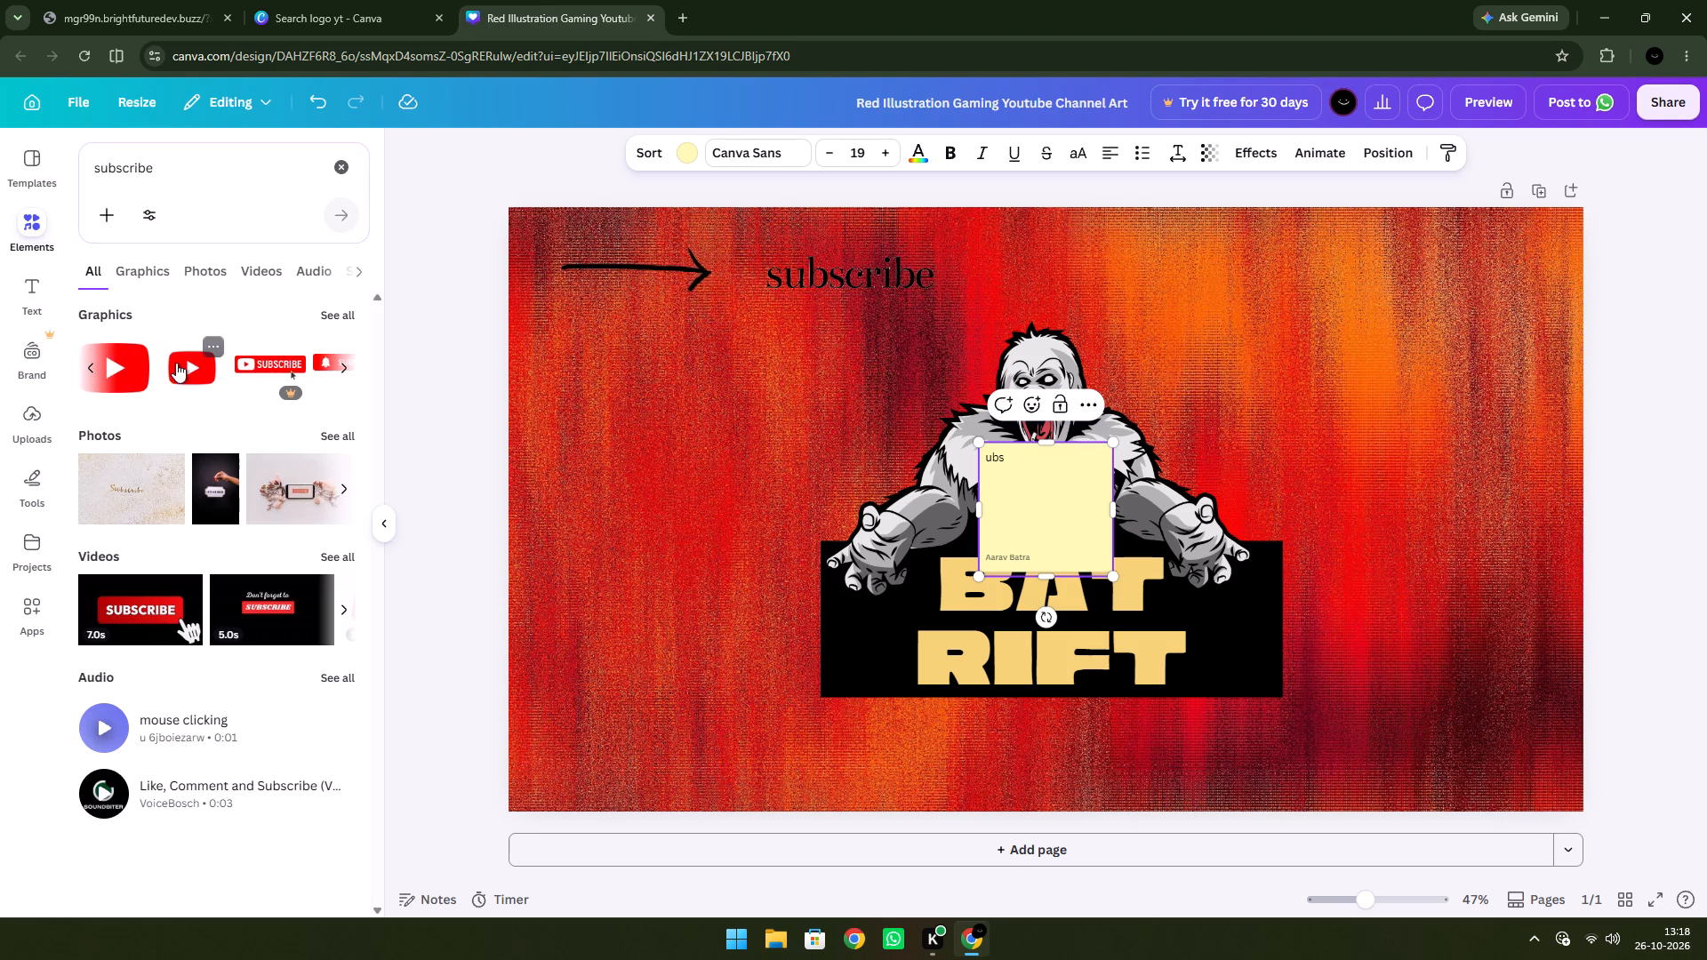
pyautogui.moveTo(129, 364); pyautogui.dragTo(950, 380)
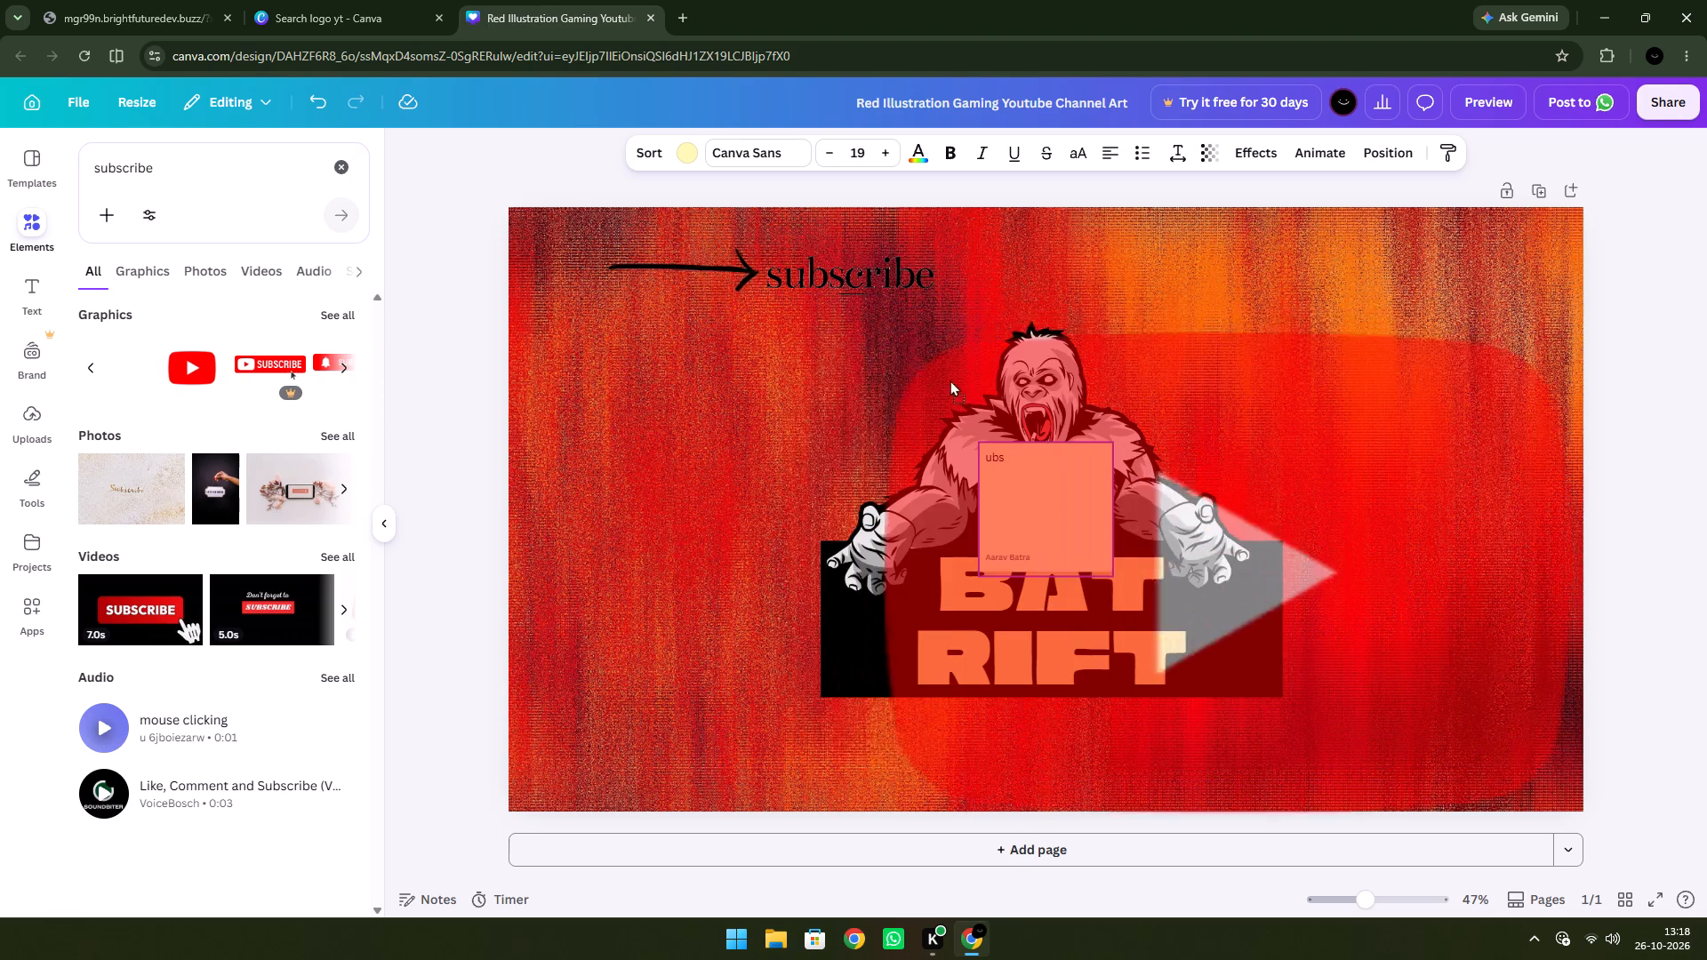
pyautogui.moveTo(950, 380); pyautogui.dragTo(807, 308)
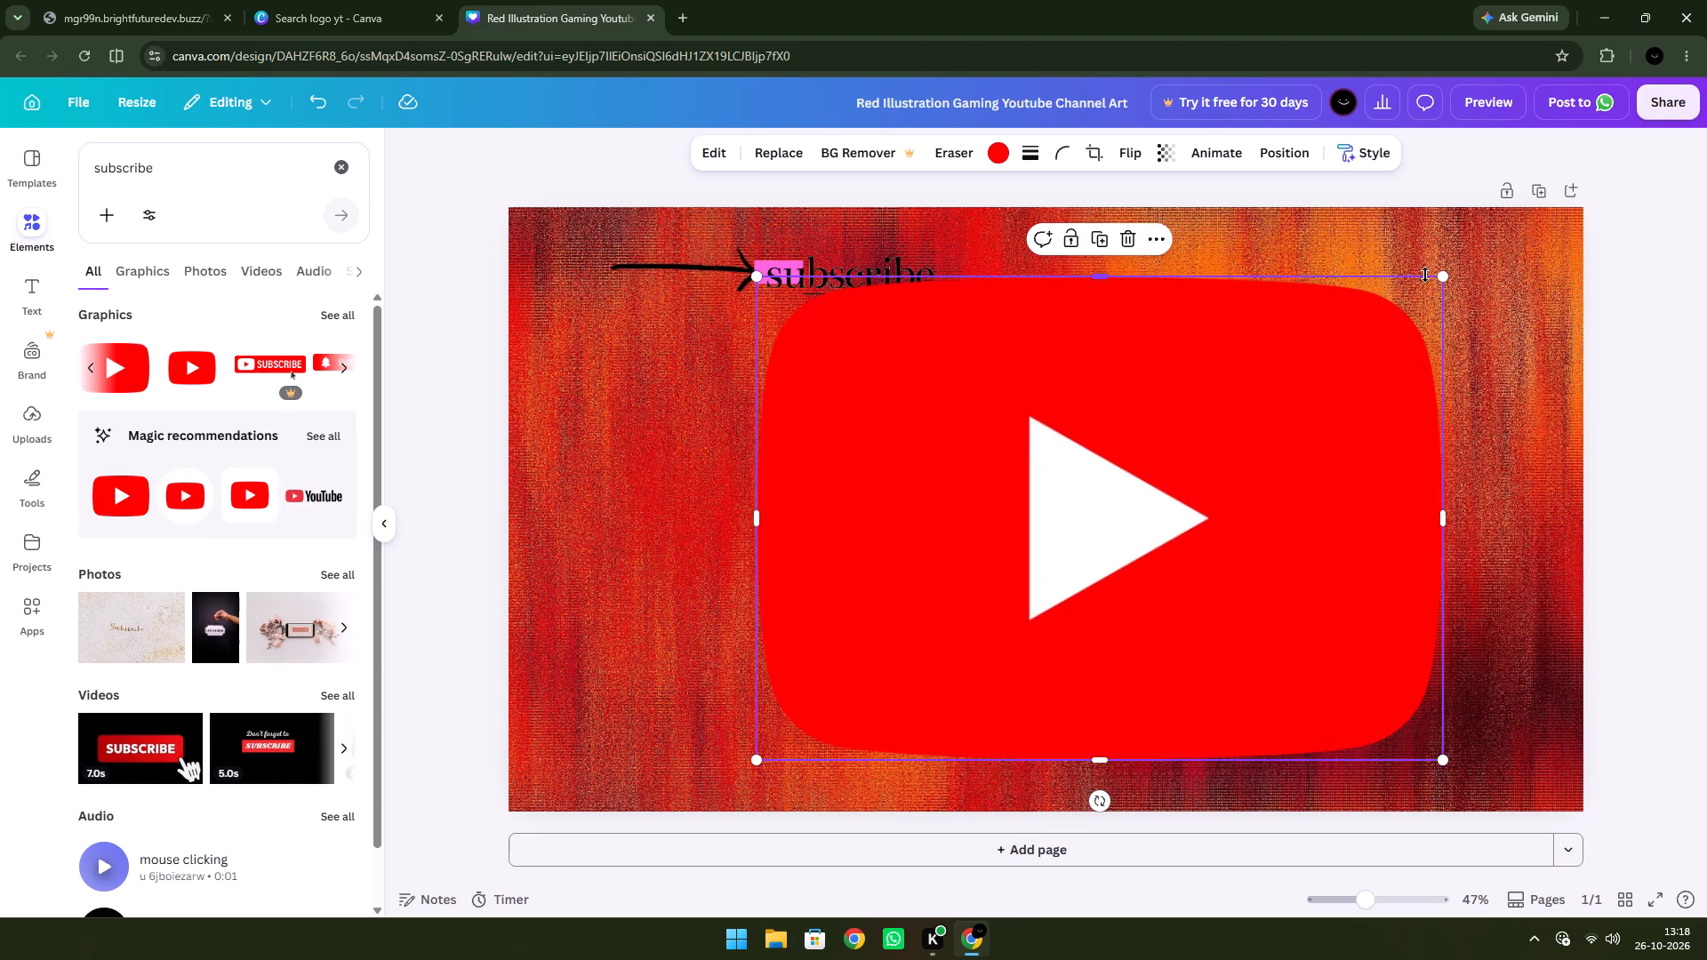
pyautogui.moveTo(1442, 277); pyautogui.dragTo(879, 667)
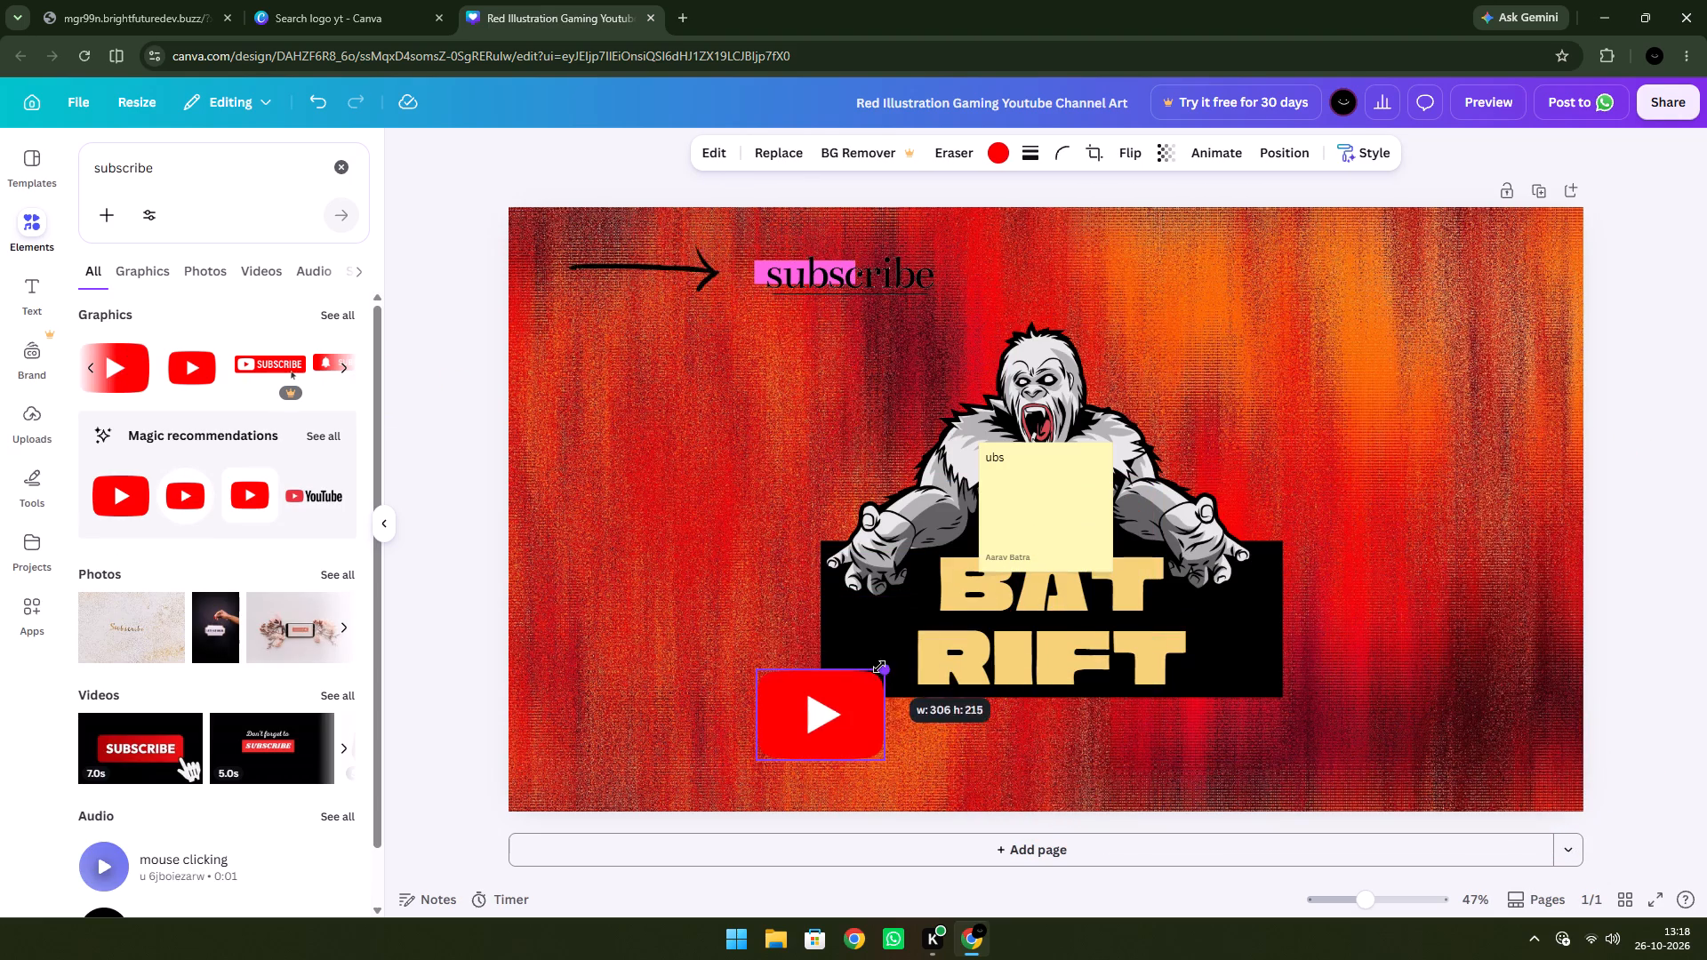
pyautogui.moveTo(879, 667); pyautogui.dragTo(877, 667)
pyautogui.moveTo(832, 709); pyautogui.dragTo(657, 683)
# Clear the element search and delete the red-orange textured background from the page.
pyautogui.click(685, 534)
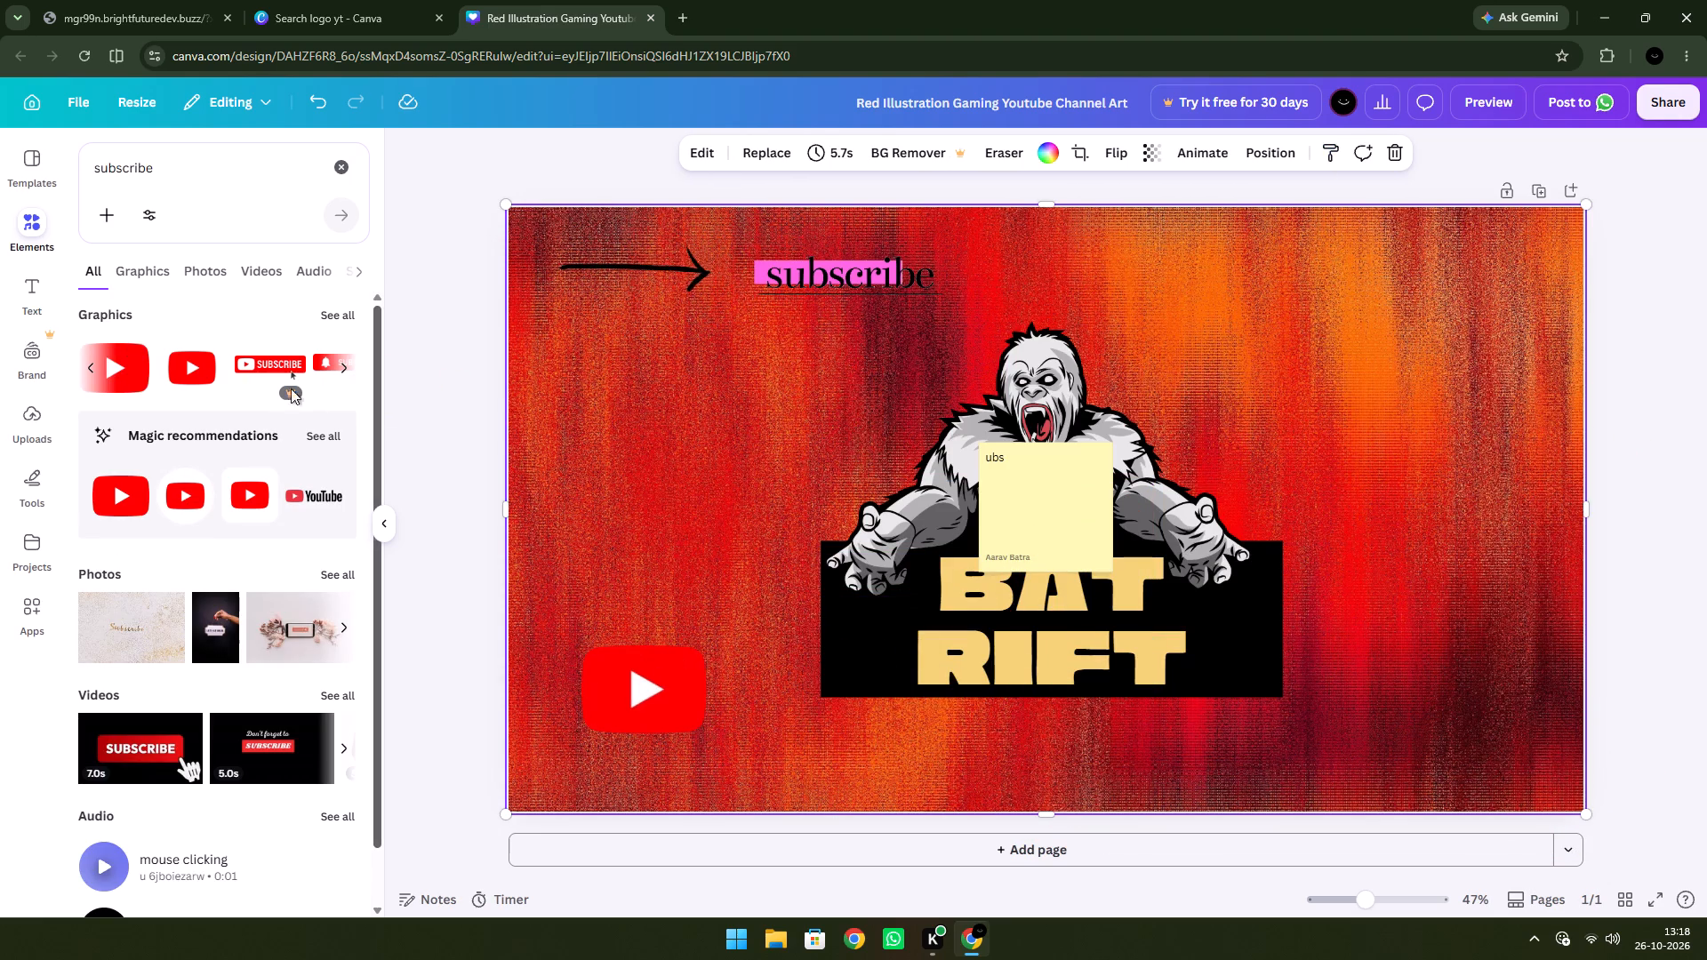
pyautogui.click(337, 162)
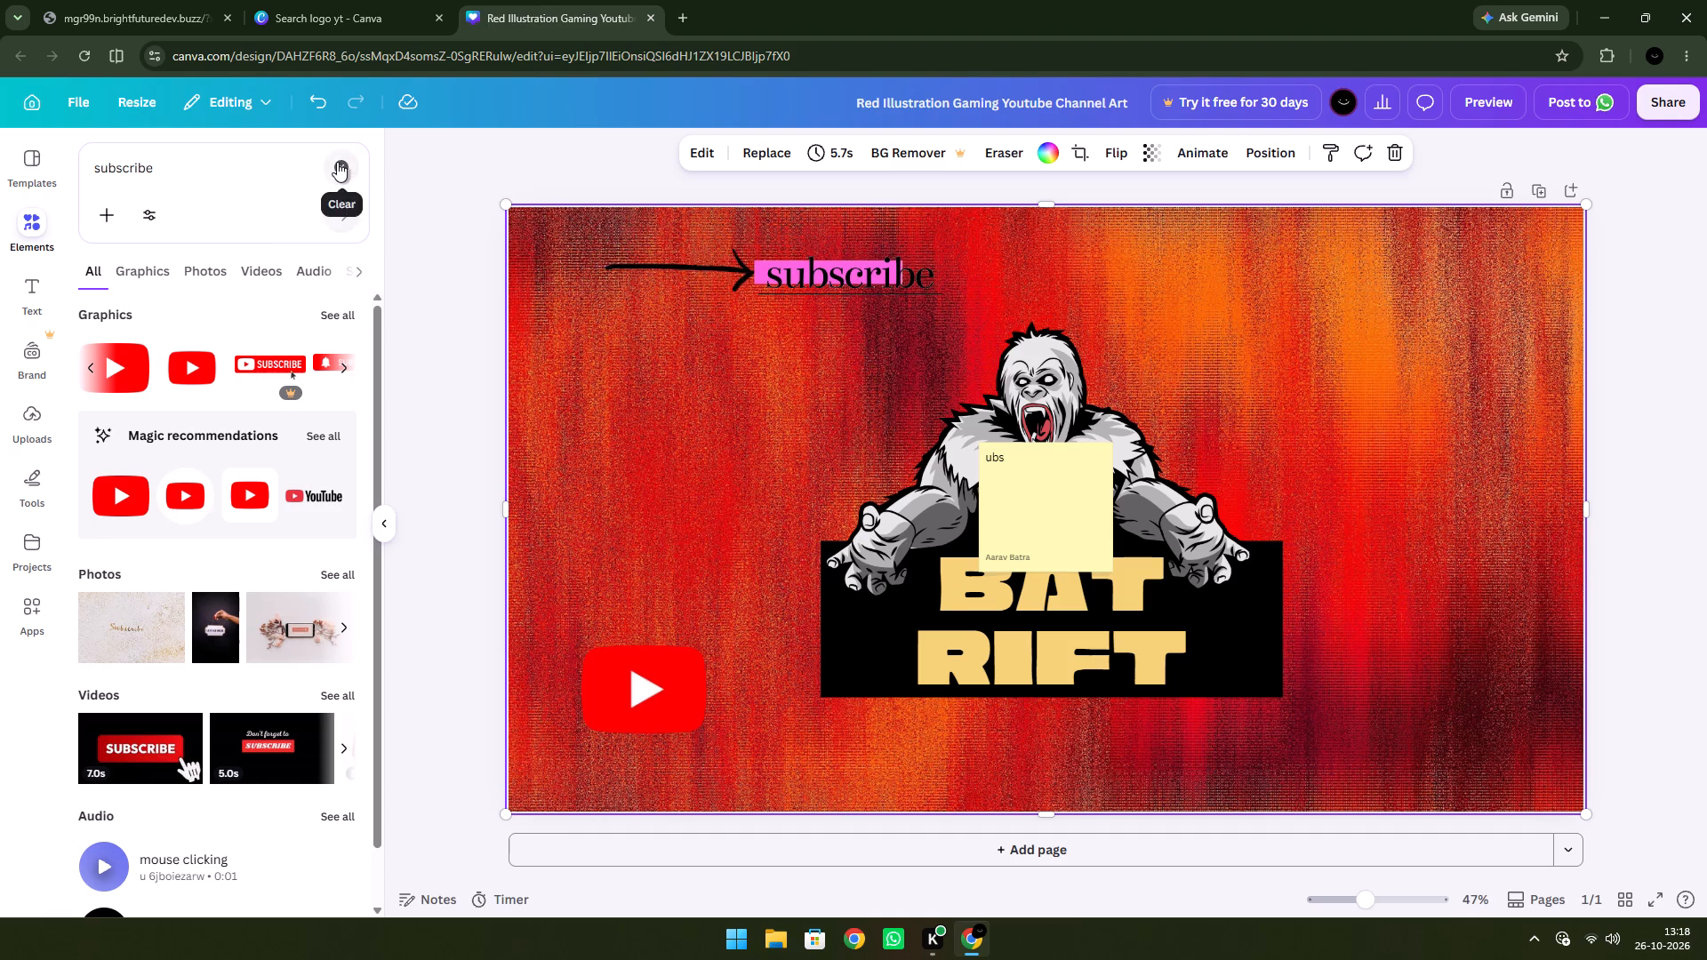
pyautogui.click(484, 402)
pyautogui.click(664, 476)
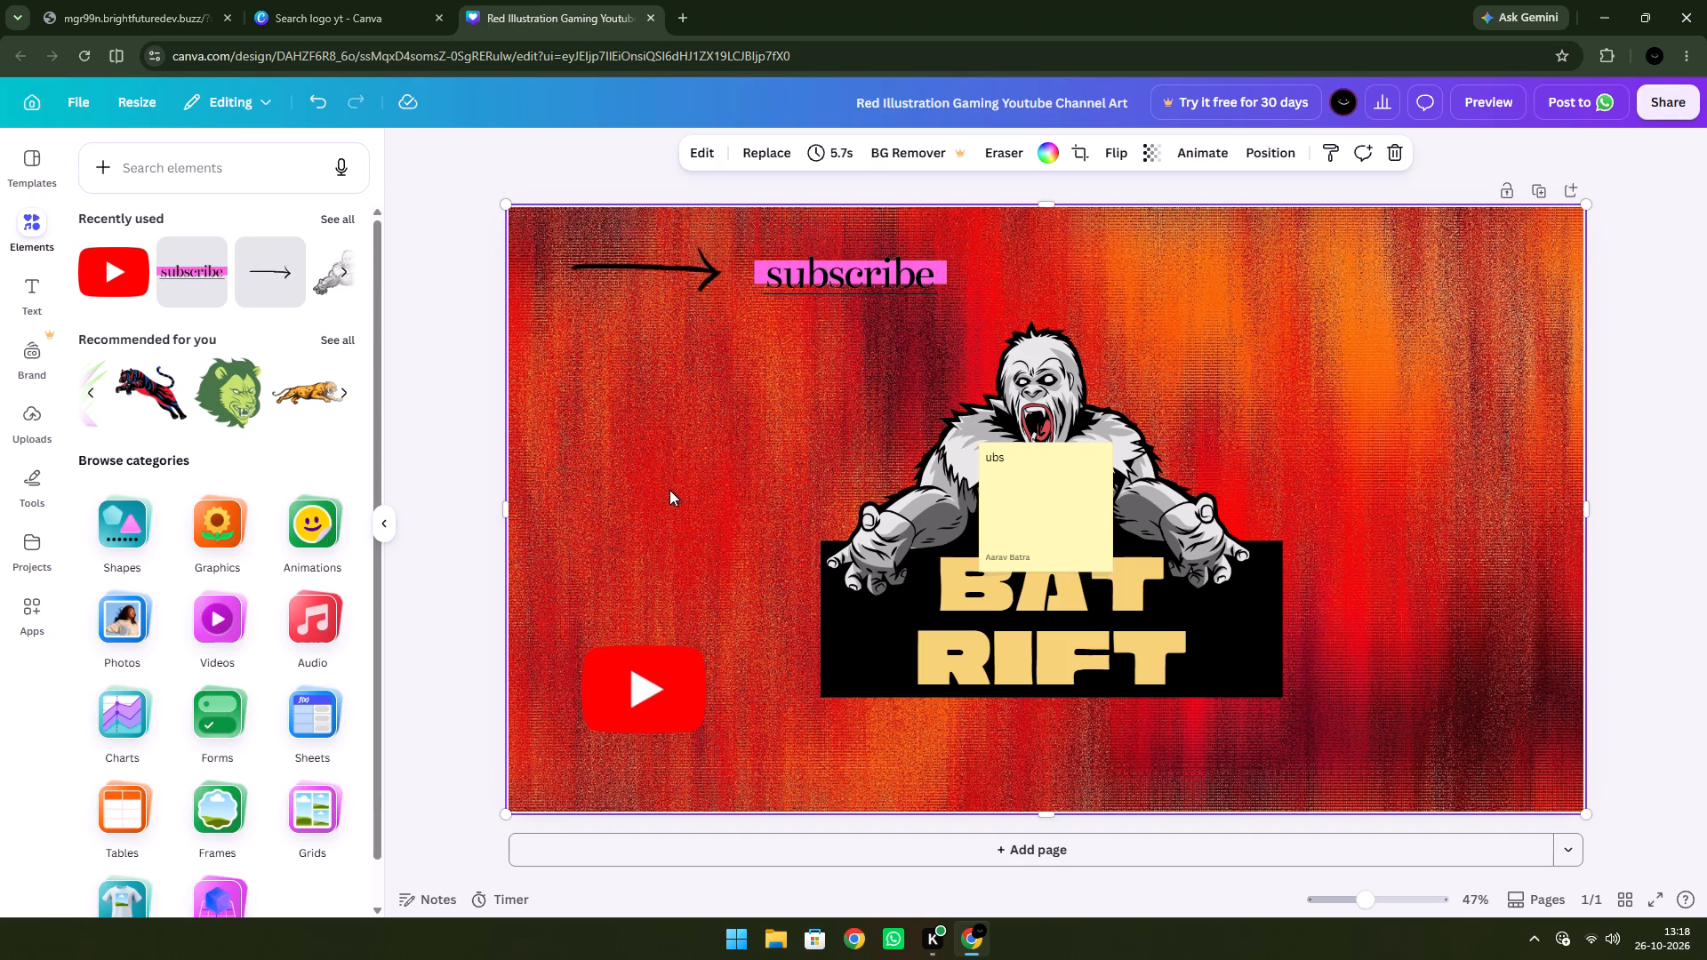
pyautogui.press('Delete')
# Enlarge the red YouTube play logo to cover most of the page and centre it roughly over the design.
pyautogui.click(636, 658)
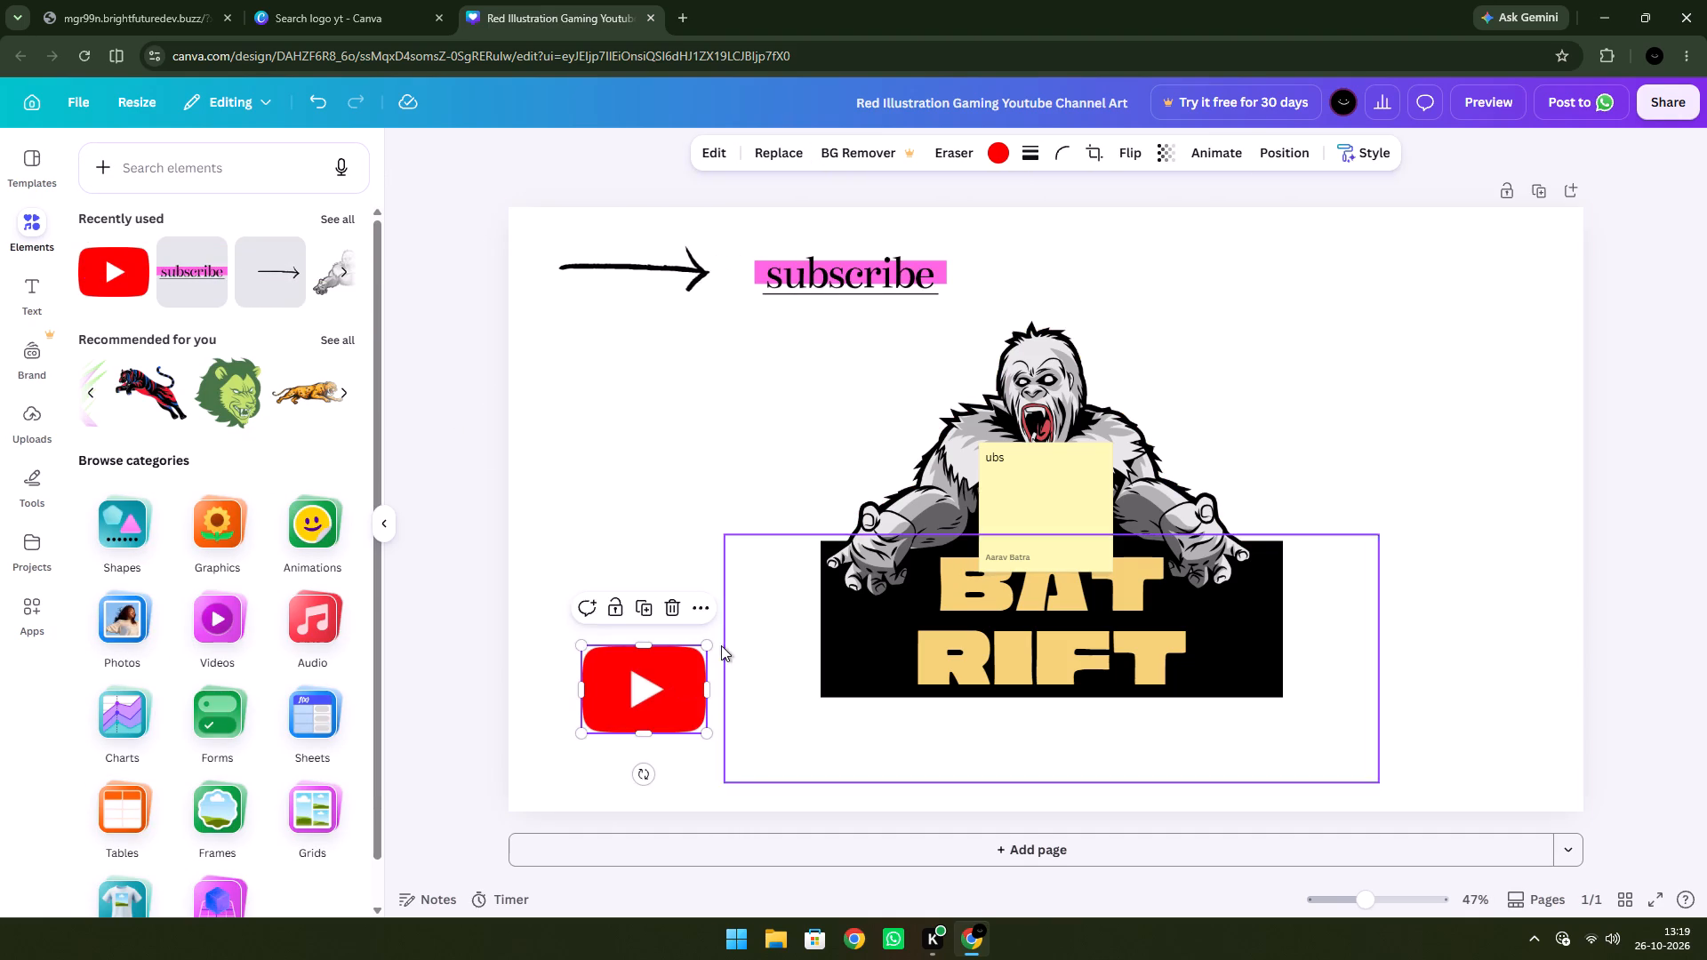
pyautogui.moveTo(706, 643); pyautogui.dragTo(1542, 317)
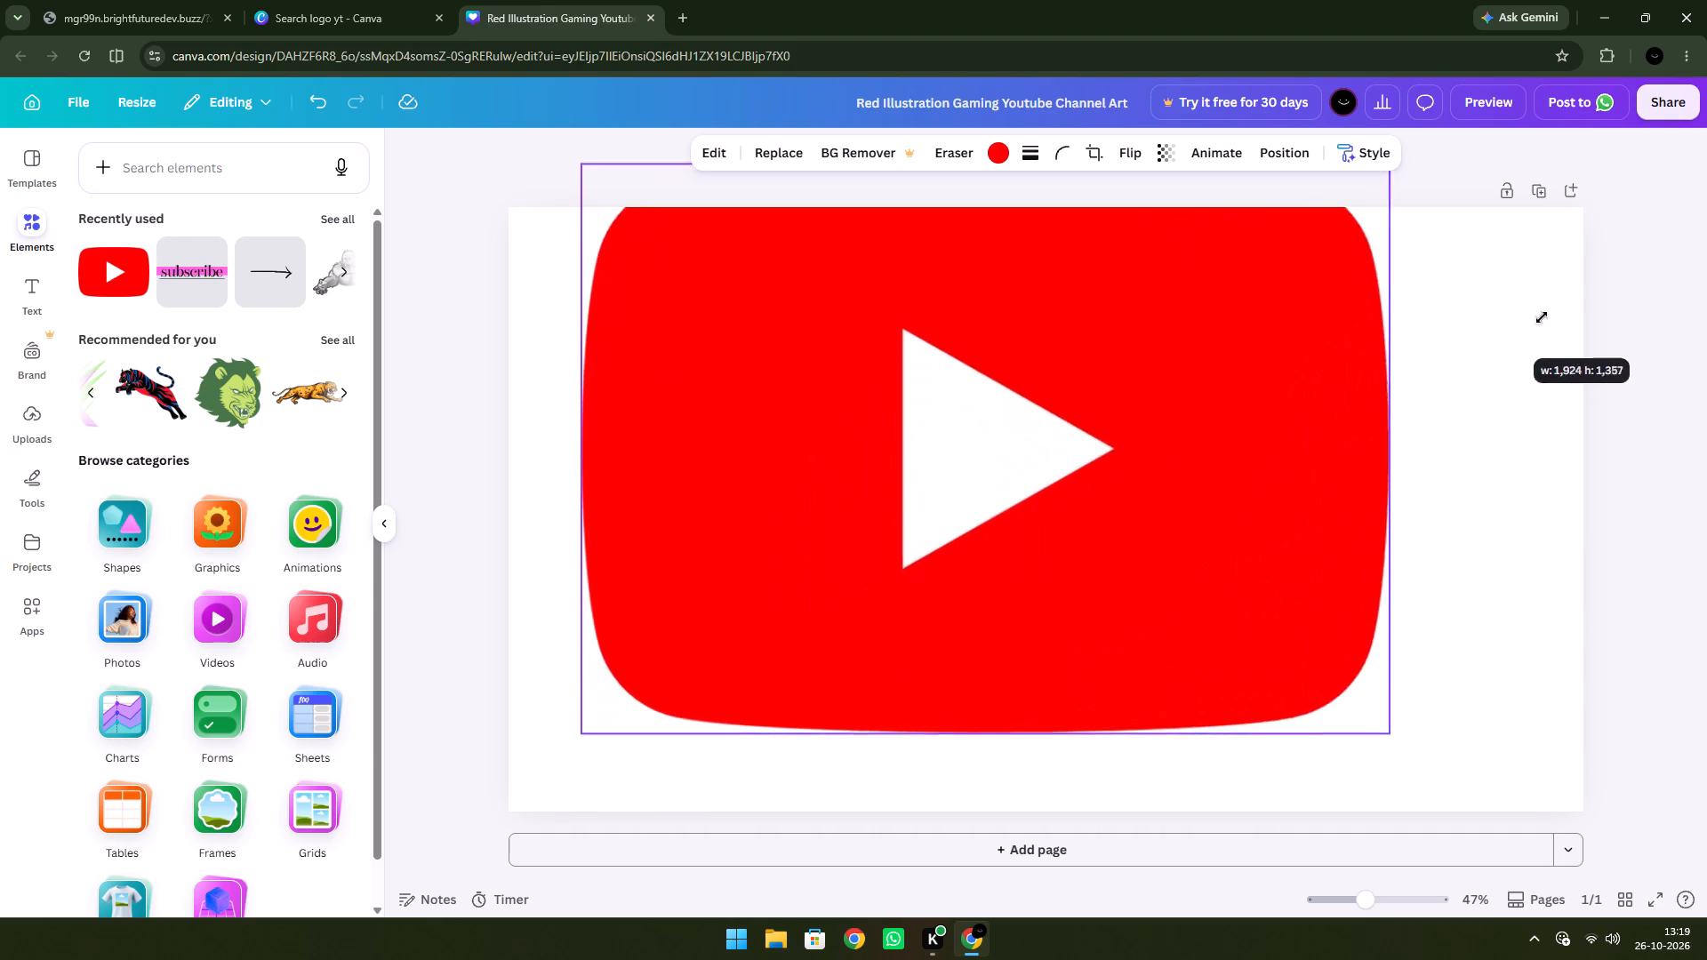
pyautogui.moveTo(1542, 317); pyautogui.dragTo(1585, 353)
pyautogui.click(1585, 353)
pyautogui.moveTo(1143, 420); pyautogui.dragTo(1141, 494)
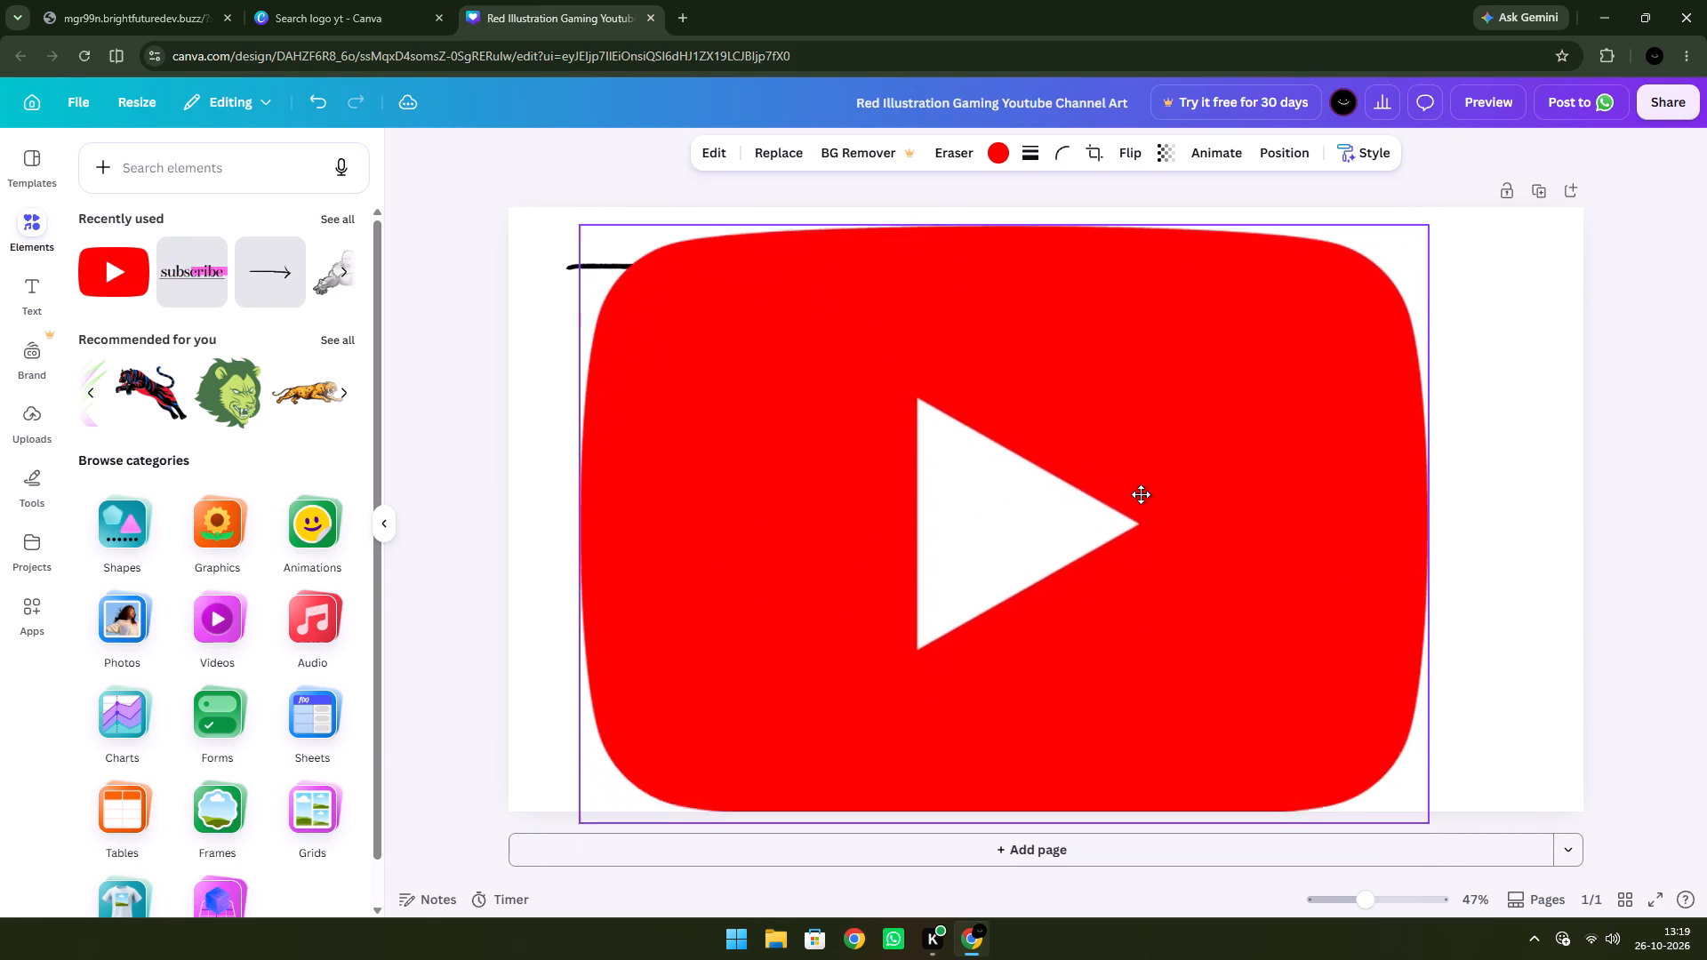
pyautogui.moveTo(1141, 494); pyautogui.dragTo(1143, 470)
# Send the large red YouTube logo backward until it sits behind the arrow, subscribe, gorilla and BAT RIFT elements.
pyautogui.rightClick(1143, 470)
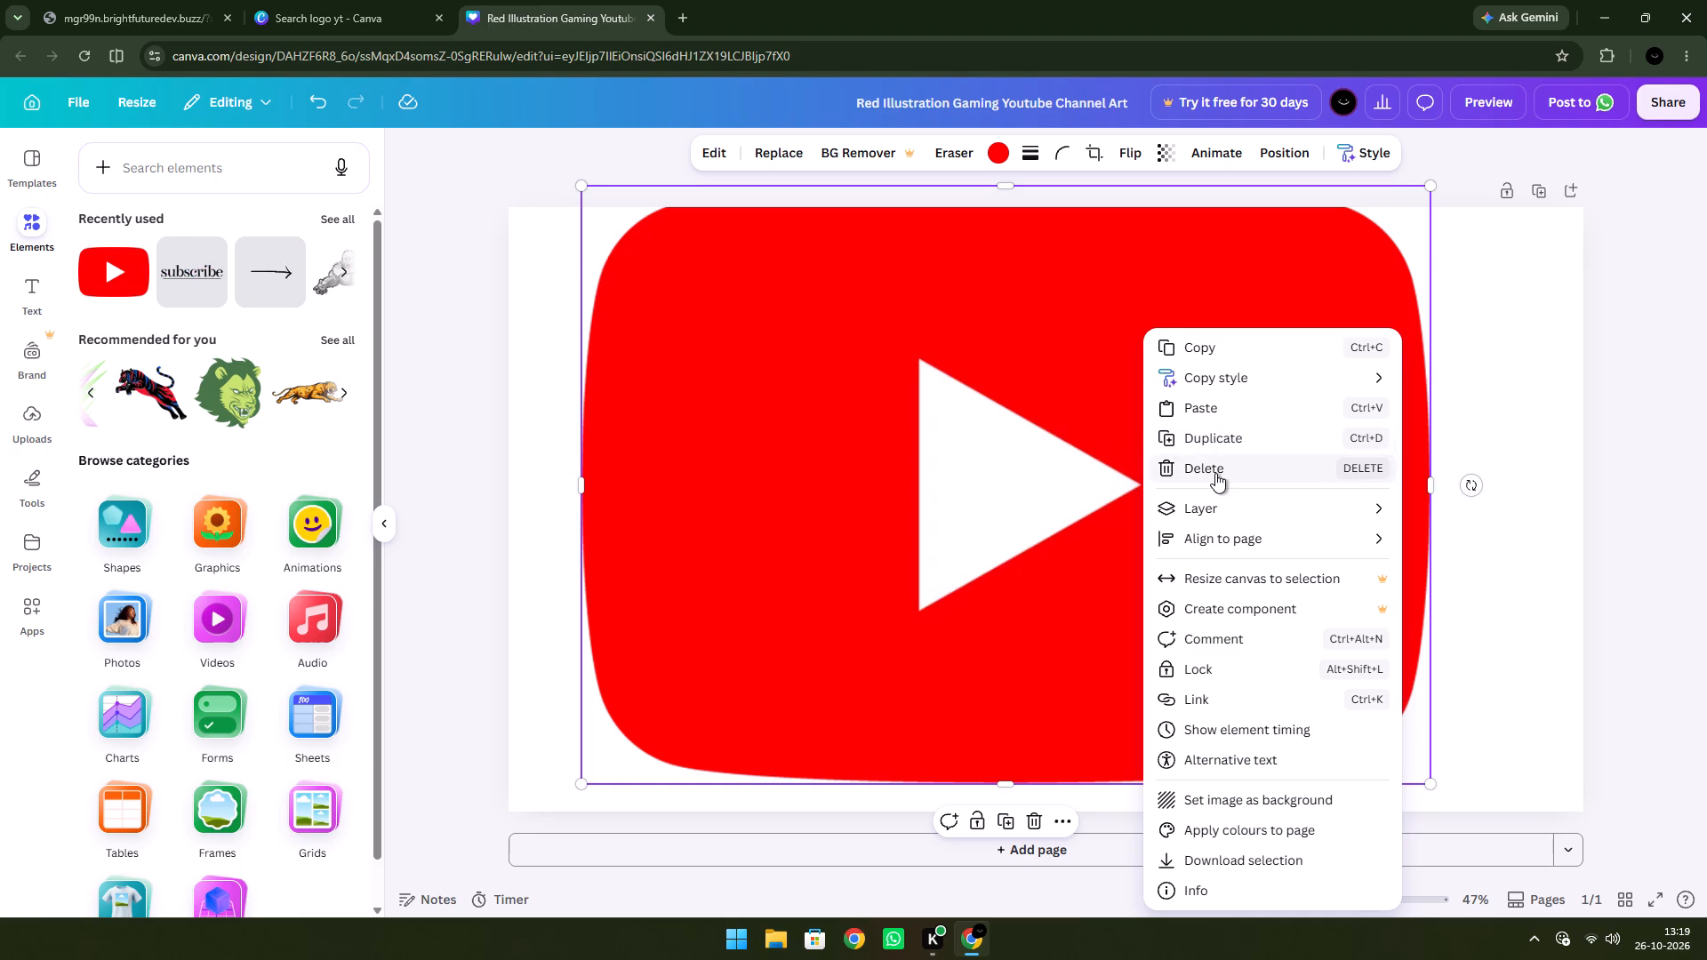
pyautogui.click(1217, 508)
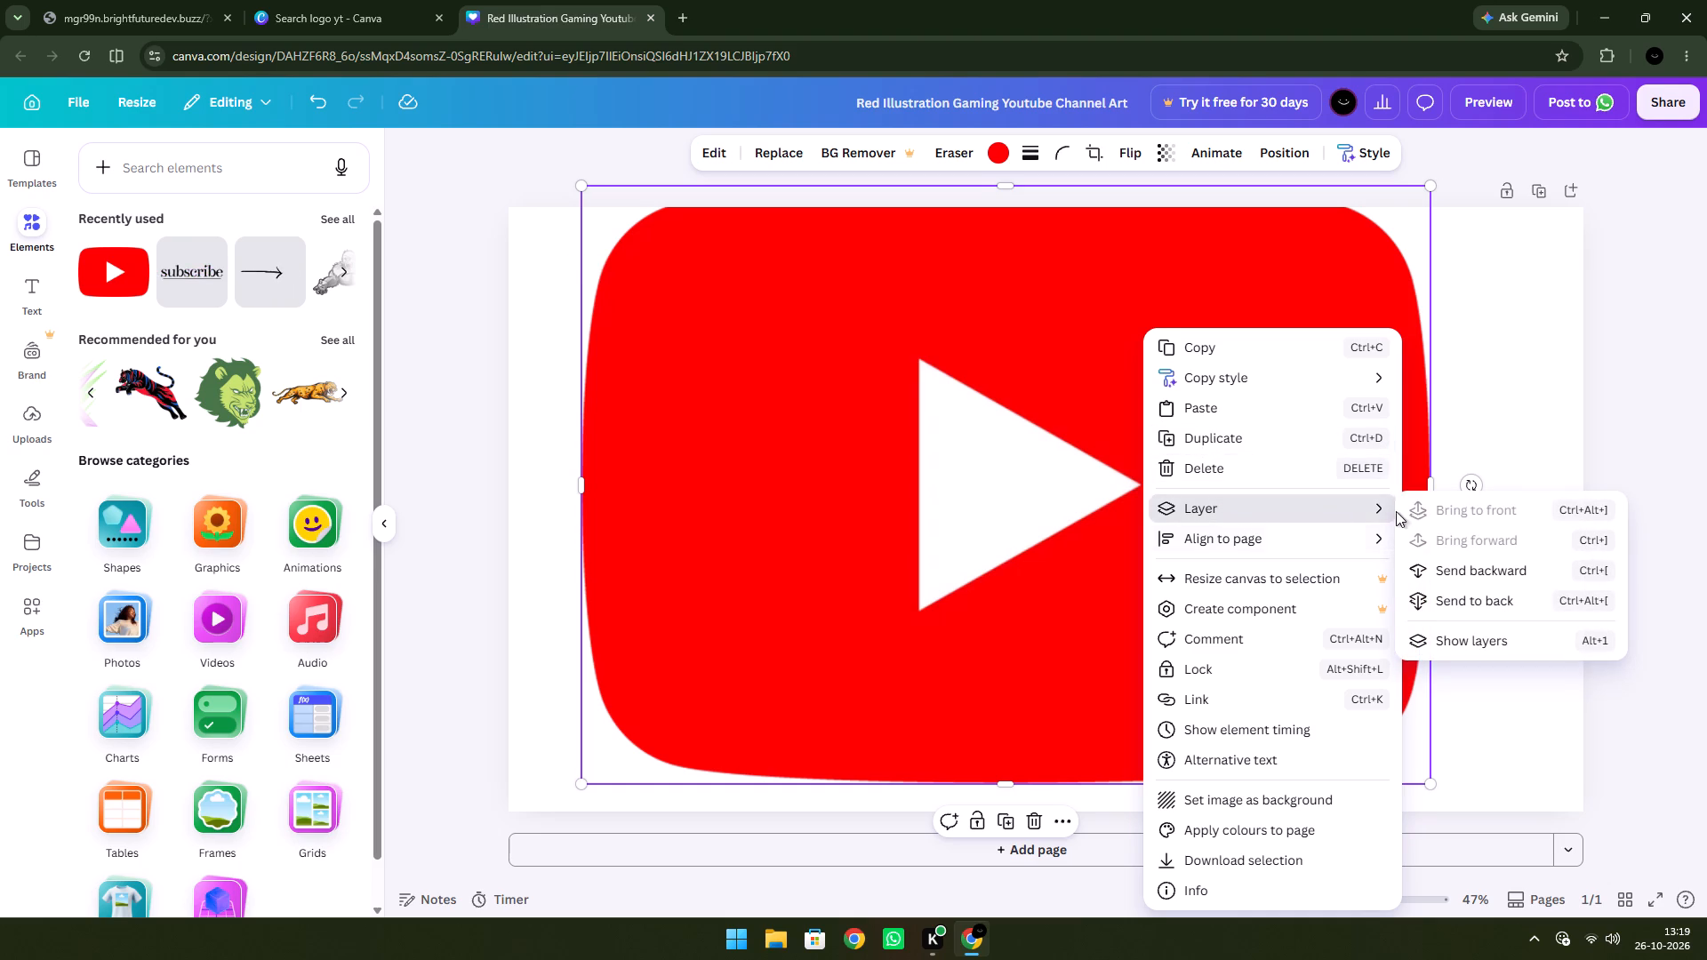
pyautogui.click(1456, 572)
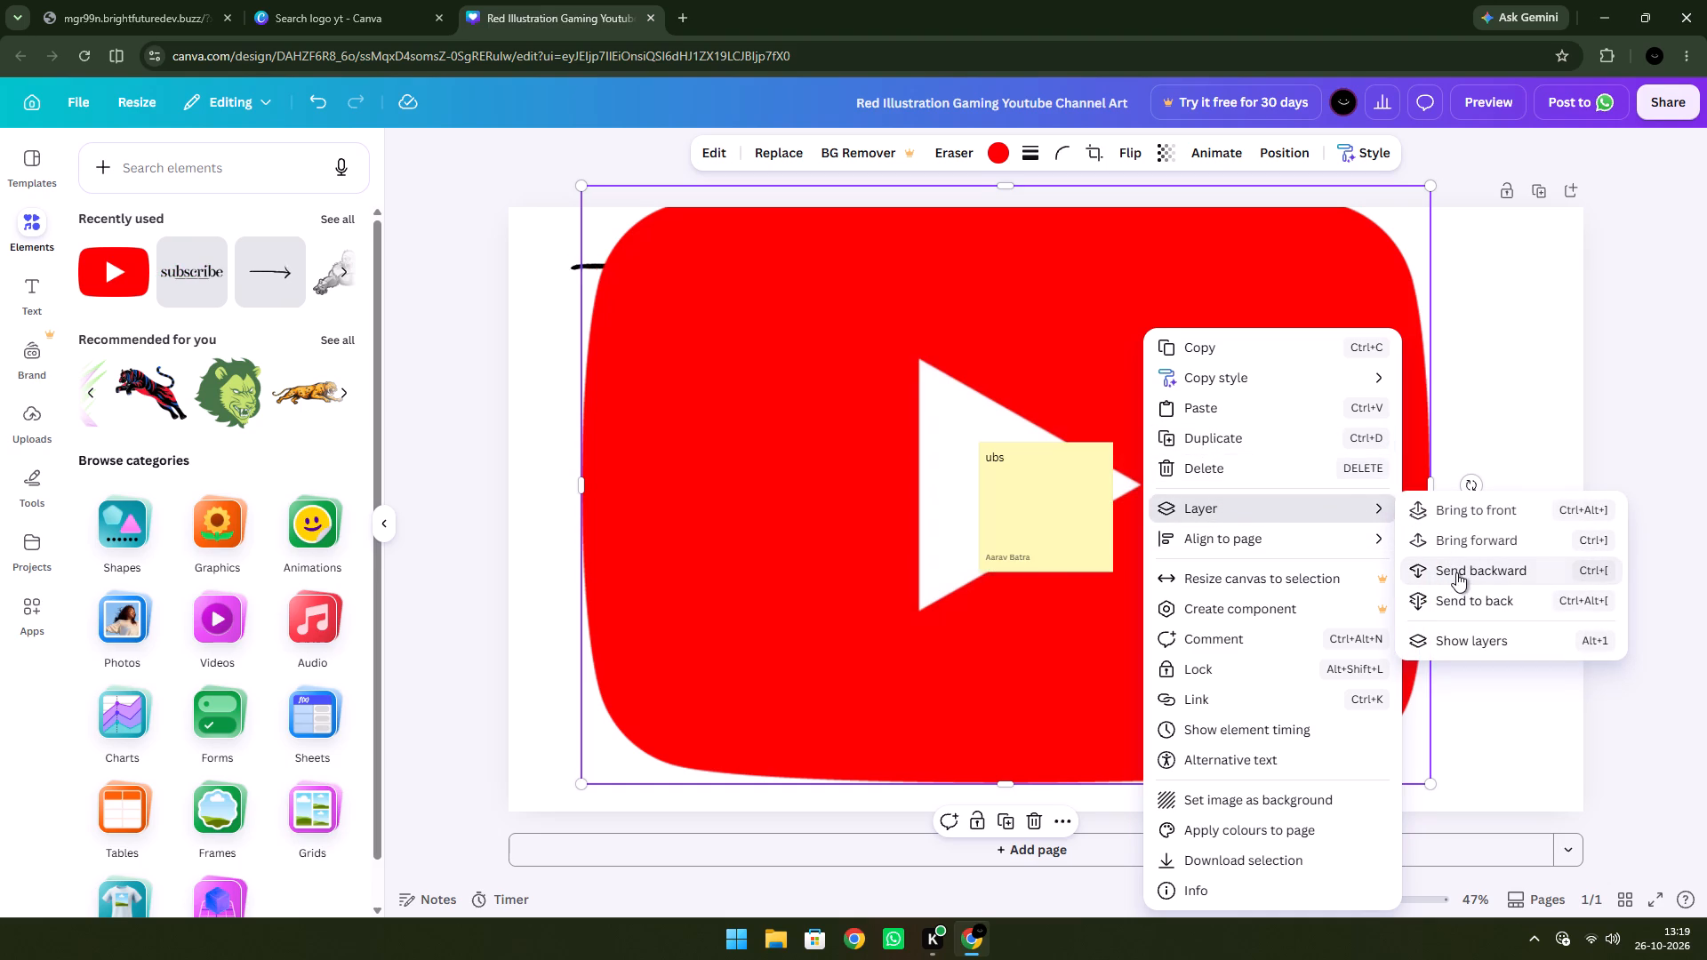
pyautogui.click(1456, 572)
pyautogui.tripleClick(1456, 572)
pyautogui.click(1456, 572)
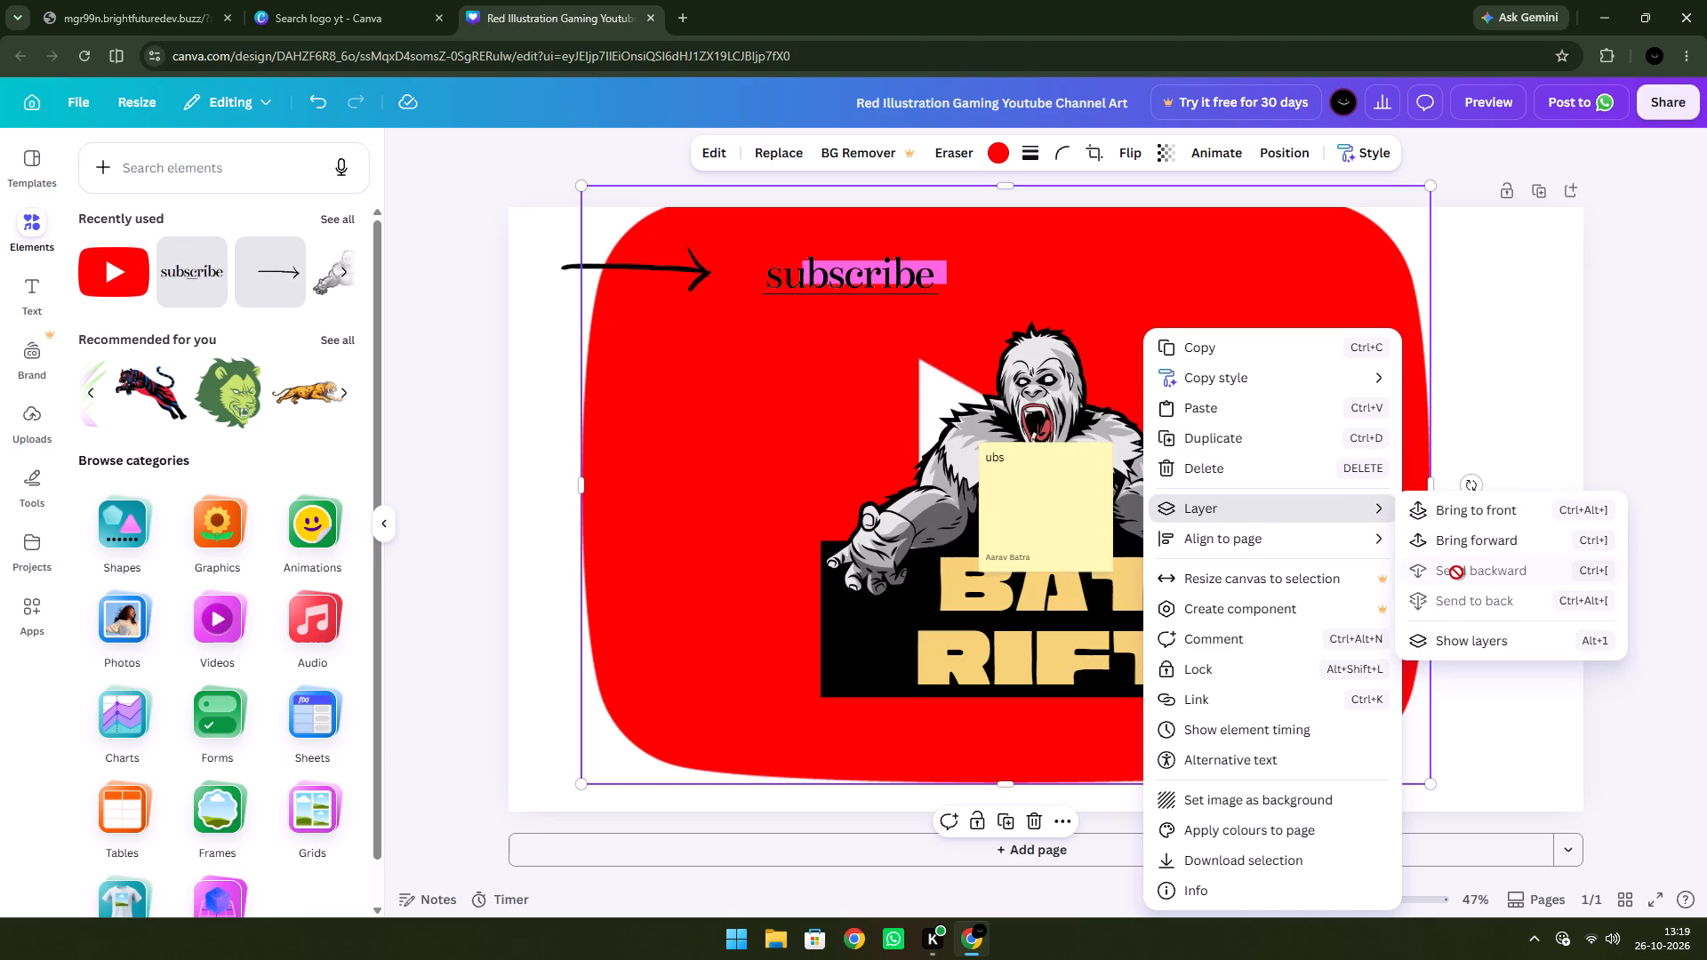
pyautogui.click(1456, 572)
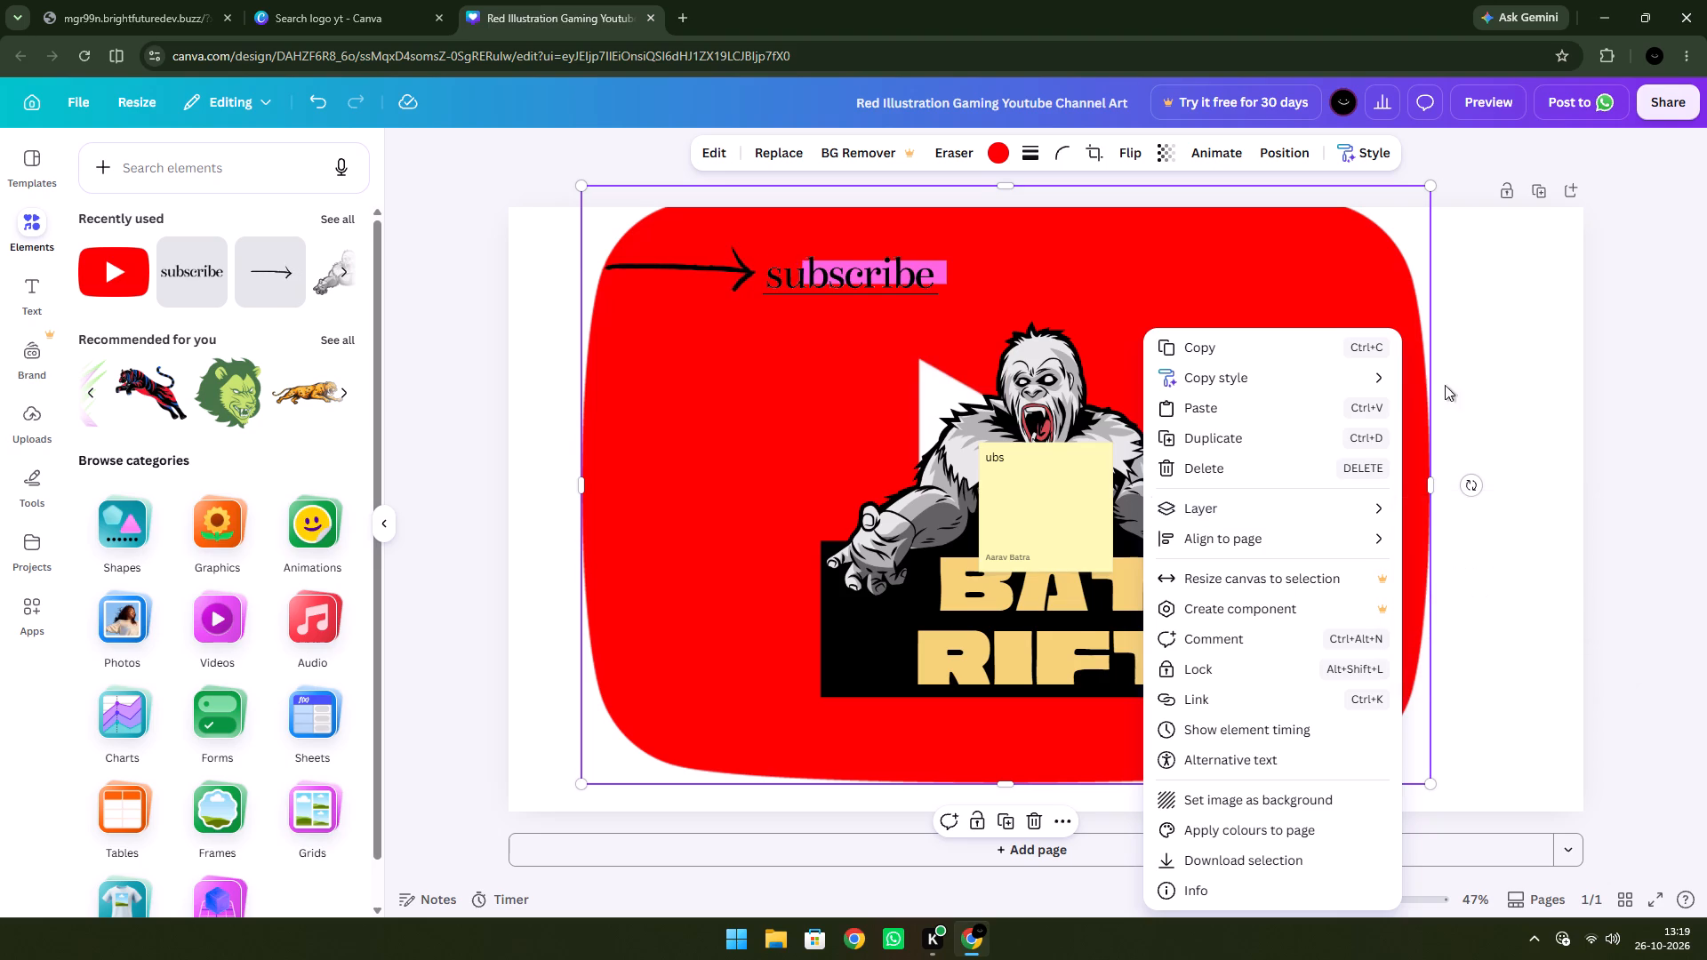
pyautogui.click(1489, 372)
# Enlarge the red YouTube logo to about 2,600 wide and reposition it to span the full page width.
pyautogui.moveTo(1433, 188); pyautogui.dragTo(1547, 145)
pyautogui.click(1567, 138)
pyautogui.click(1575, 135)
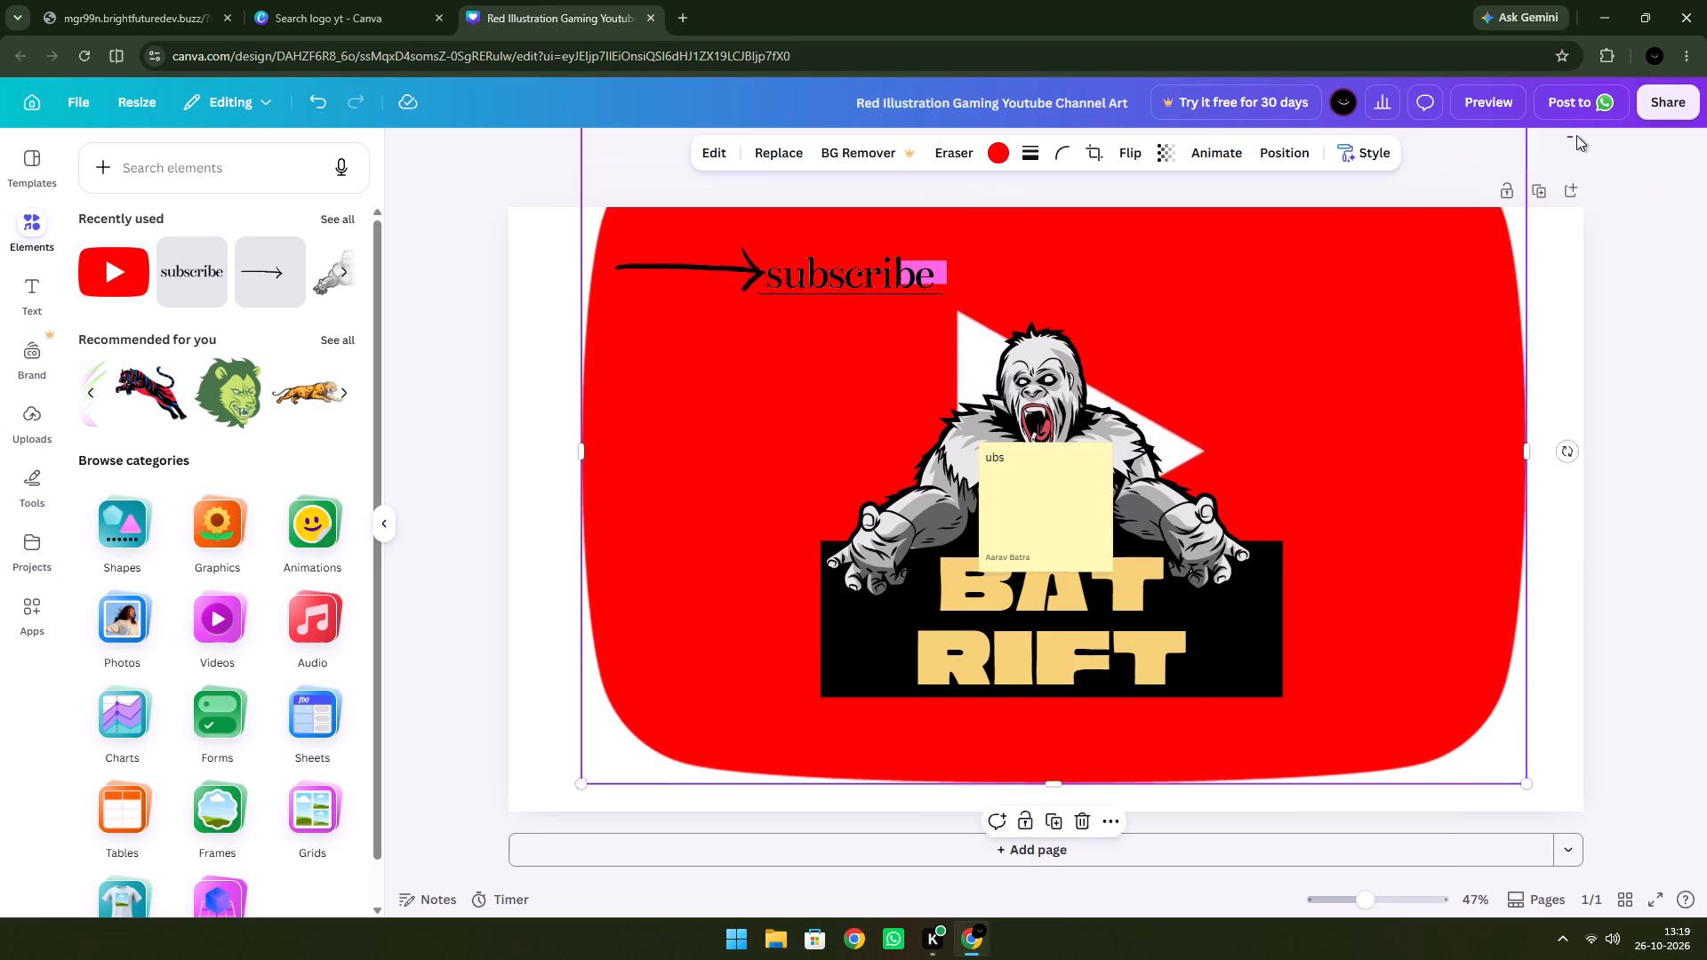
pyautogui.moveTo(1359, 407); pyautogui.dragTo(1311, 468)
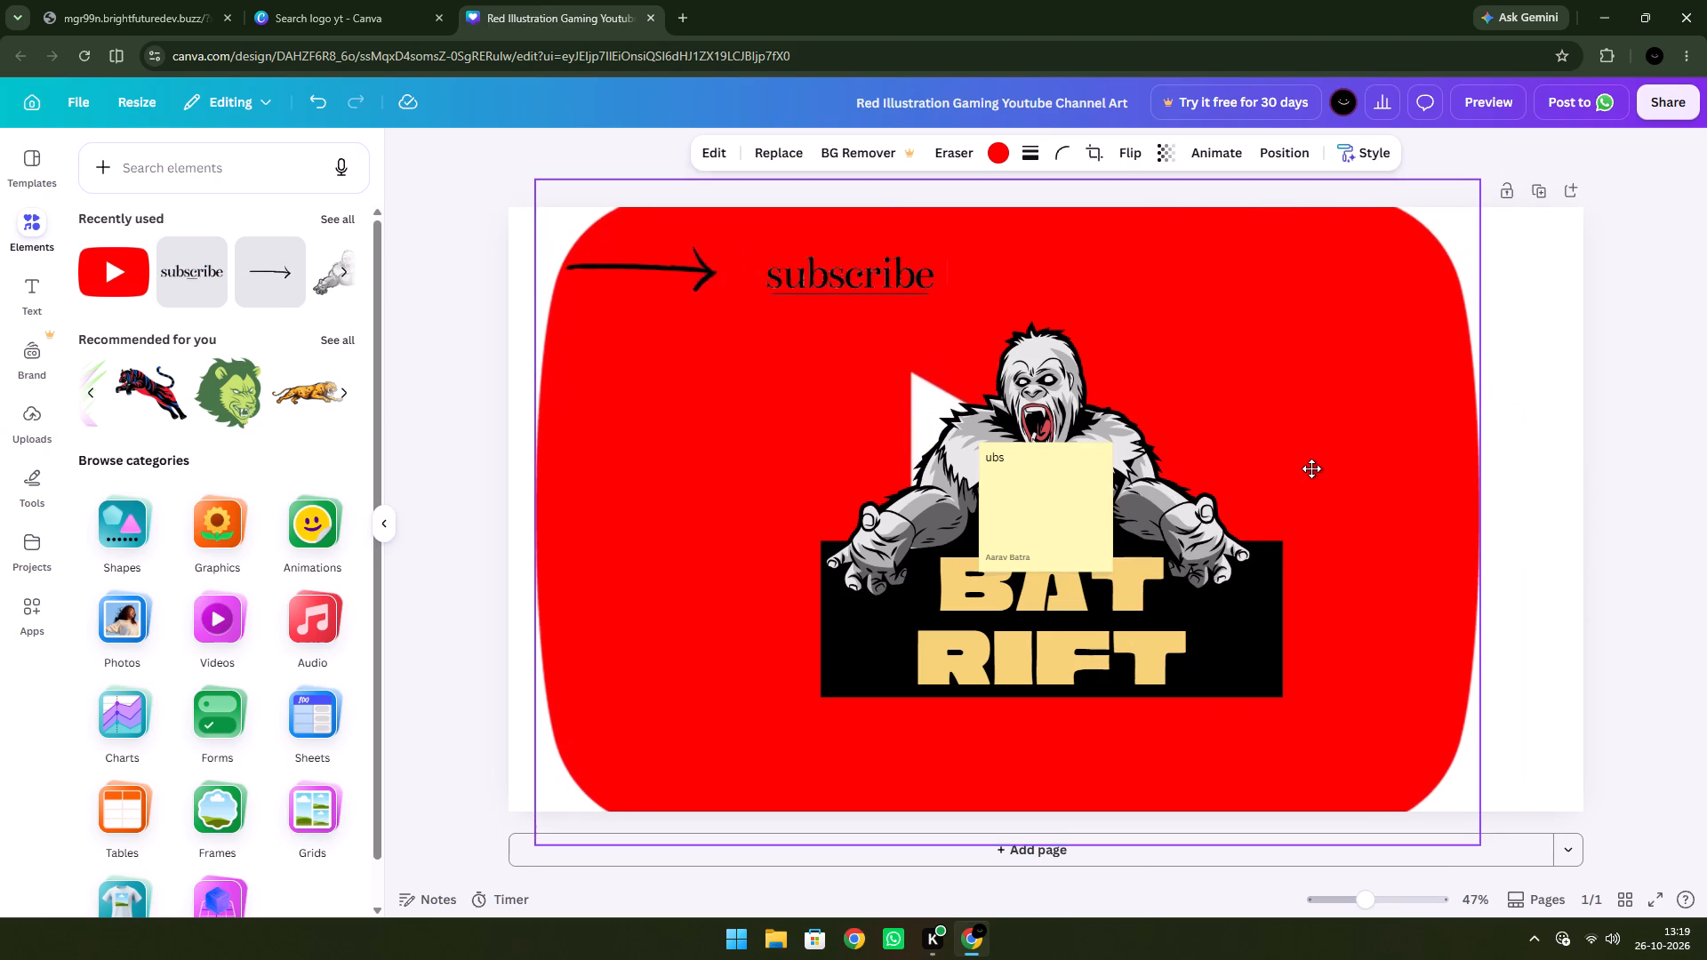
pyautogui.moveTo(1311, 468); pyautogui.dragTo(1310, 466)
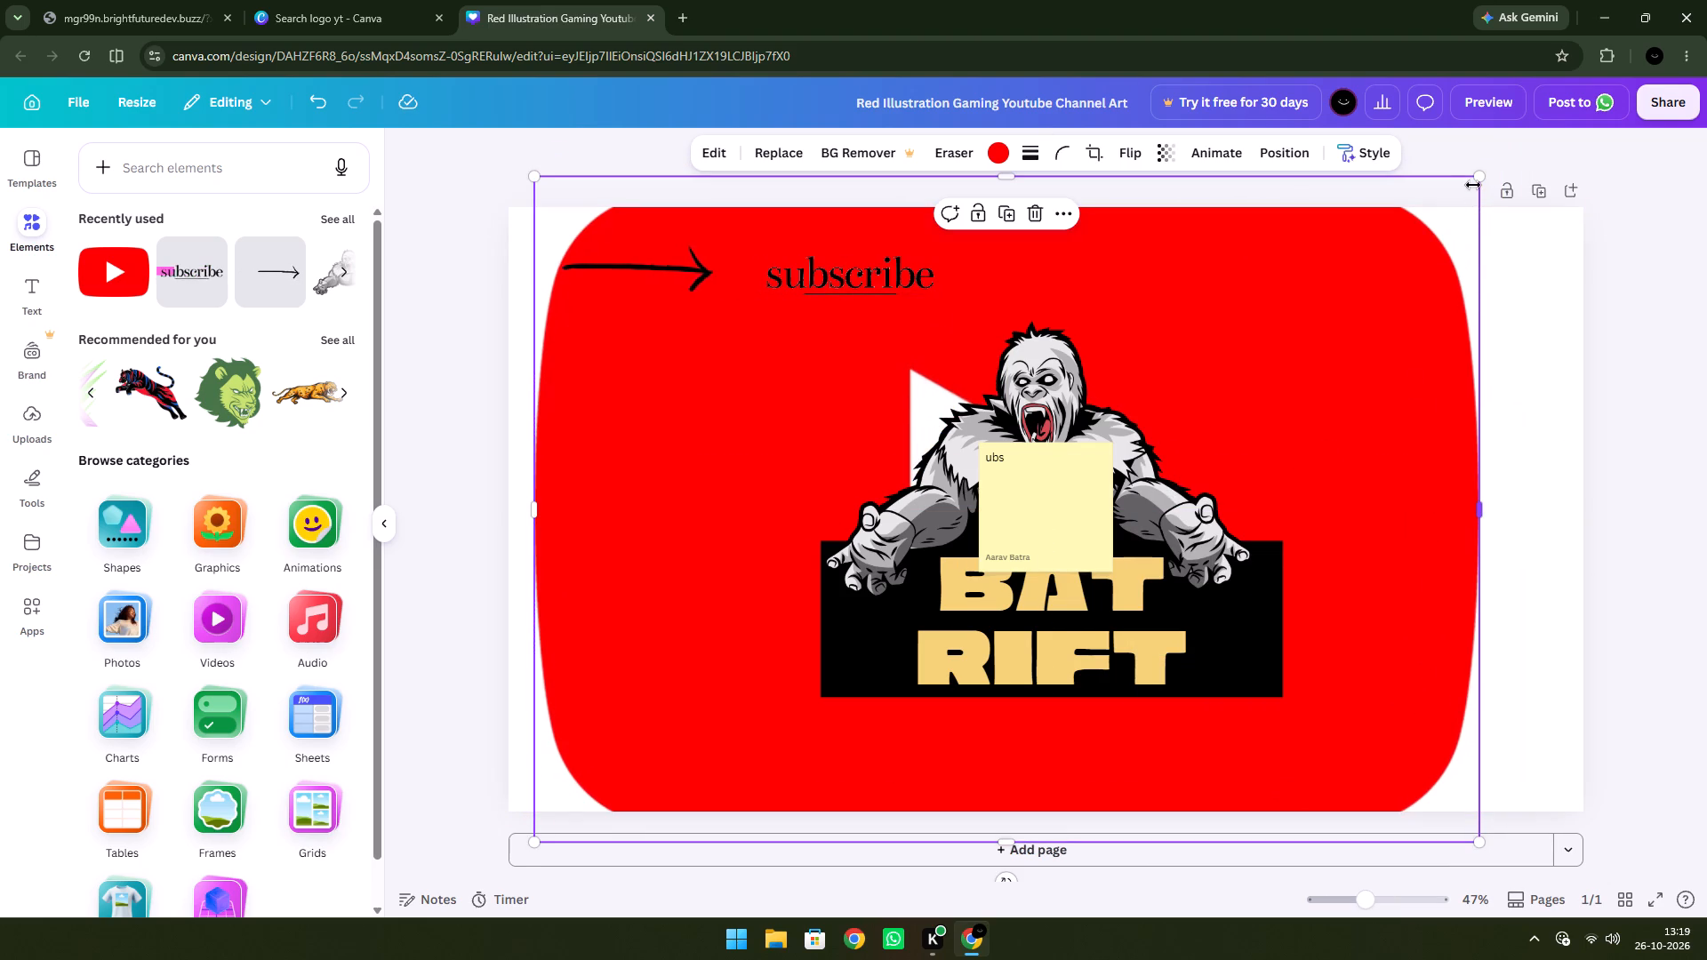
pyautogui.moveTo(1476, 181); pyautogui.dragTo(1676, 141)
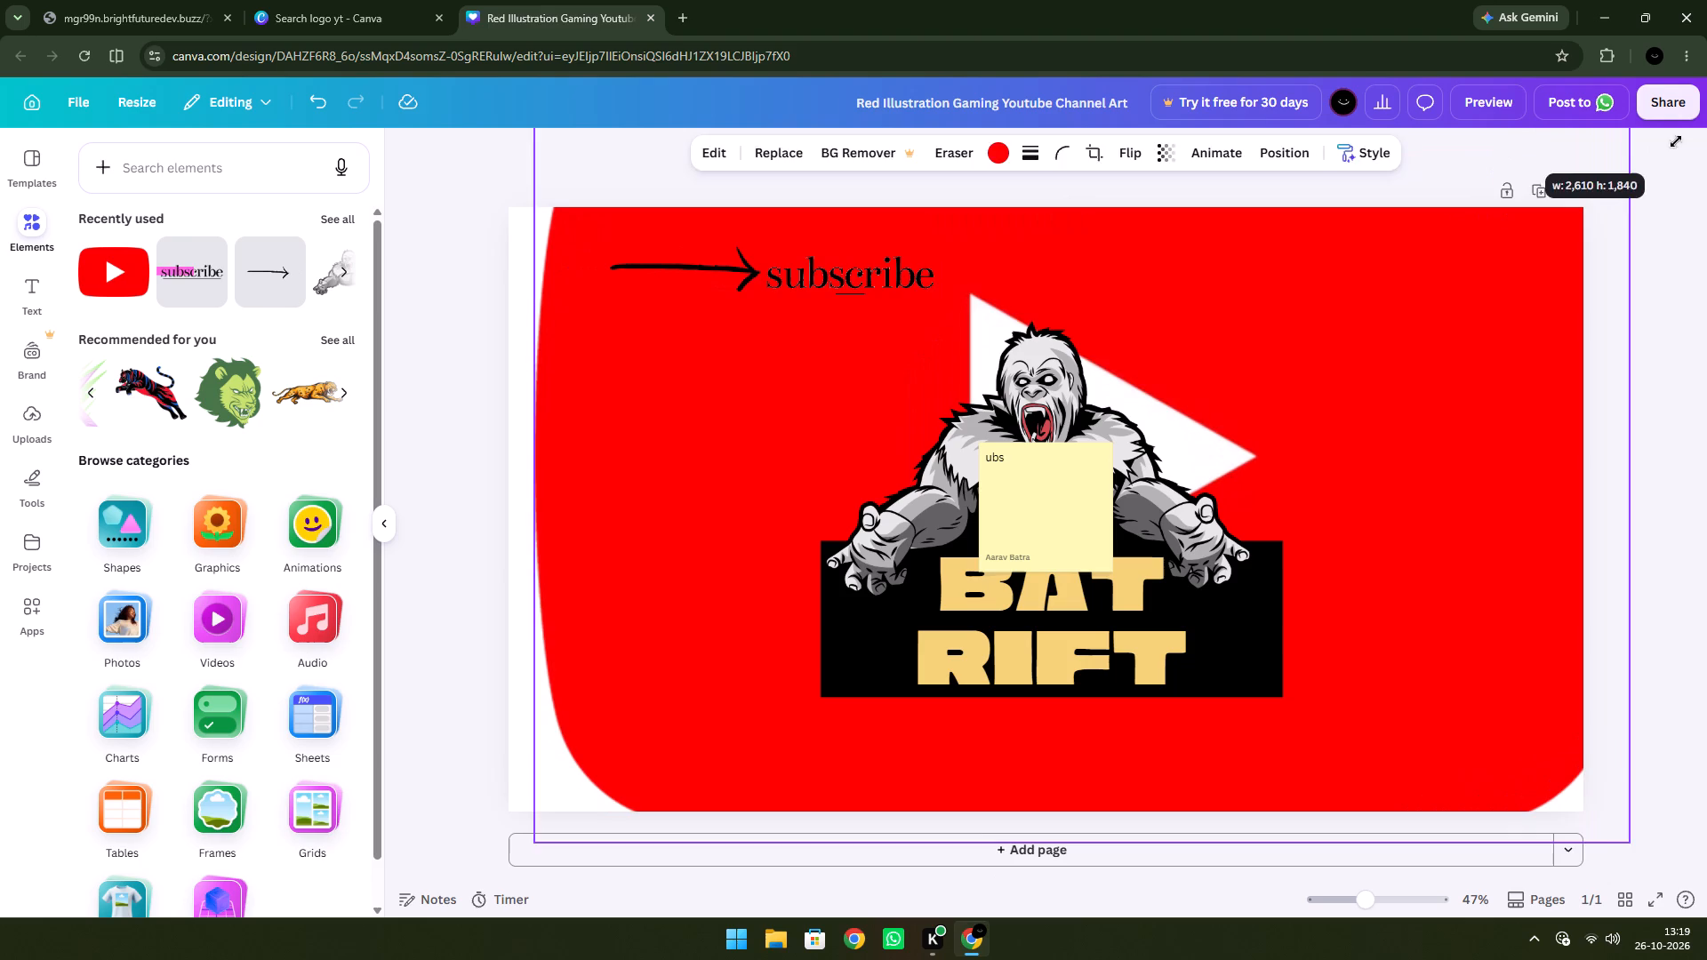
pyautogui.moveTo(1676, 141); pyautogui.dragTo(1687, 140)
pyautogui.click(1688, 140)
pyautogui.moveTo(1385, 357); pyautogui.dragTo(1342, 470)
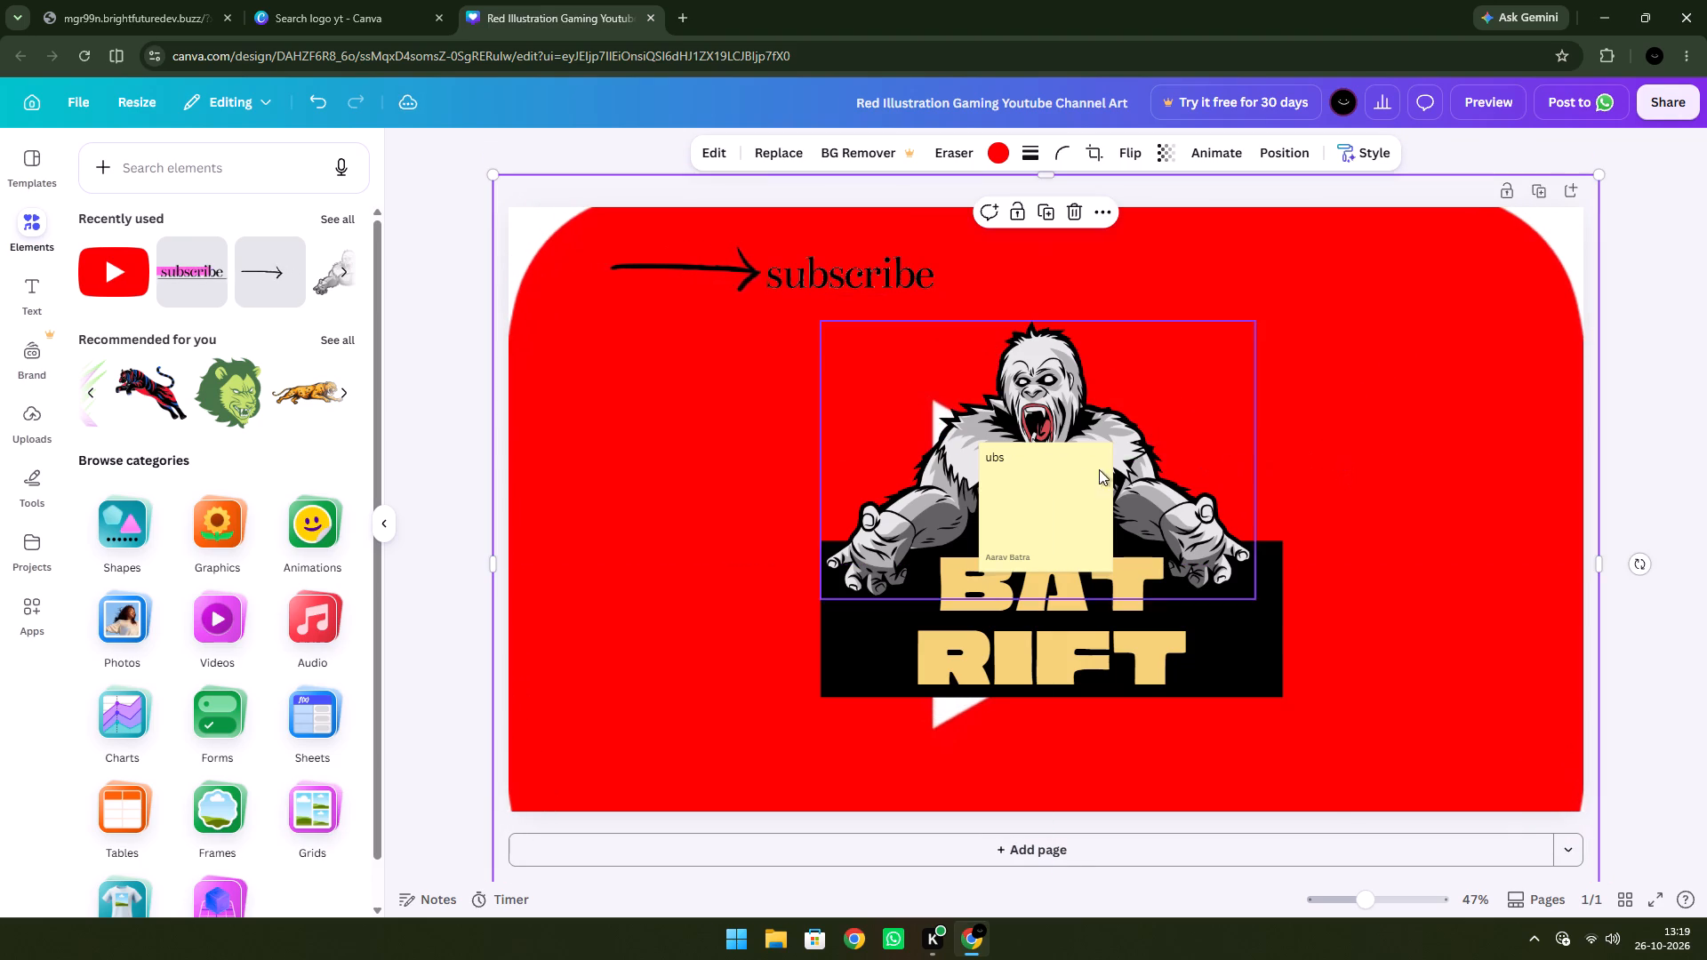
# Delete the yellow "ubs" sticky note from the middle of the page.
pyautogui.click(1050, 488)
pyautogui.press('Delete')
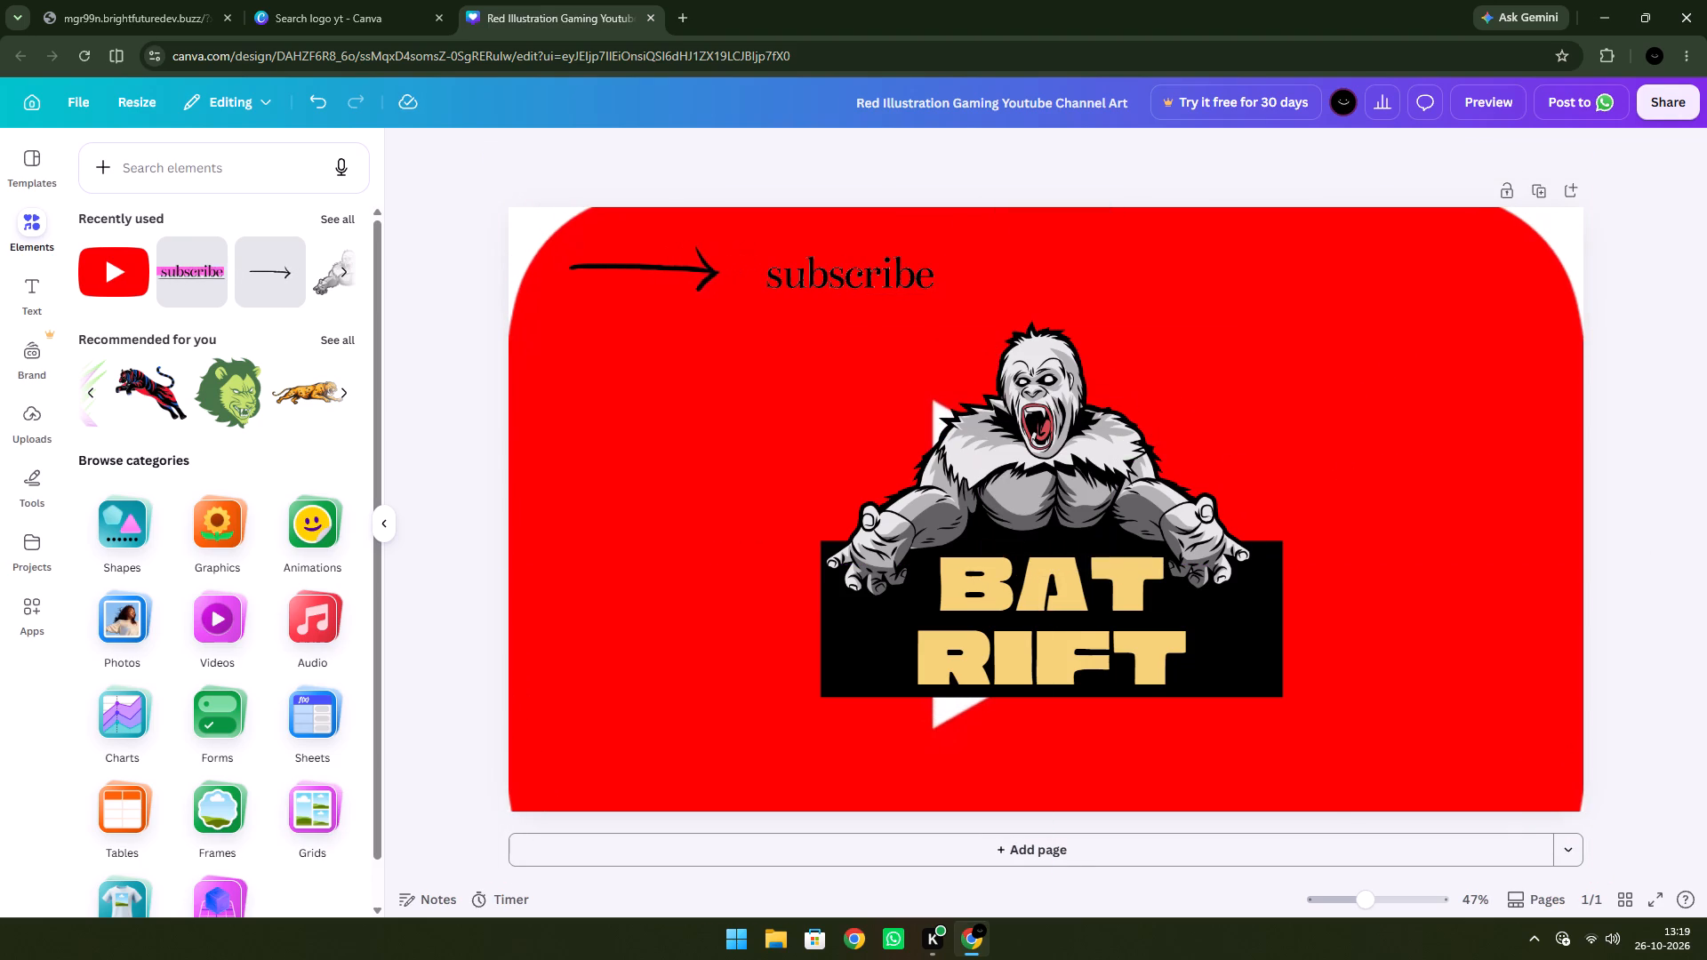
# Delete the enlarged red YouTube logo from behind the design.
pyautogui.click(1074, 515)
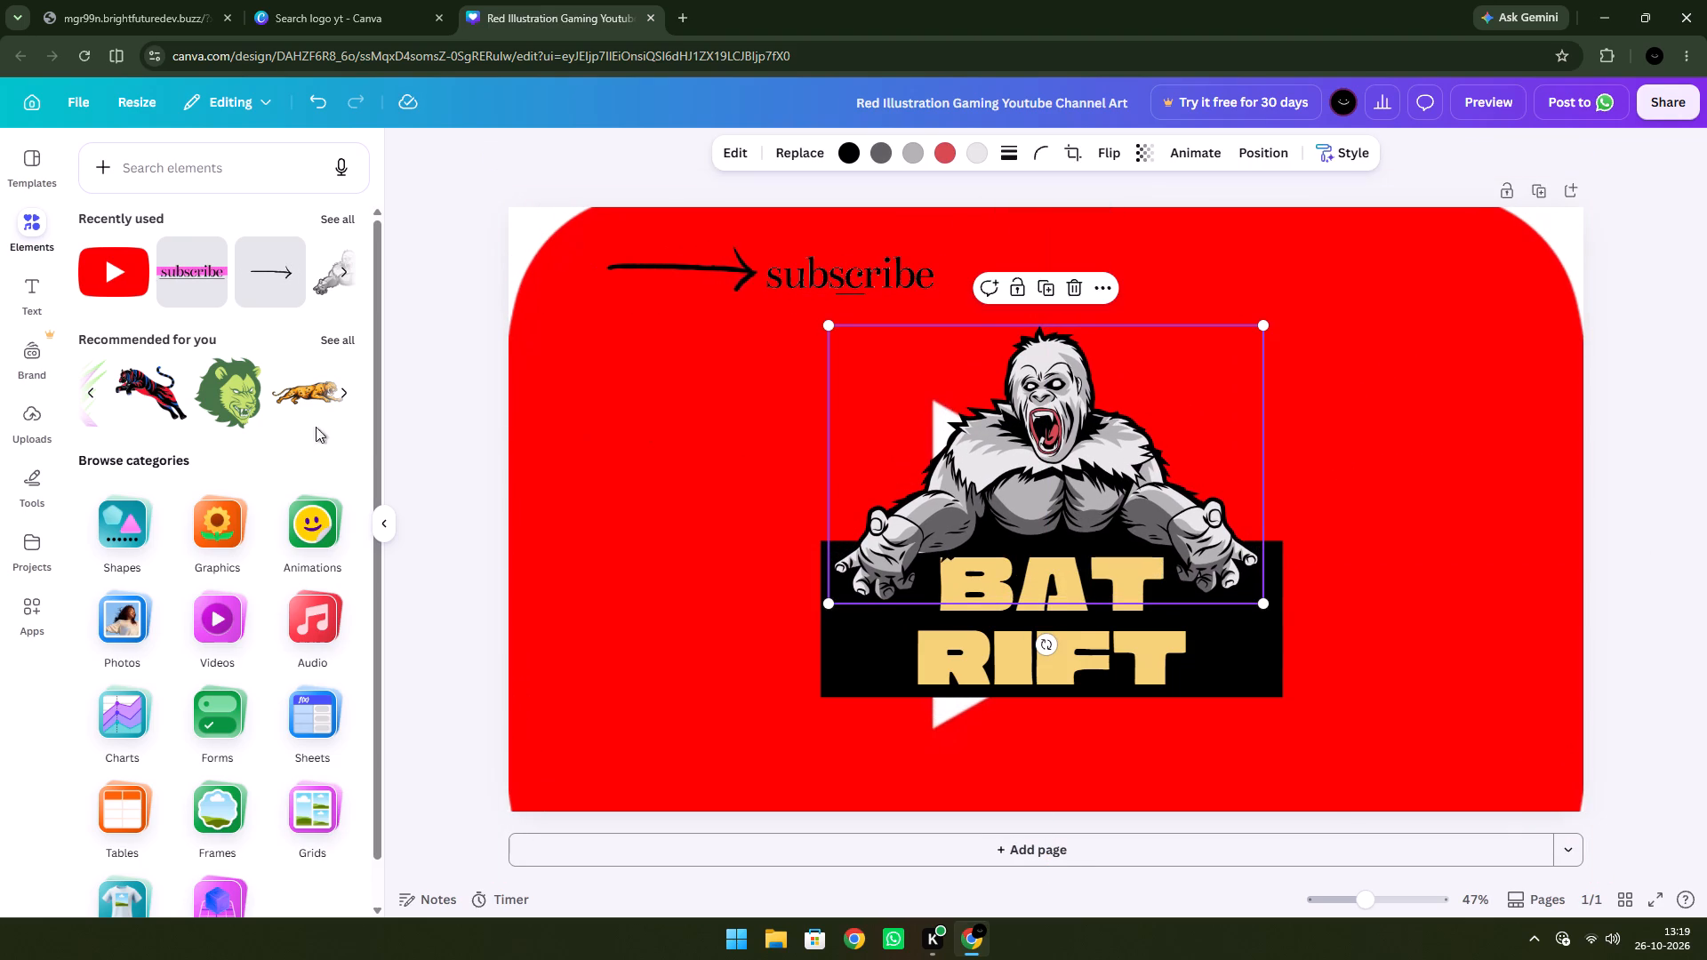
pyautogui.click(493, 372)
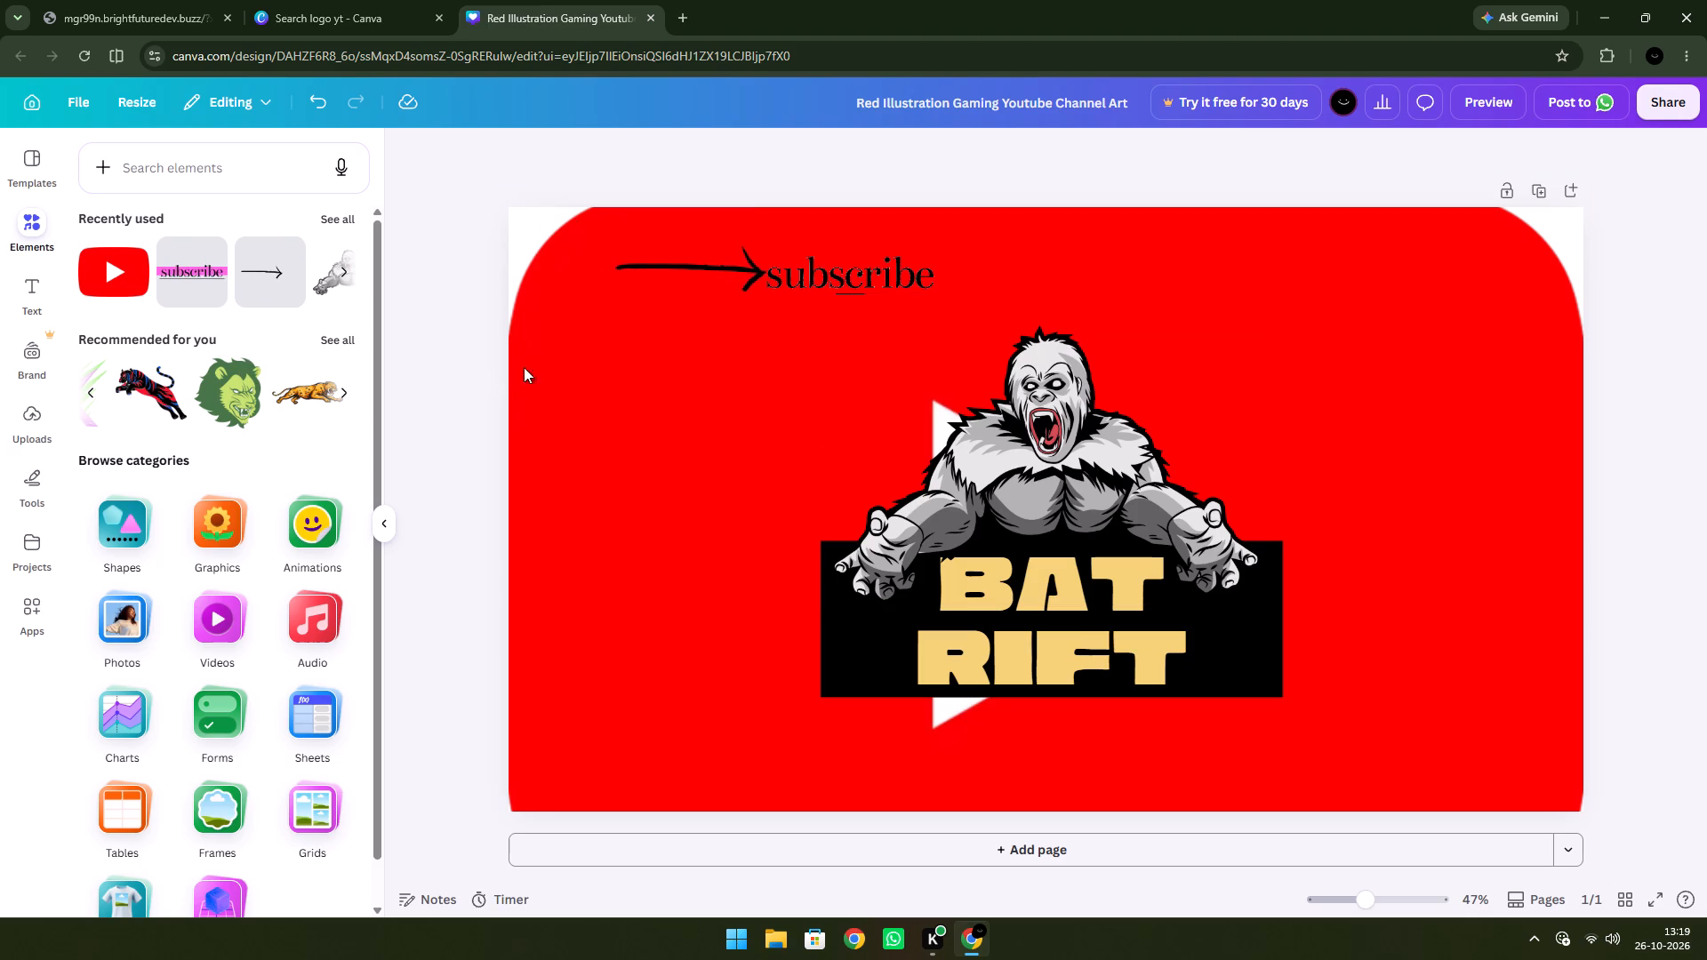
pyautogui.click(563, 380)
pyautogui.press('Delete')
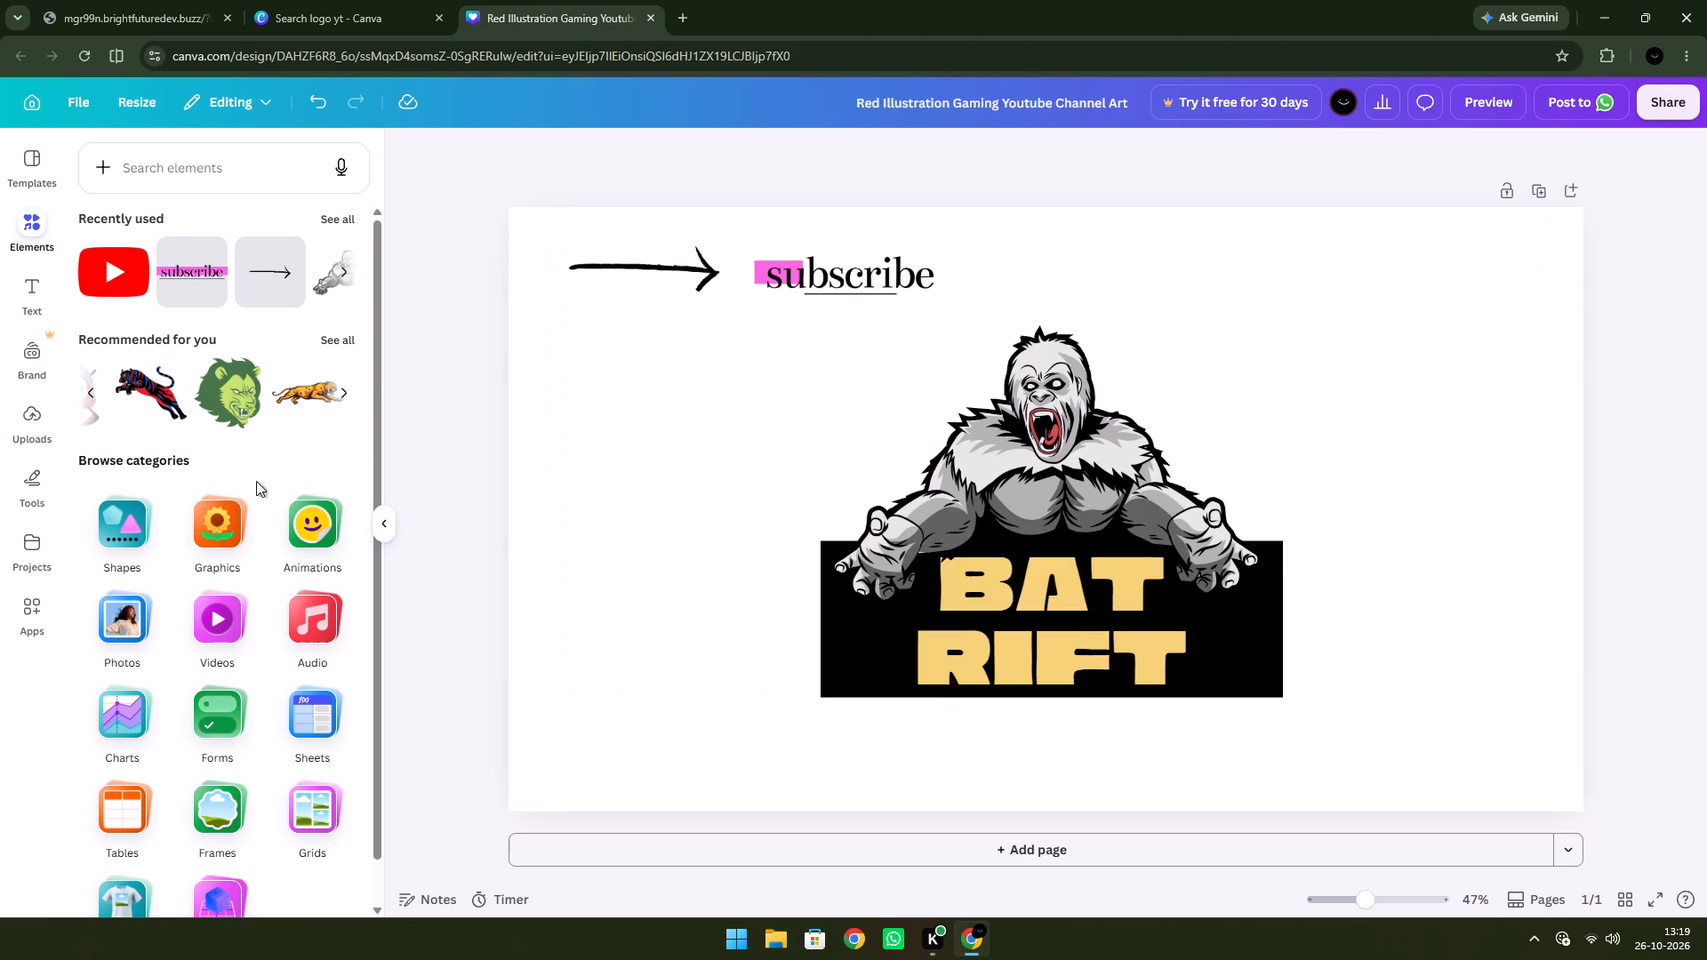
# Open the Videos category of the element library.
pyautogui.click(231, 621)
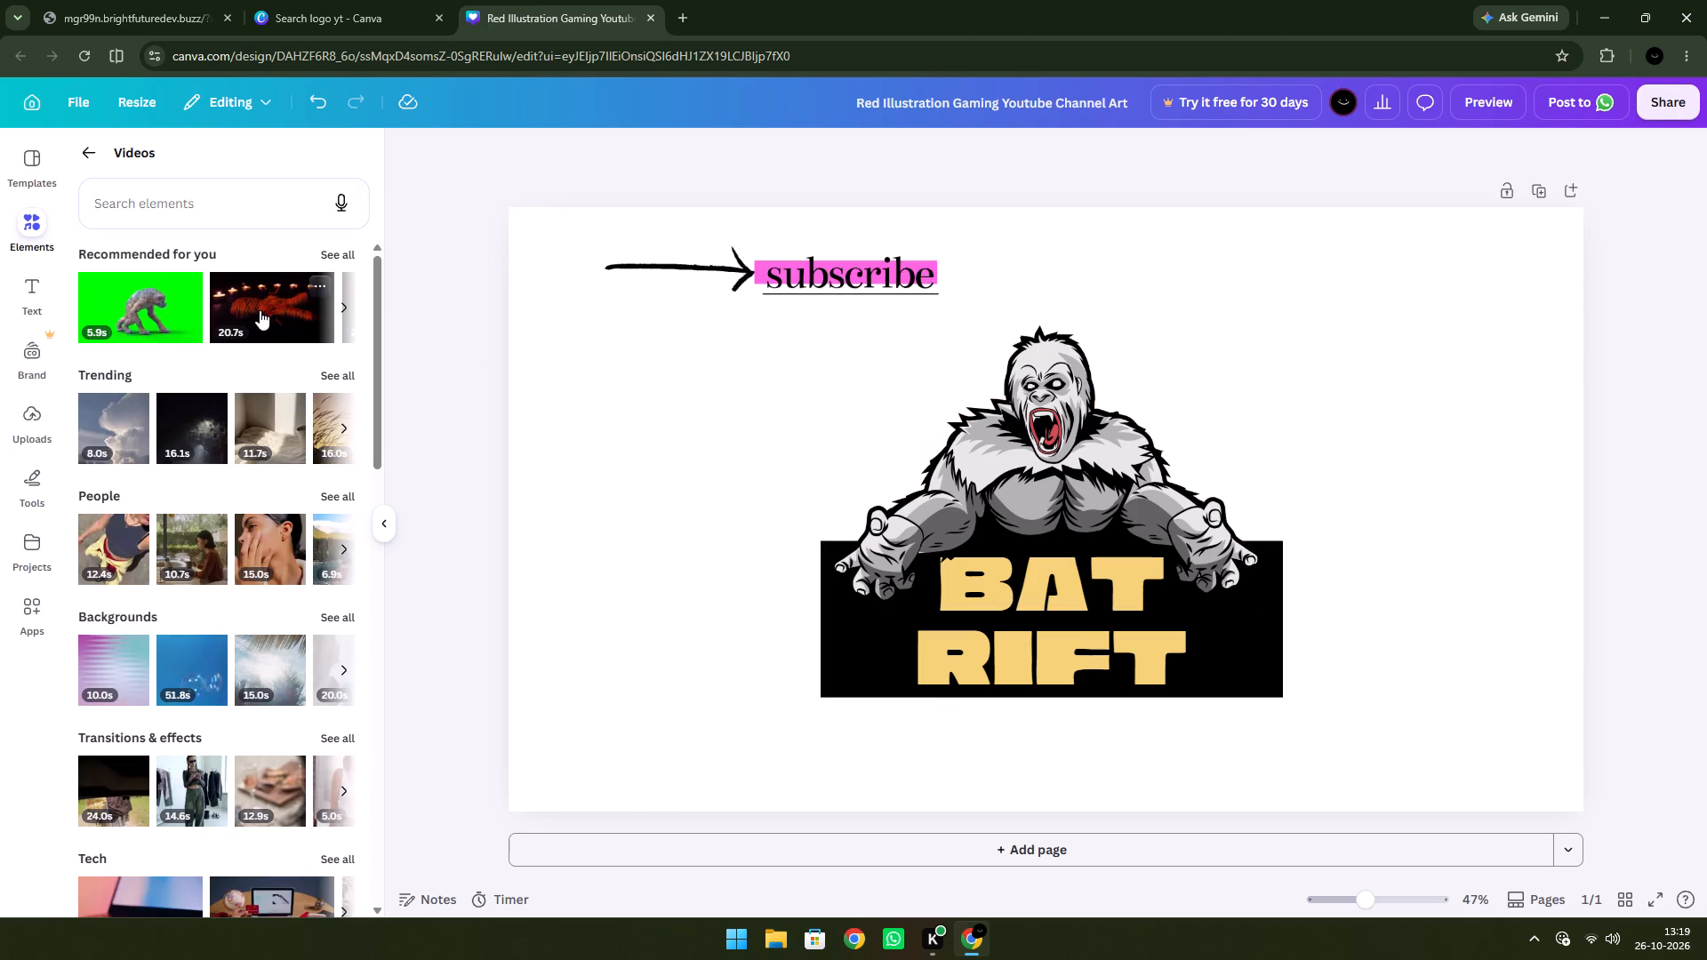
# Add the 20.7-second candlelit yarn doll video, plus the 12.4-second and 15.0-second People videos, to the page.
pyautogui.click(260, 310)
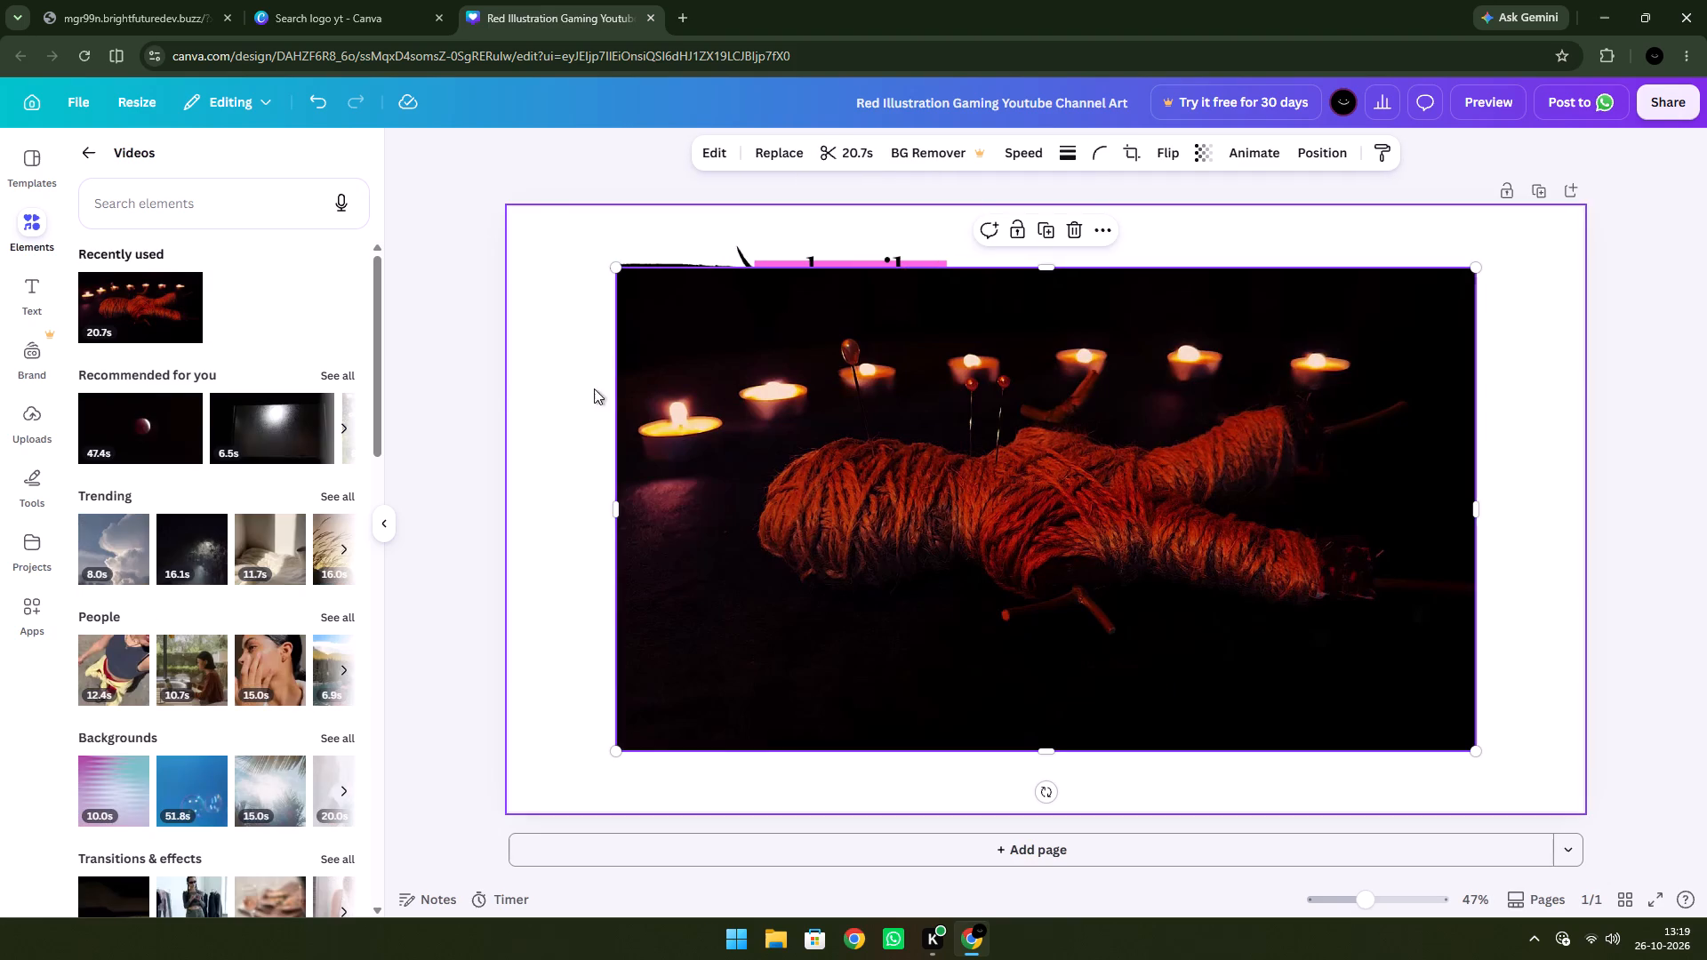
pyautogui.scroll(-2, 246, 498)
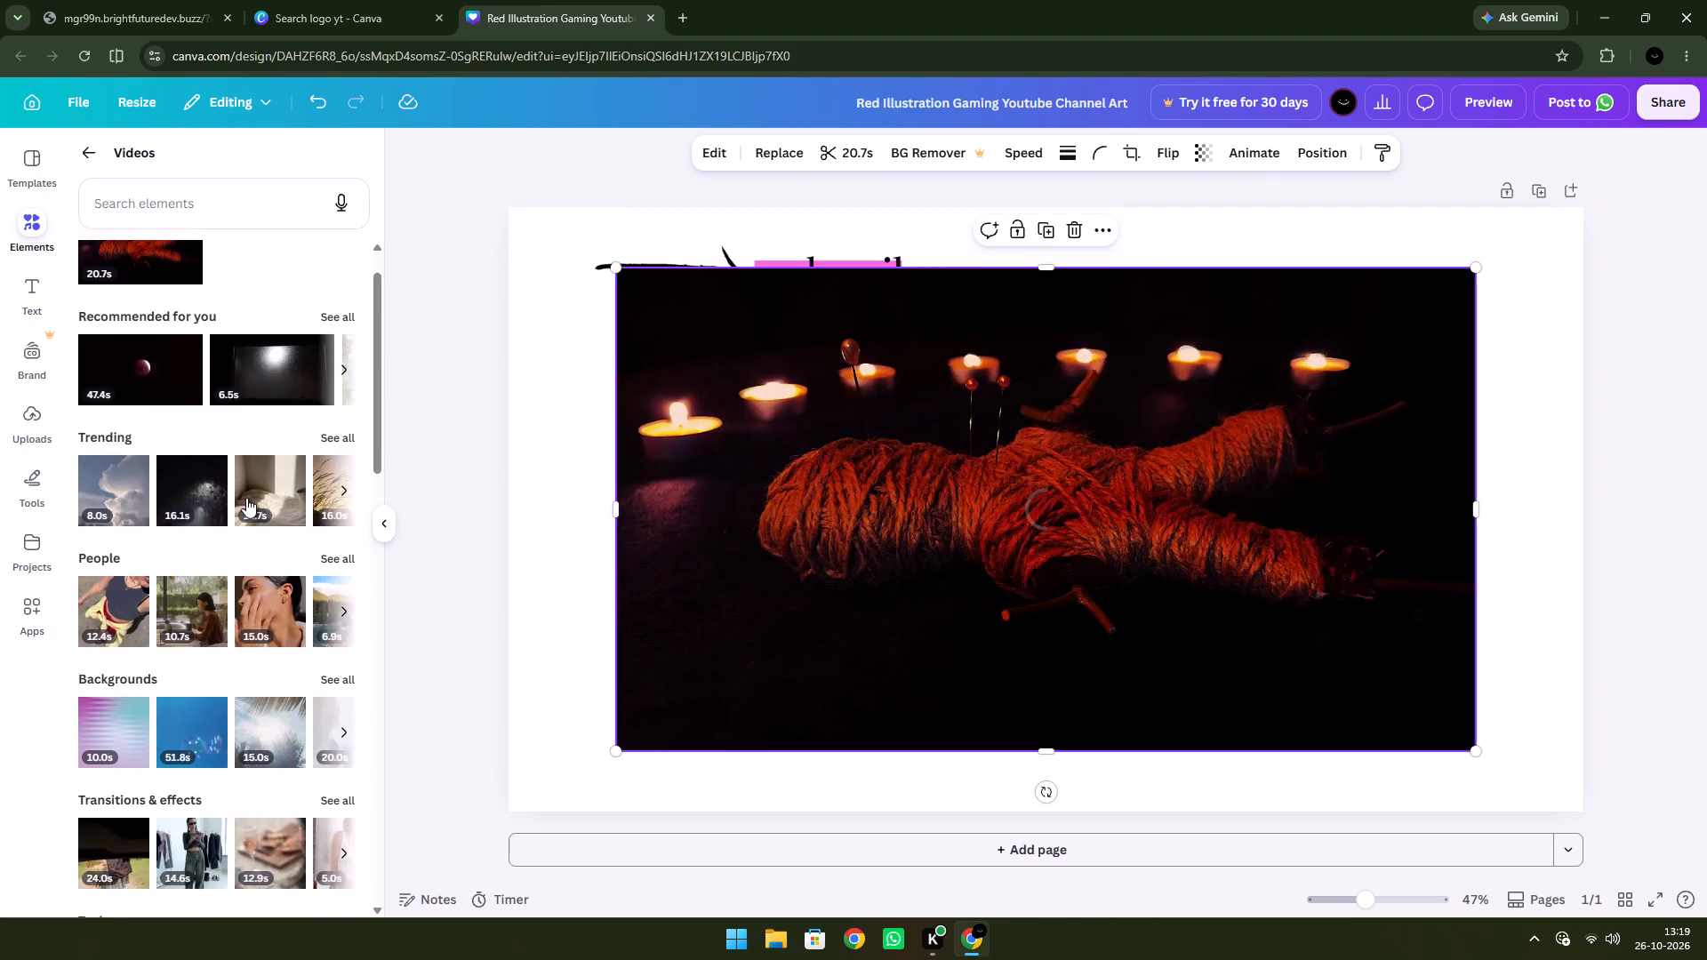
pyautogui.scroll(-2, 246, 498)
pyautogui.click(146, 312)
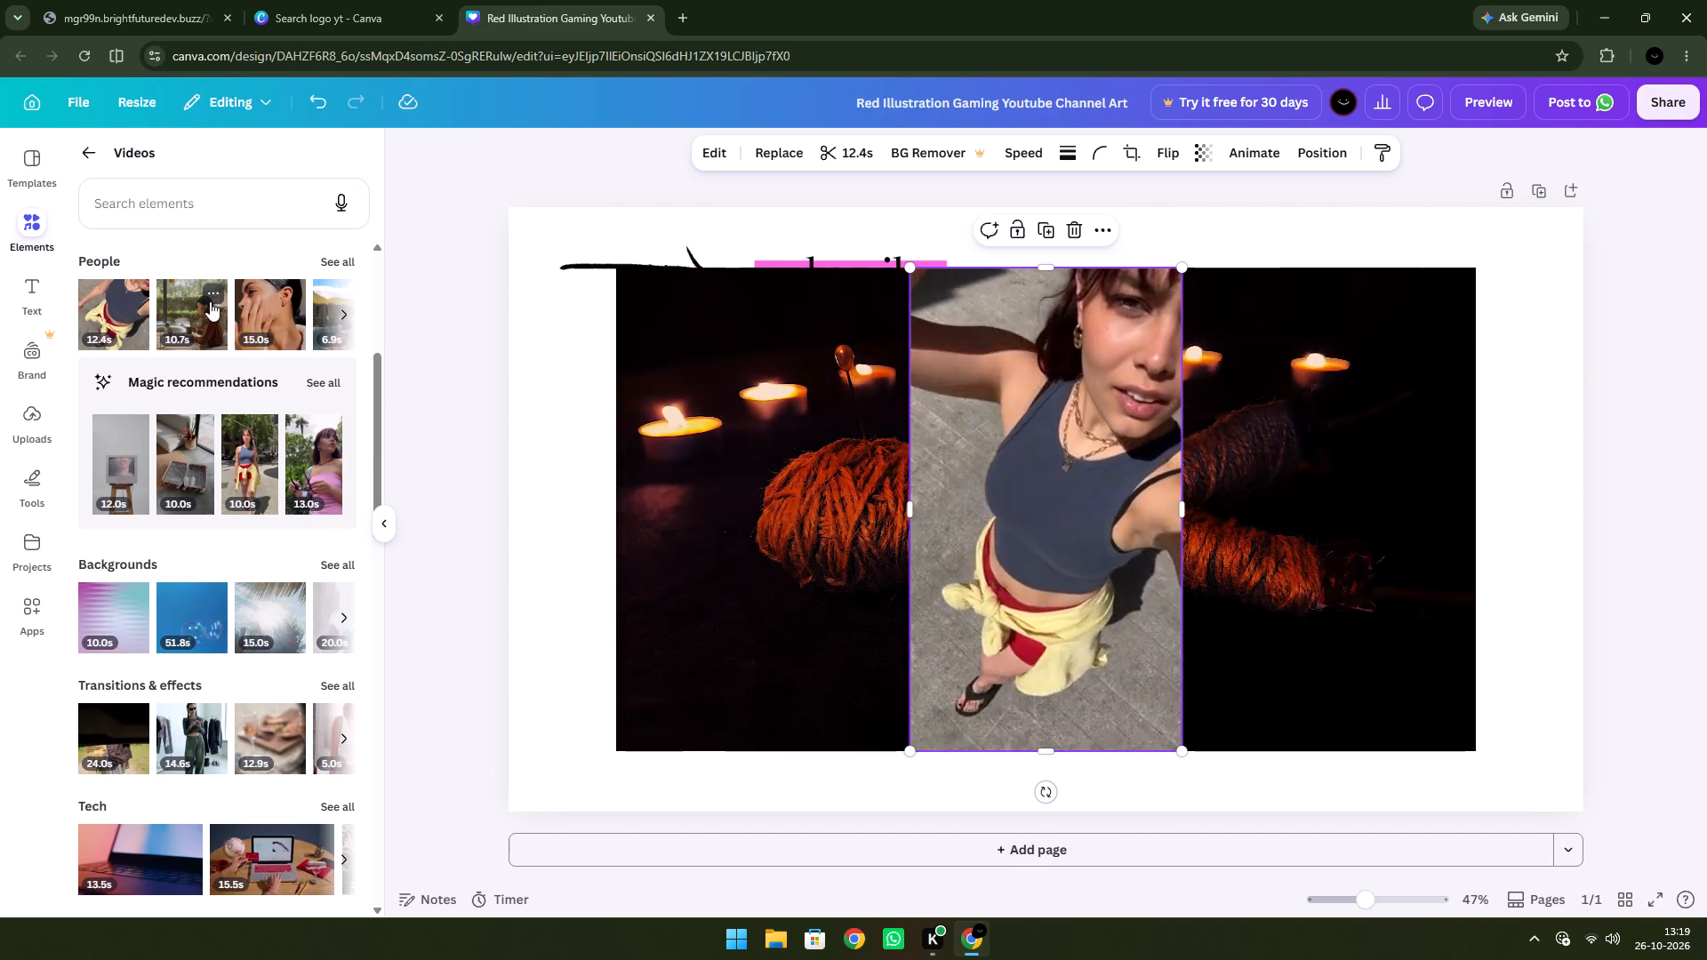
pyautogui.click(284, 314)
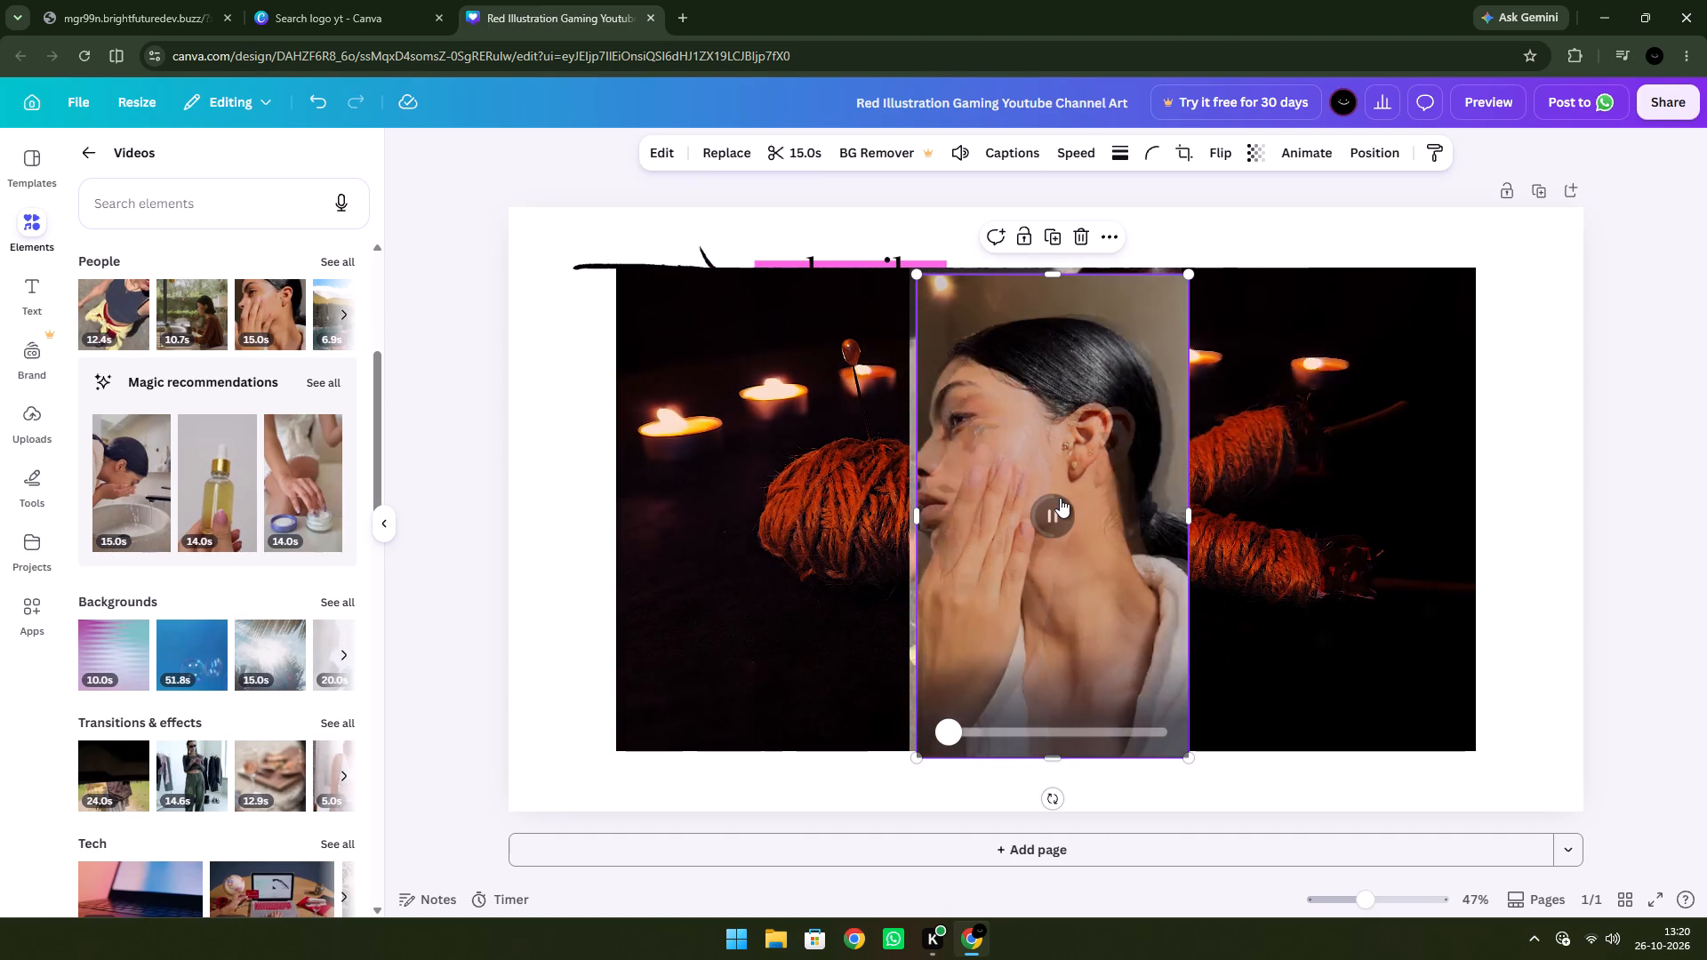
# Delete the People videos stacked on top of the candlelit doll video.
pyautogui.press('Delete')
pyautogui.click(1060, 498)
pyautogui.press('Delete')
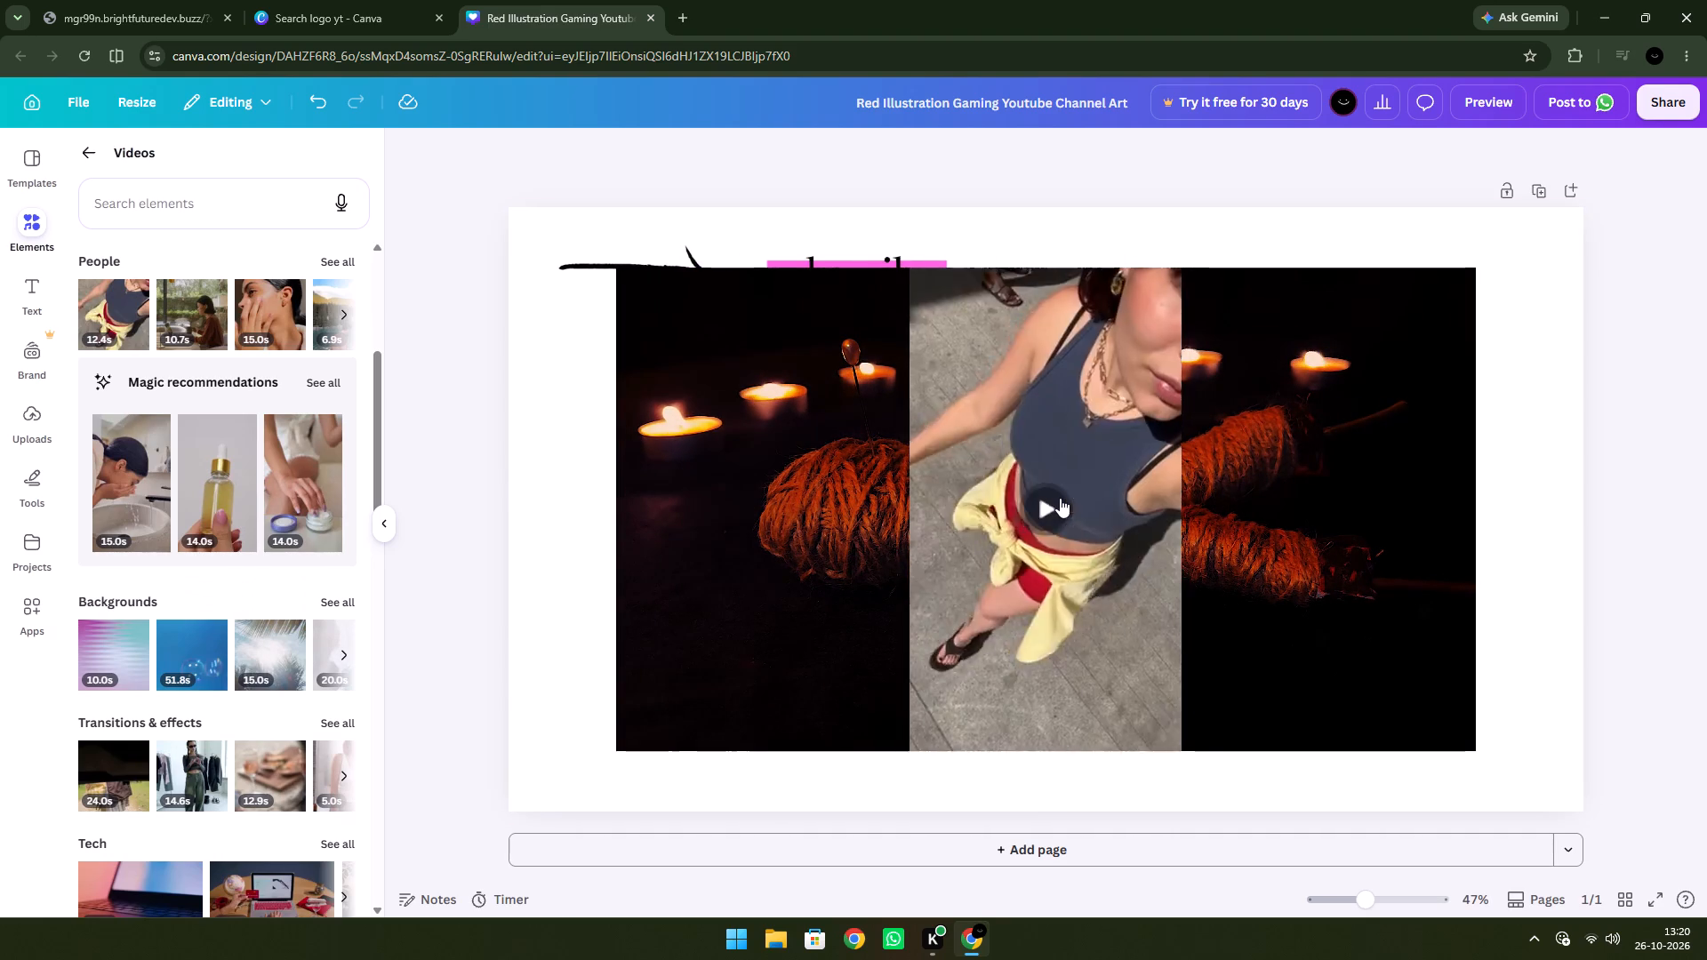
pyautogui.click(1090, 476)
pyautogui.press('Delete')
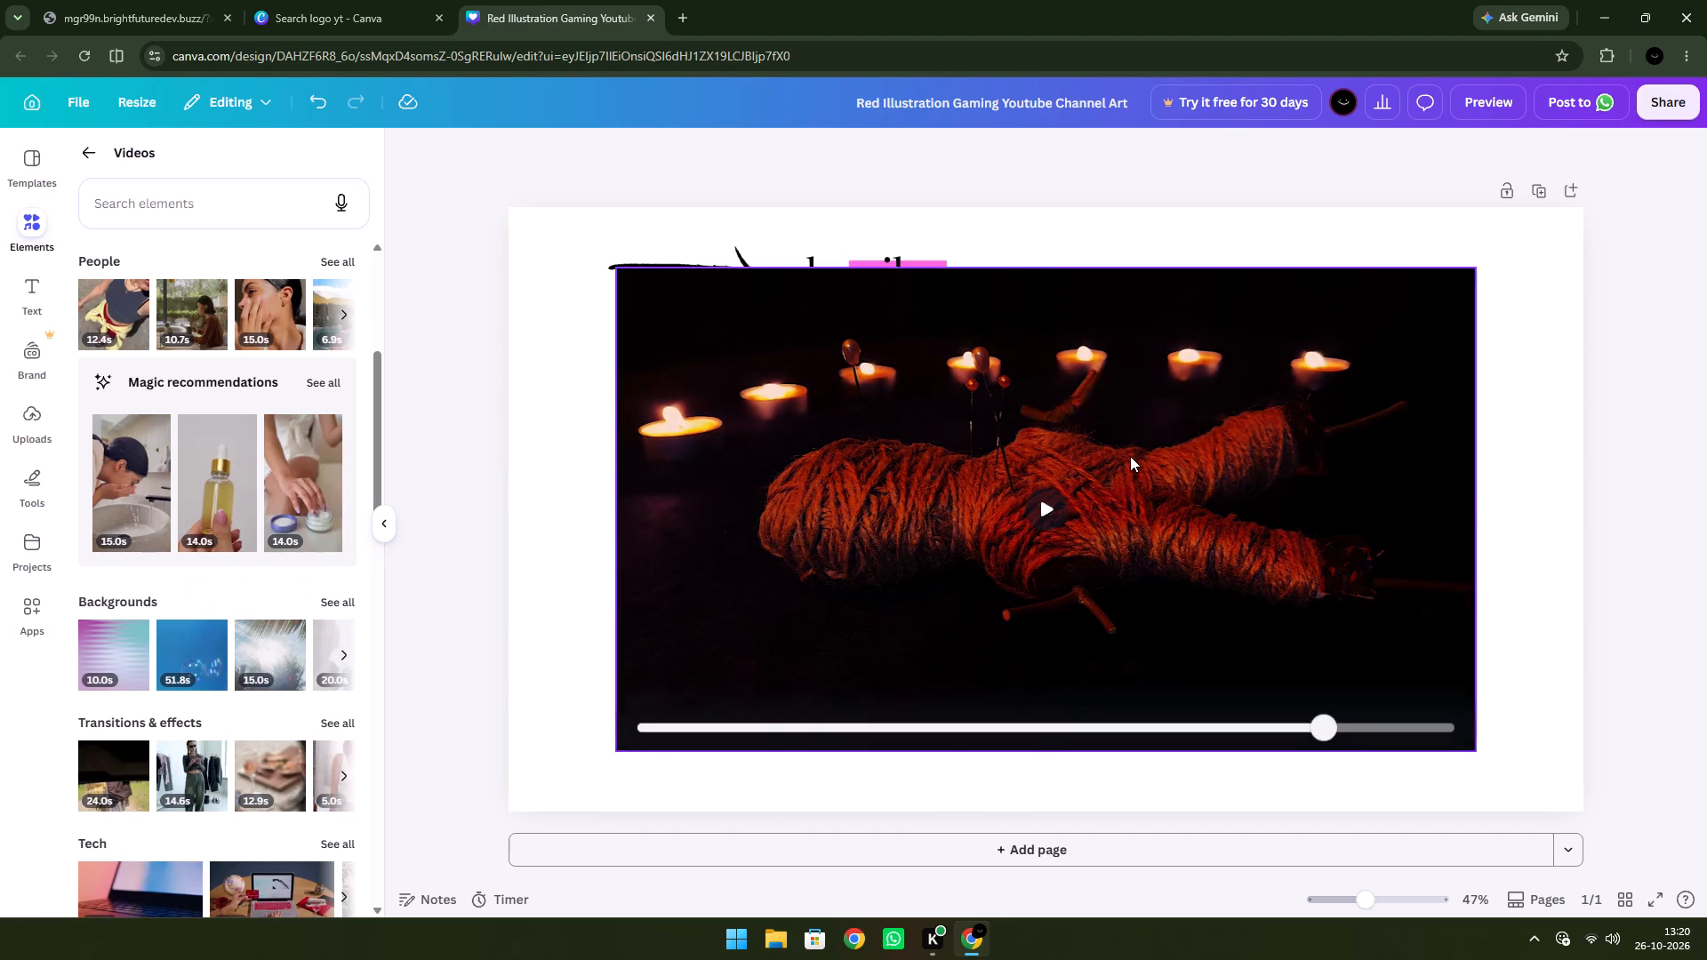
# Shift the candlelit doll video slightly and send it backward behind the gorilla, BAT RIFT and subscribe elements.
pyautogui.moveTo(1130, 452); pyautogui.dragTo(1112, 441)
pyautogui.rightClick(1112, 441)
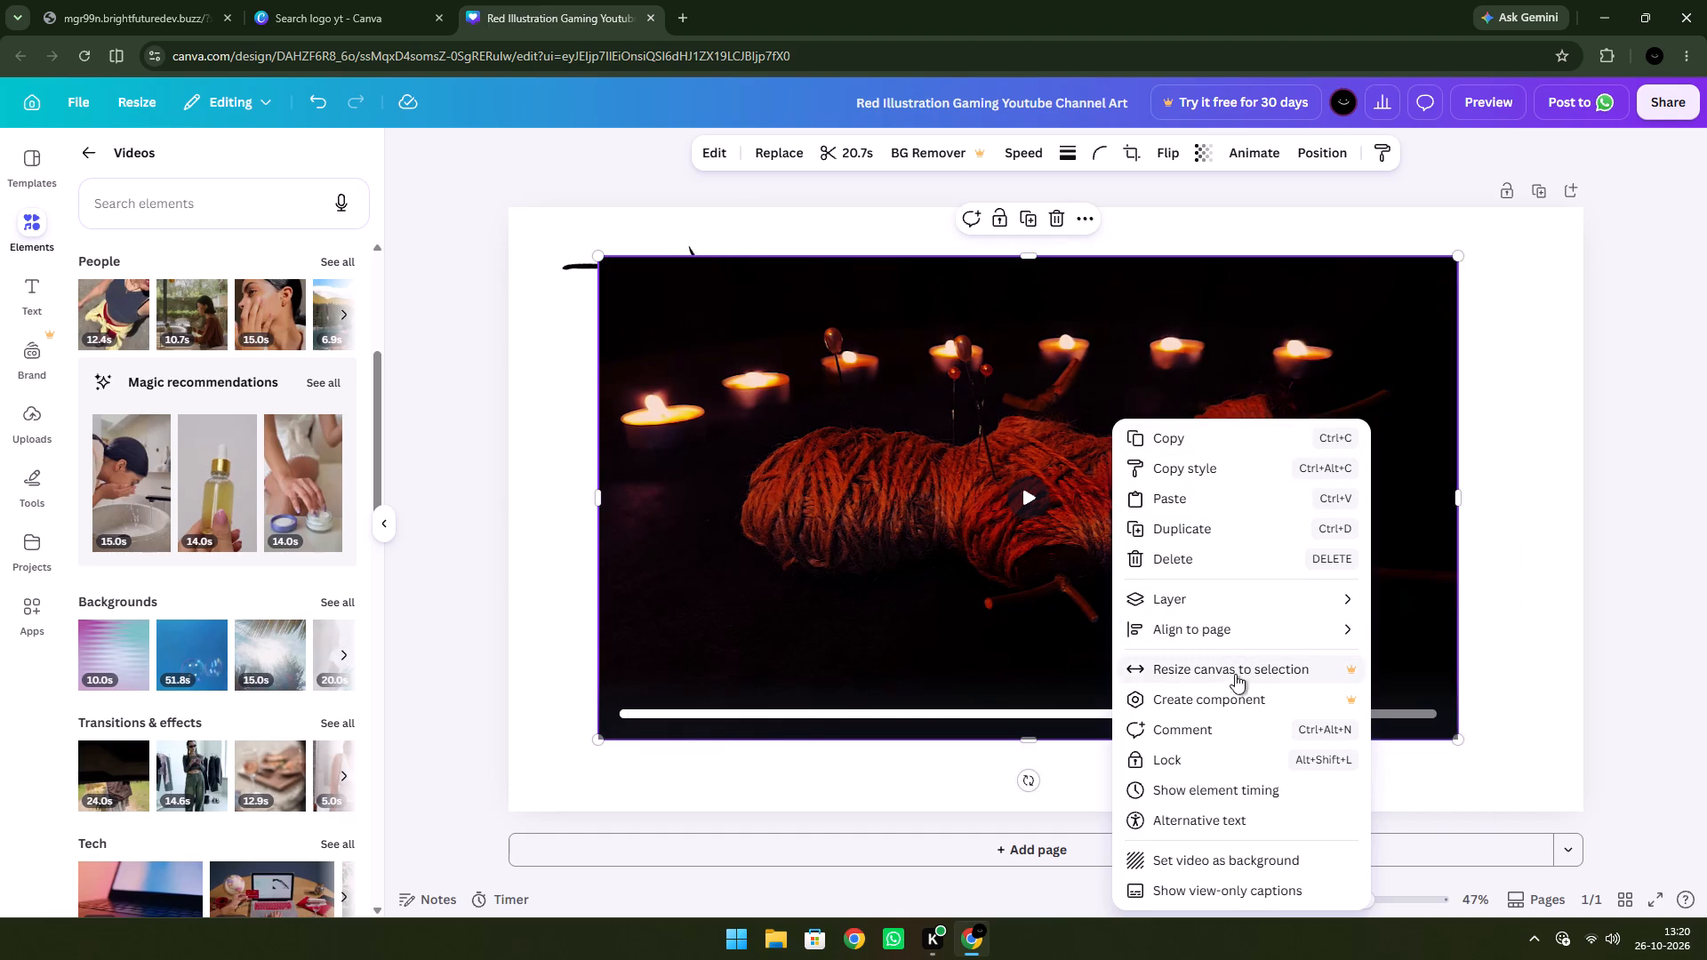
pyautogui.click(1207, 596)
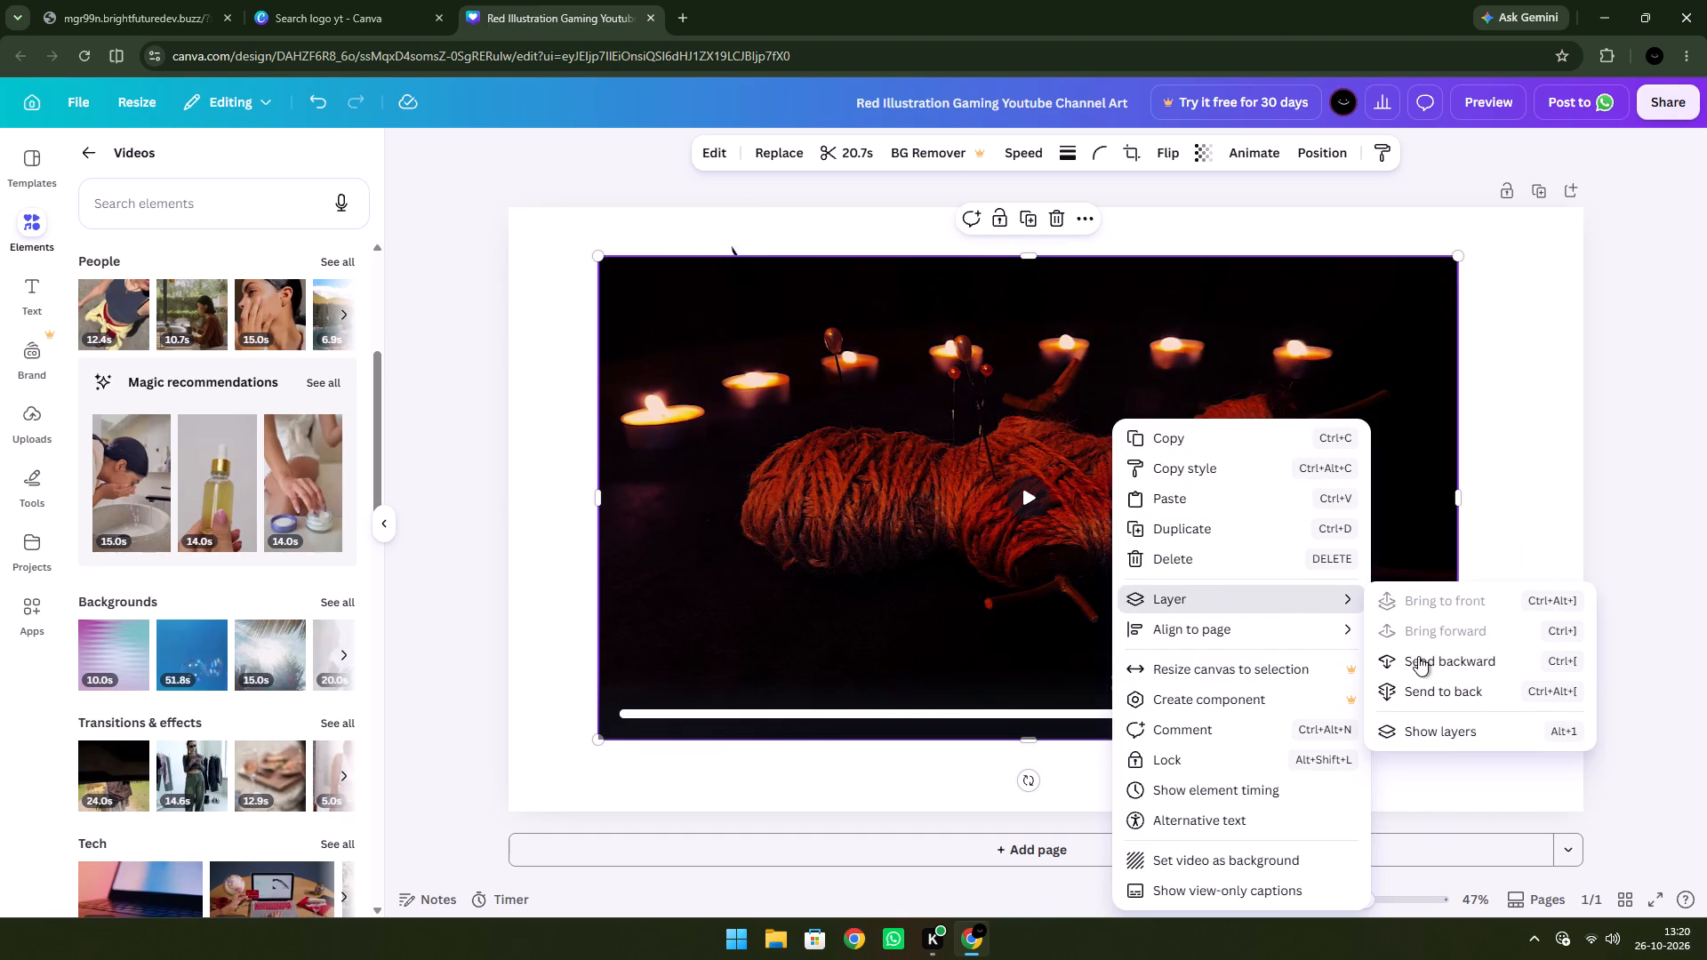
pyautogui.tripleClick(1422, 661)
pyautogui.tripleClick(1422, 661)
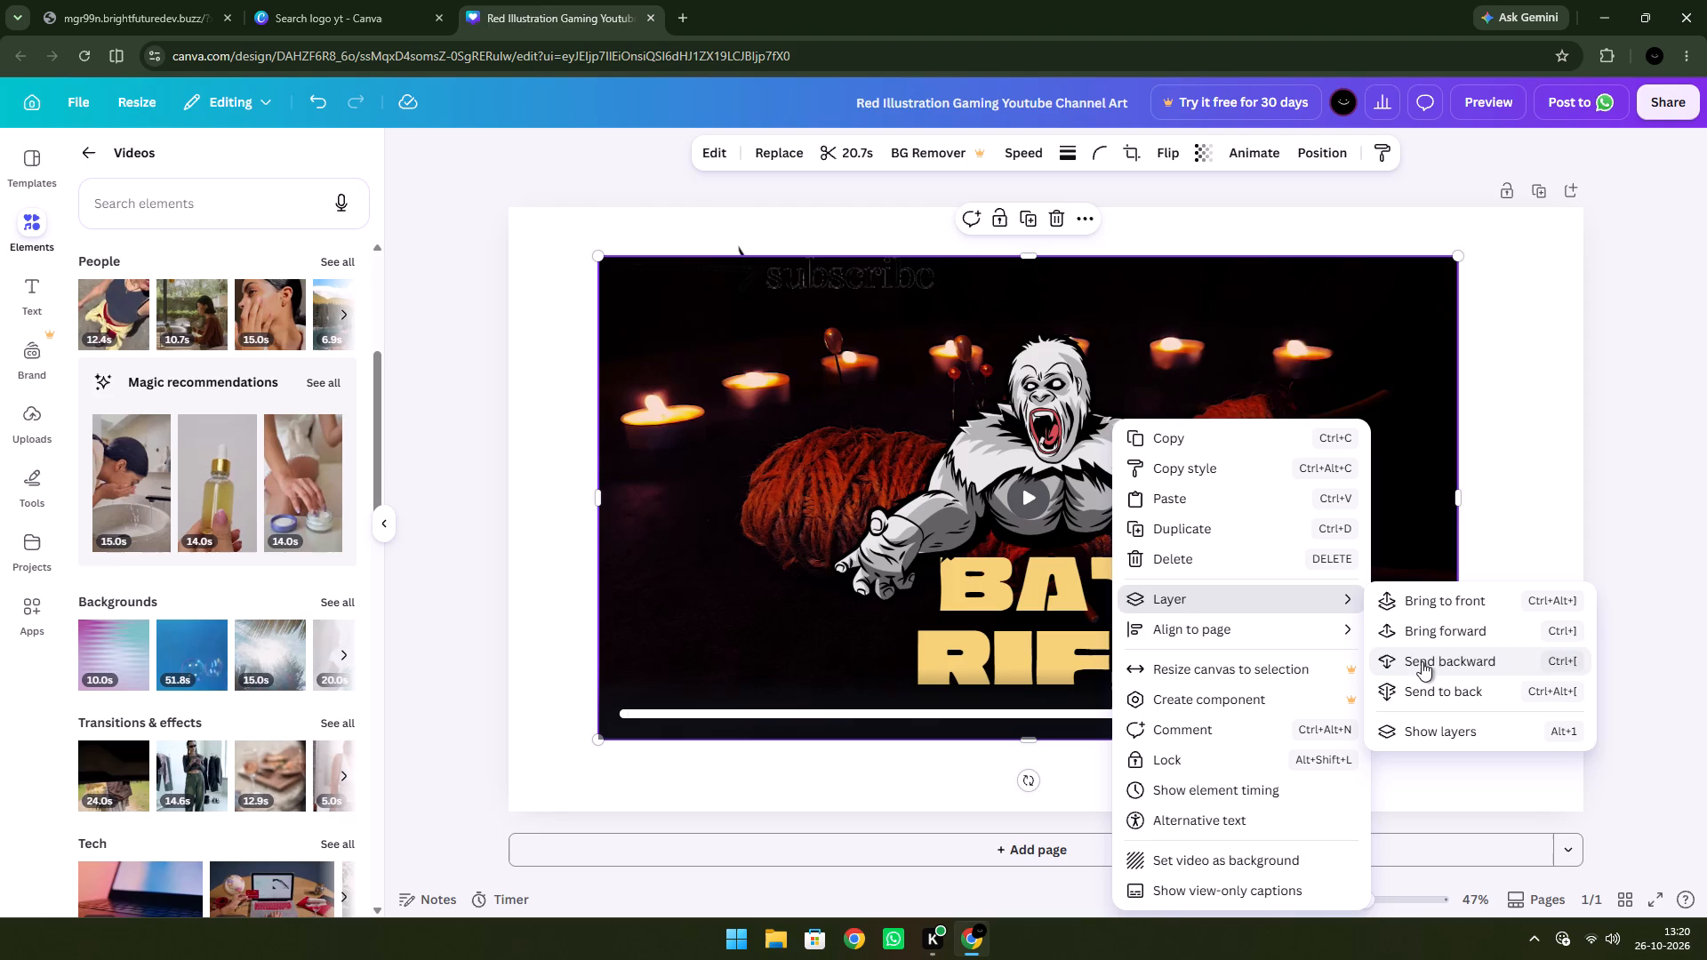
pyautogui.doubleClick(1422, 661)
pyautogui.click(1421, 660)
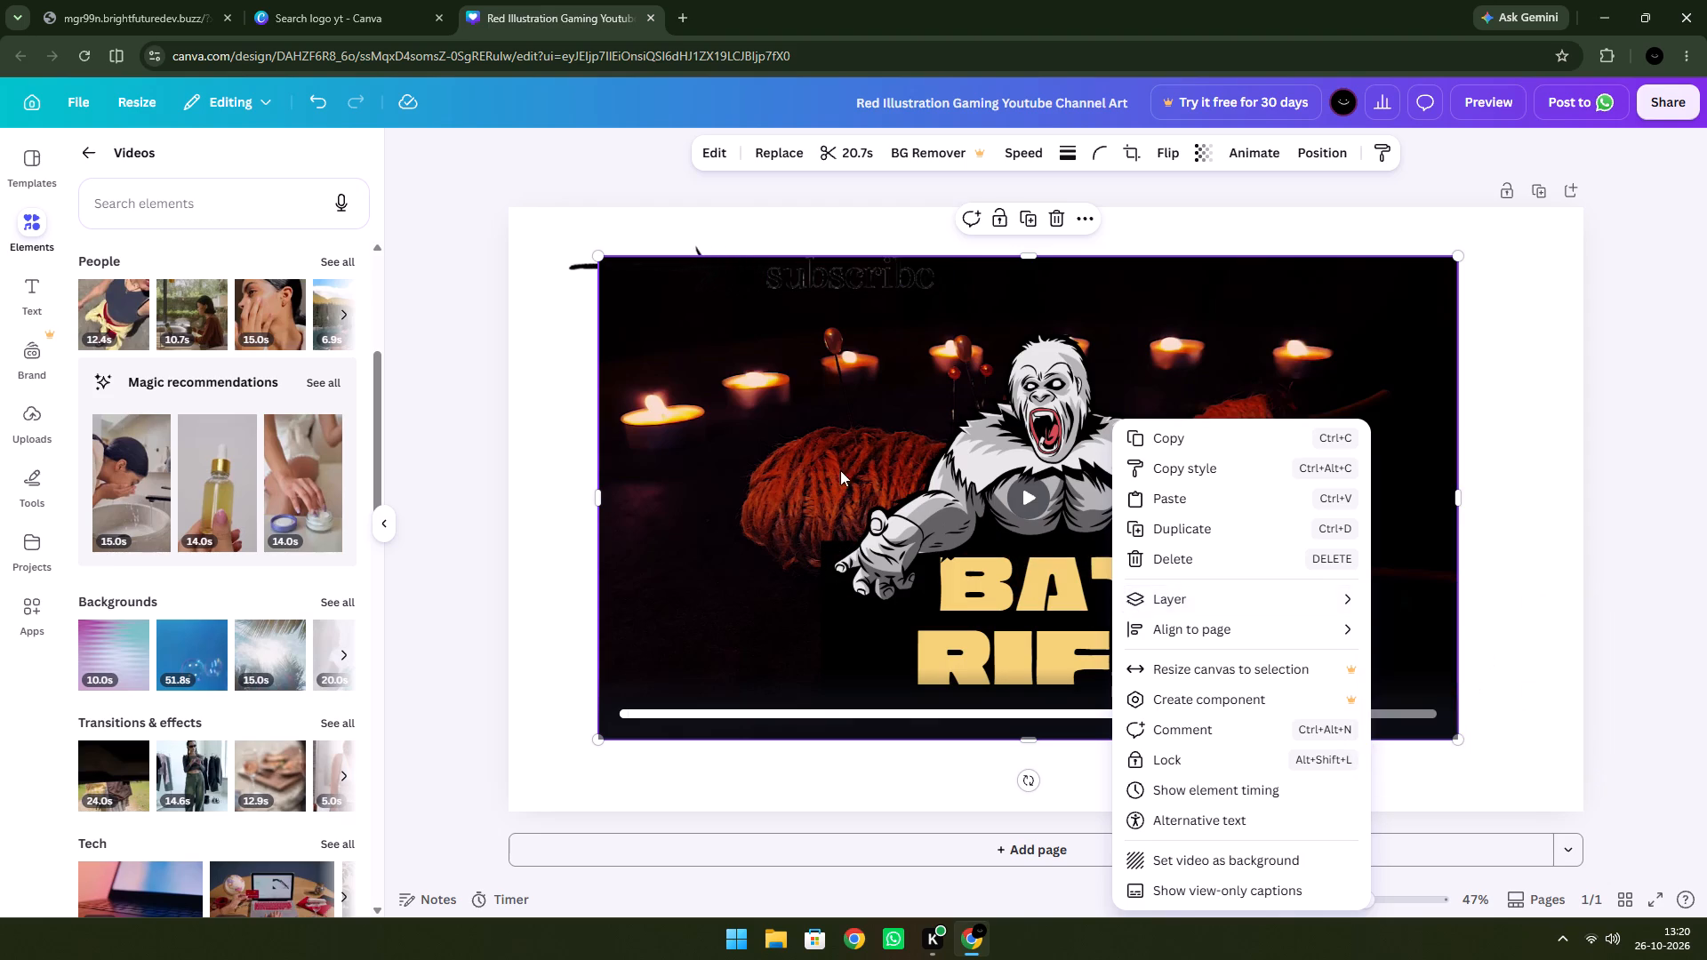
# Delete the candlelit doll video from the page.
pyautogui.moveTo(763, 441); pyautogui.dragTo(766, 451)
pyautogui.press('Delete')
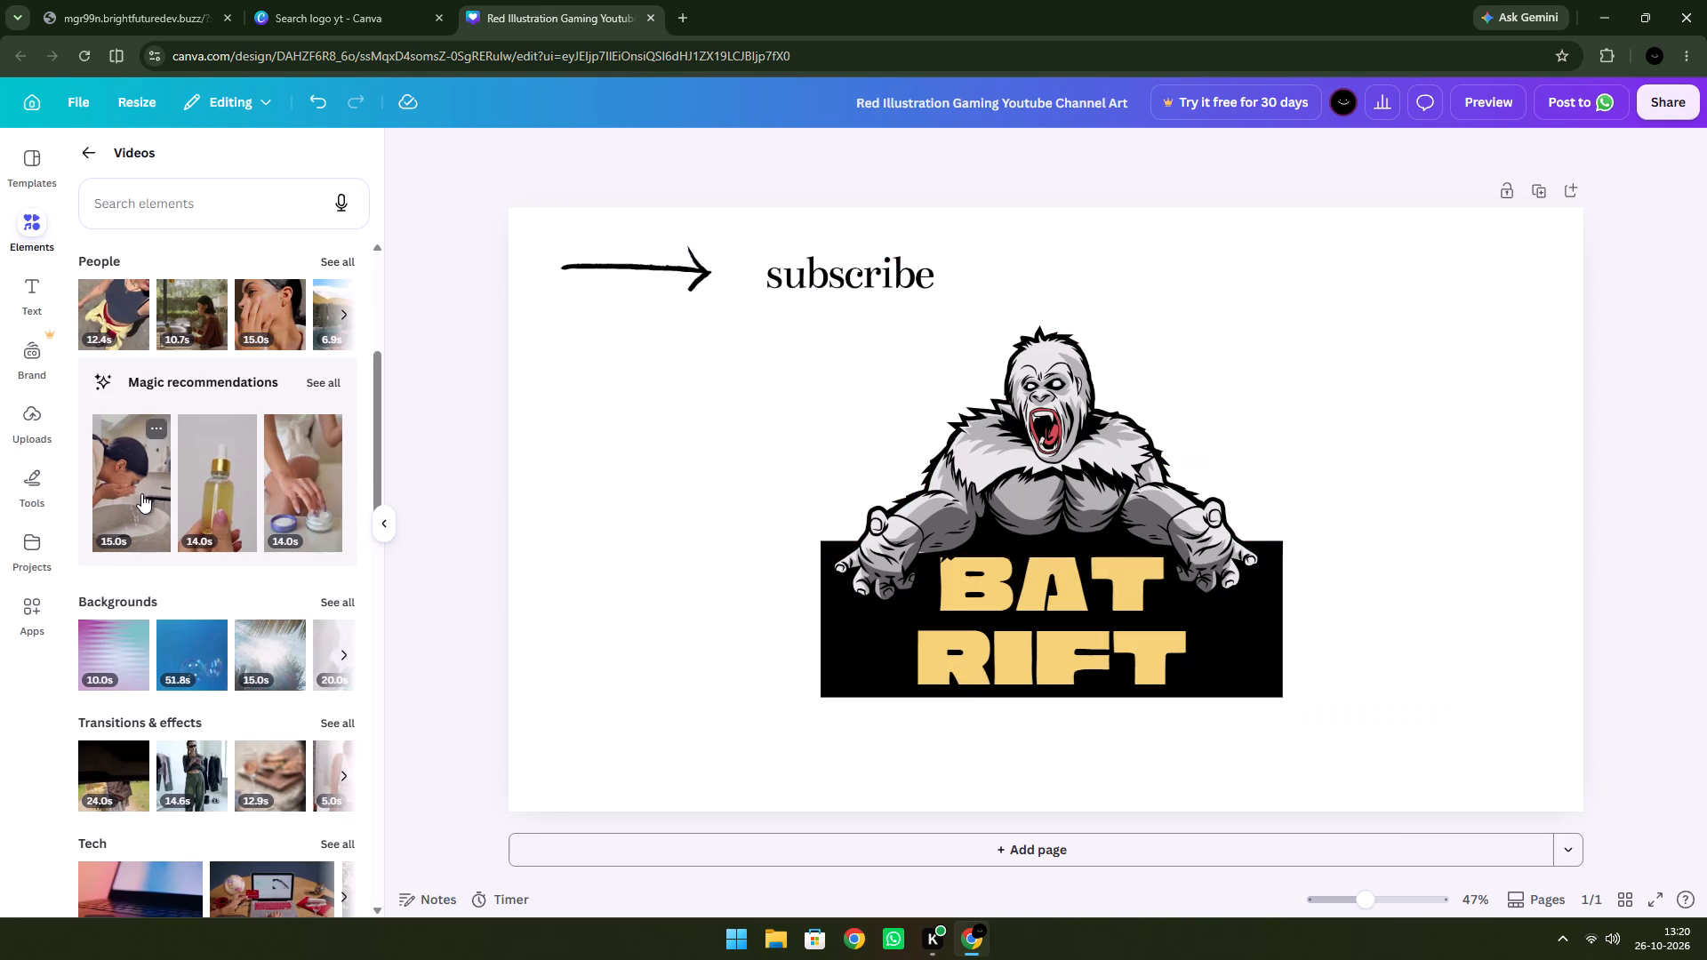
# Add the 13.5-second laptop keyboard video from Tech and send it backward behind all the other page elements.
pyautogui.scroll(-3, 141, 493)
pyautogui.click(143, 612)
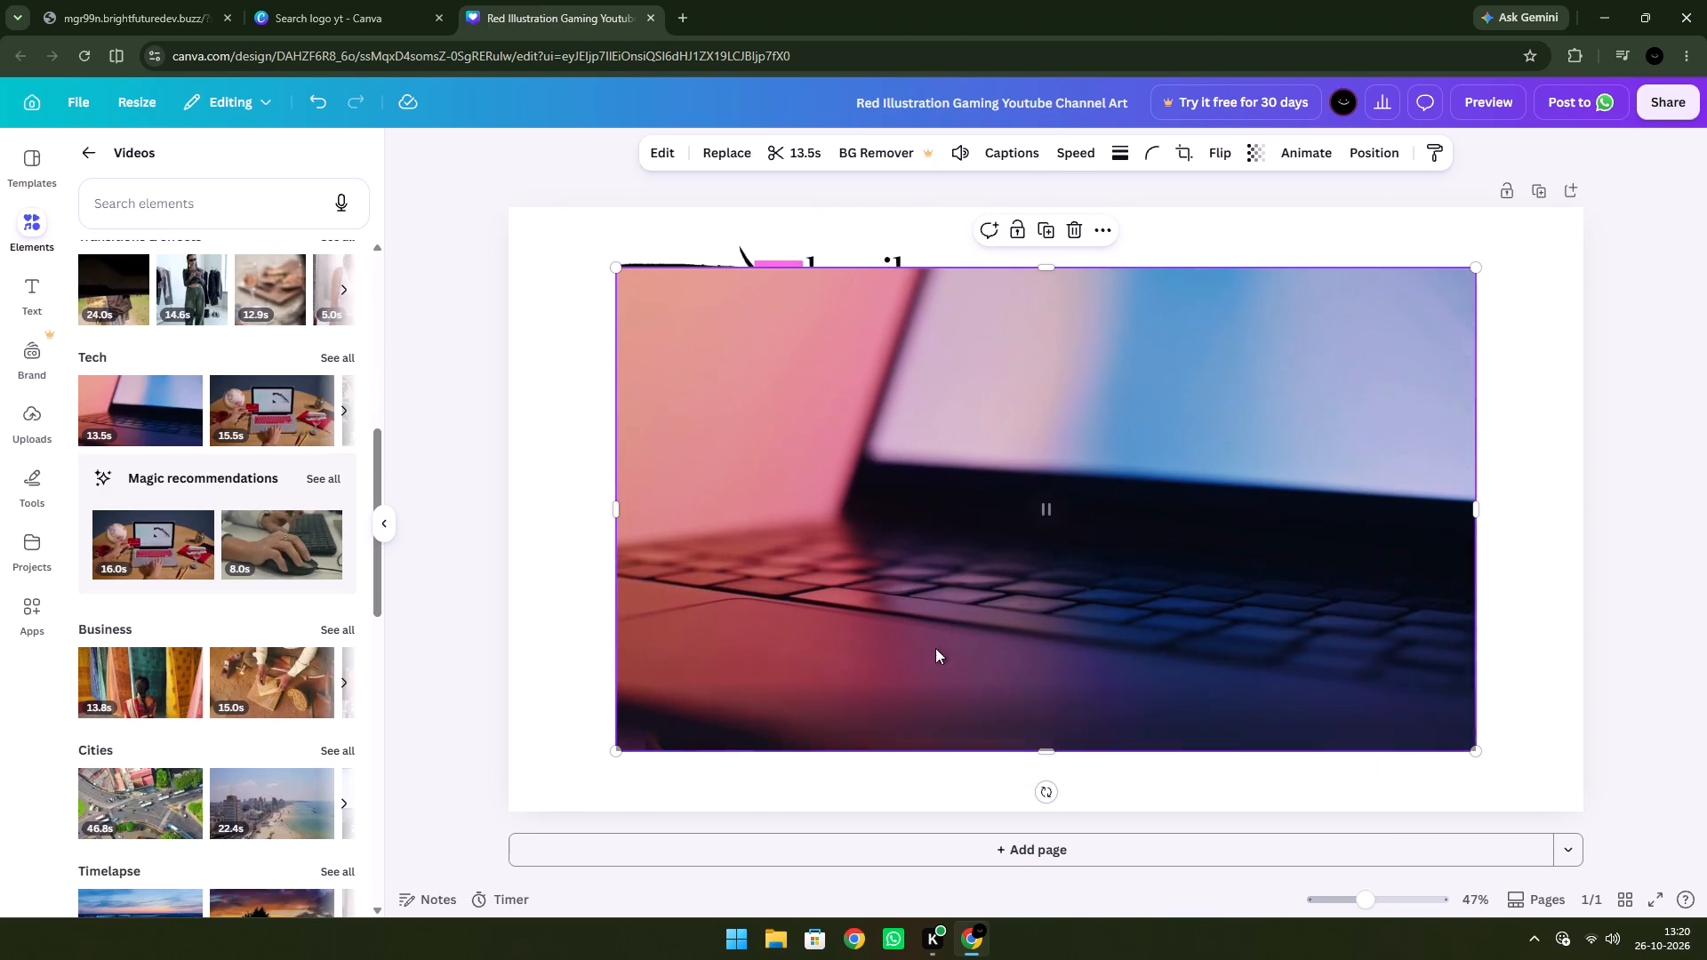
pyautogui.rightClick(1078, 527)
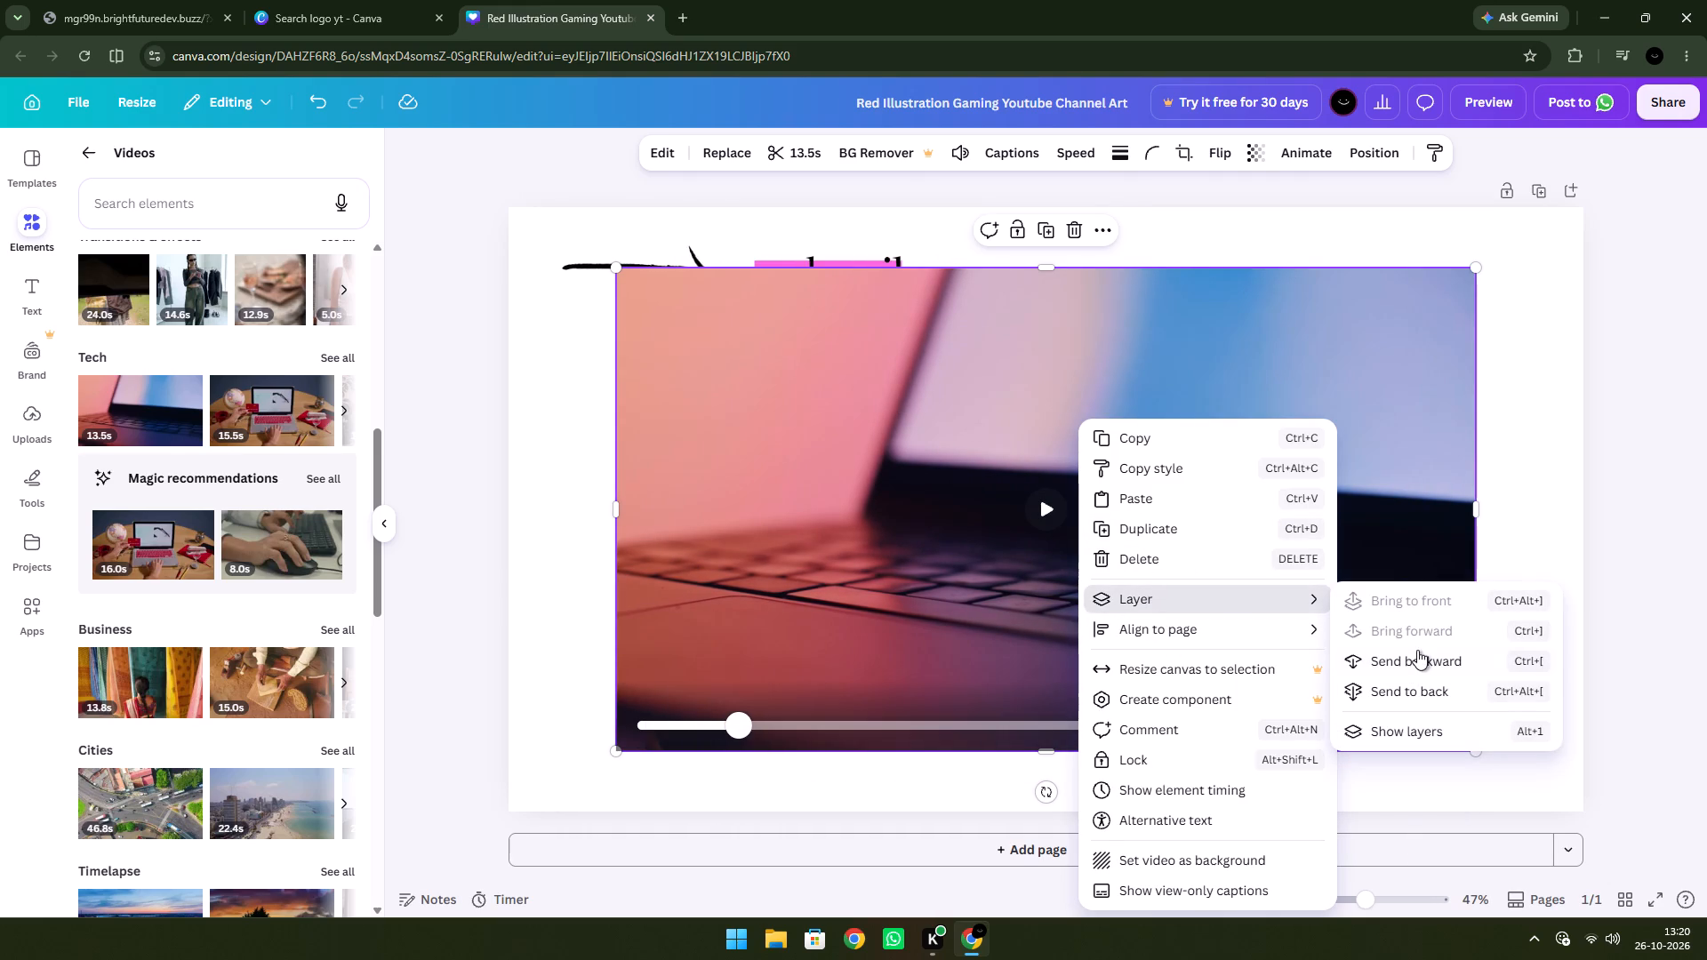
pyautogui.tripleClick(1417, 660)
pyautogui.tripleClick(1417, 660)
pyautogui.click(1417, 660)
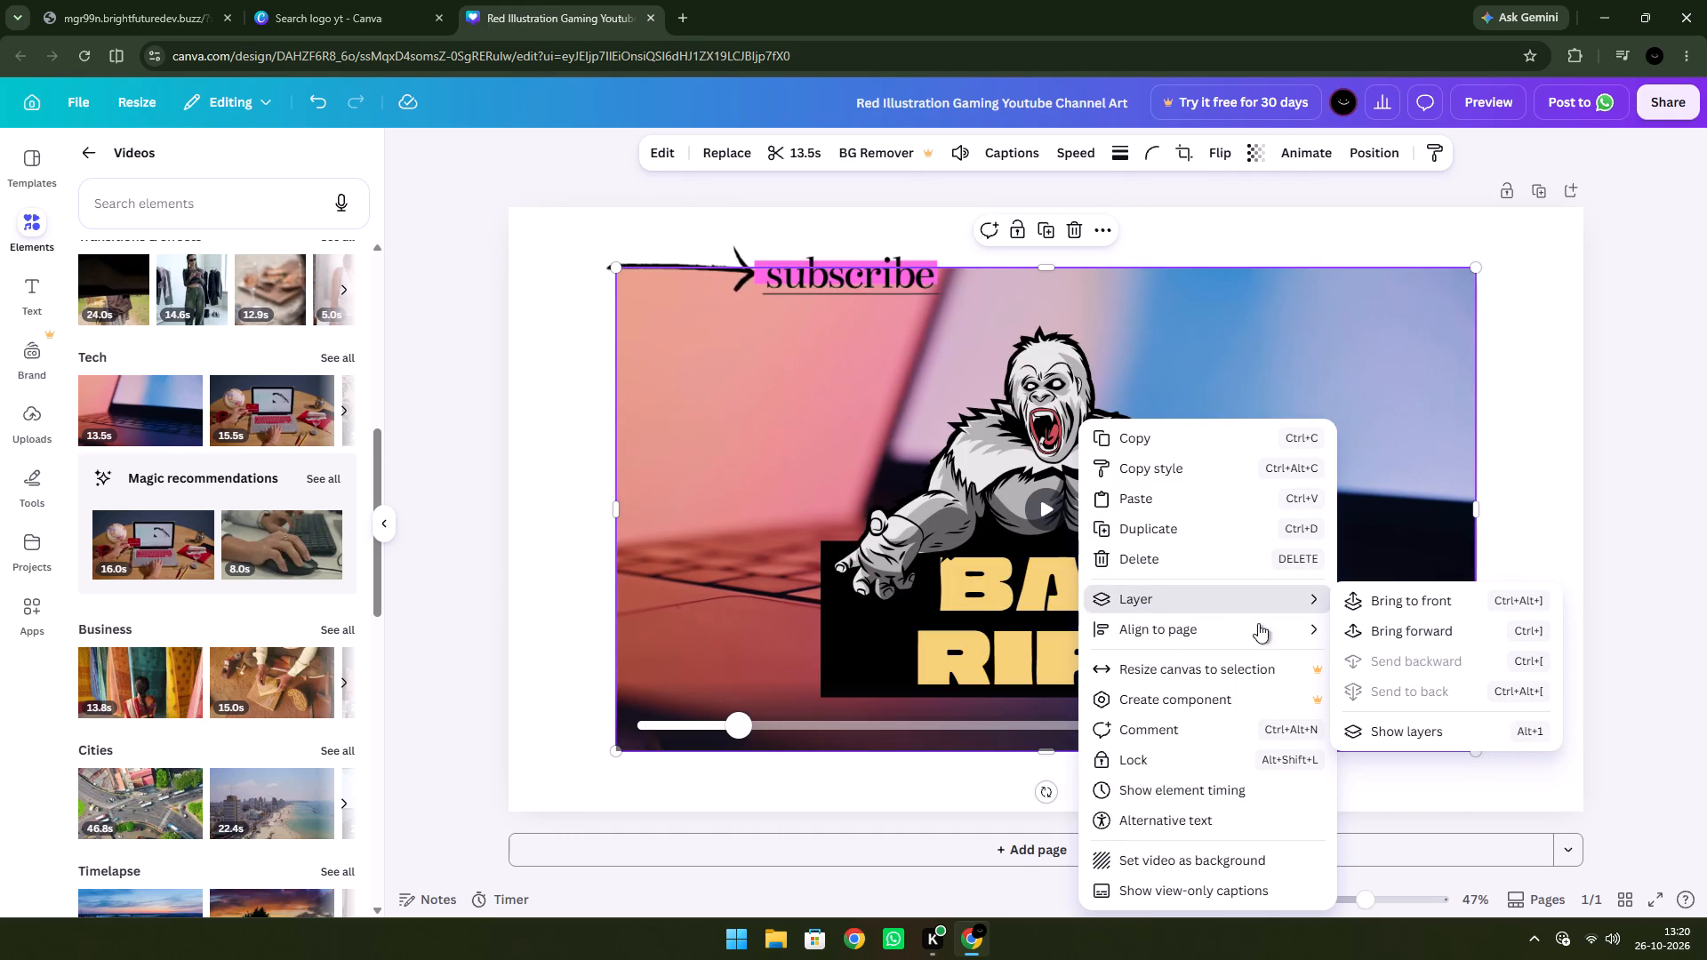
pyautogui.click(614, 268)
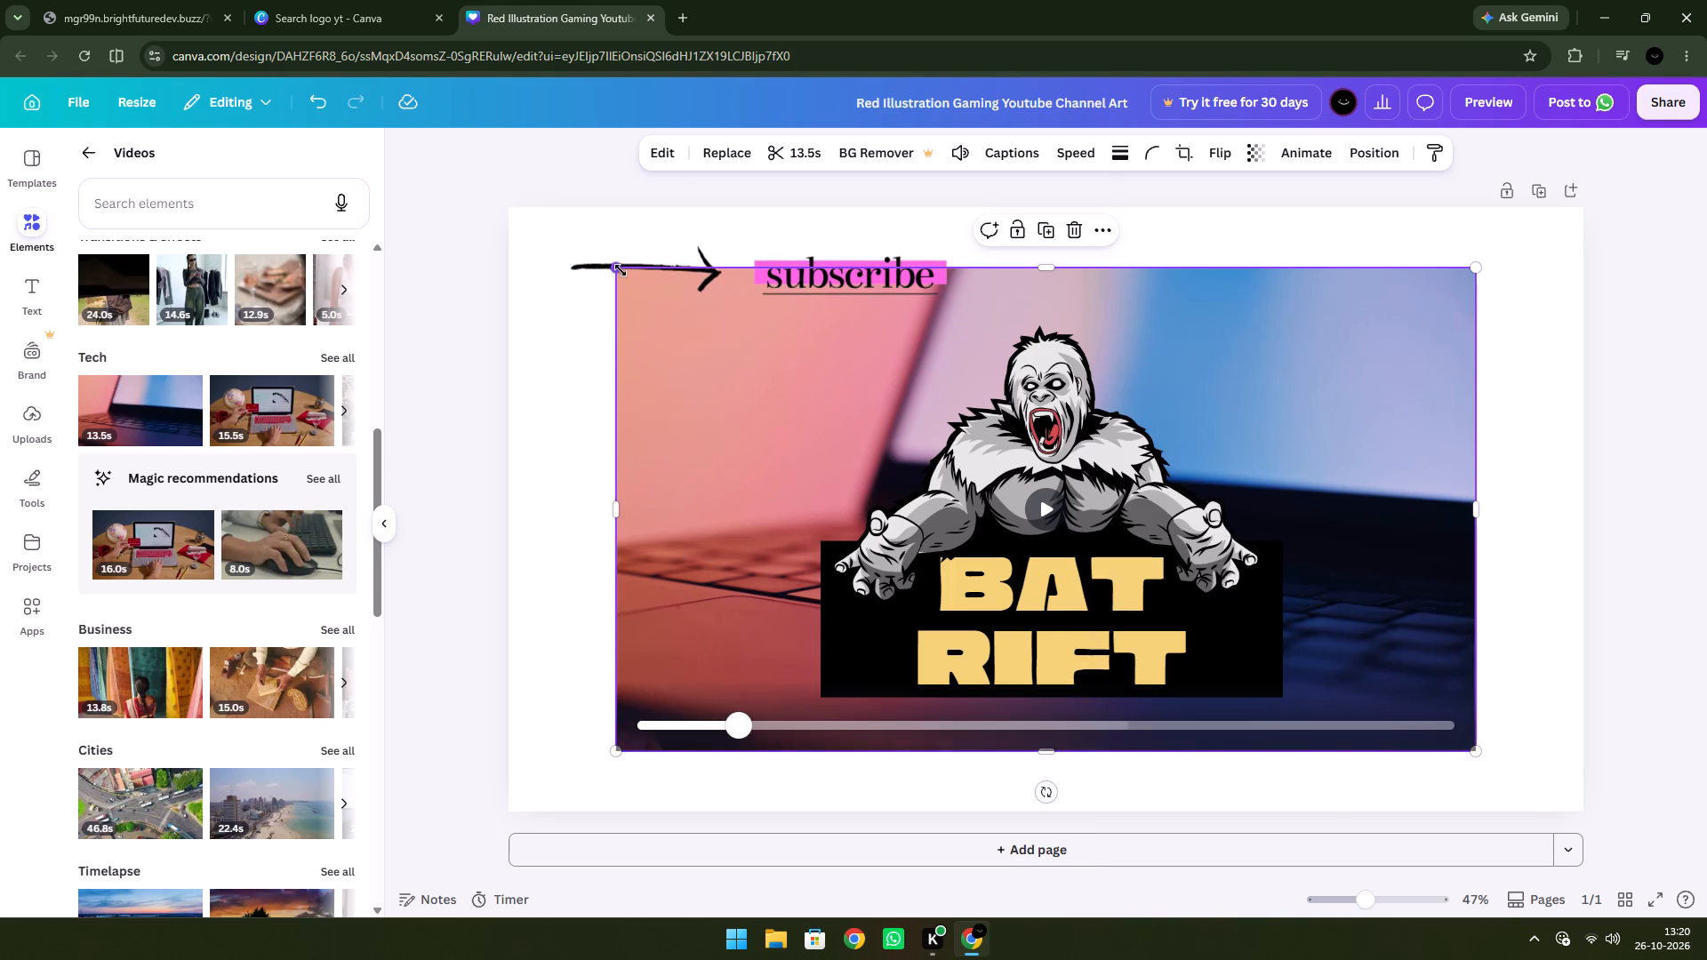
# Enlarge and reposition the laptop video from its corners so that it fills the entire page as a backdrop.
pyautogui.moveTo(621, 270); pyautogui.dragTo(453, 227)
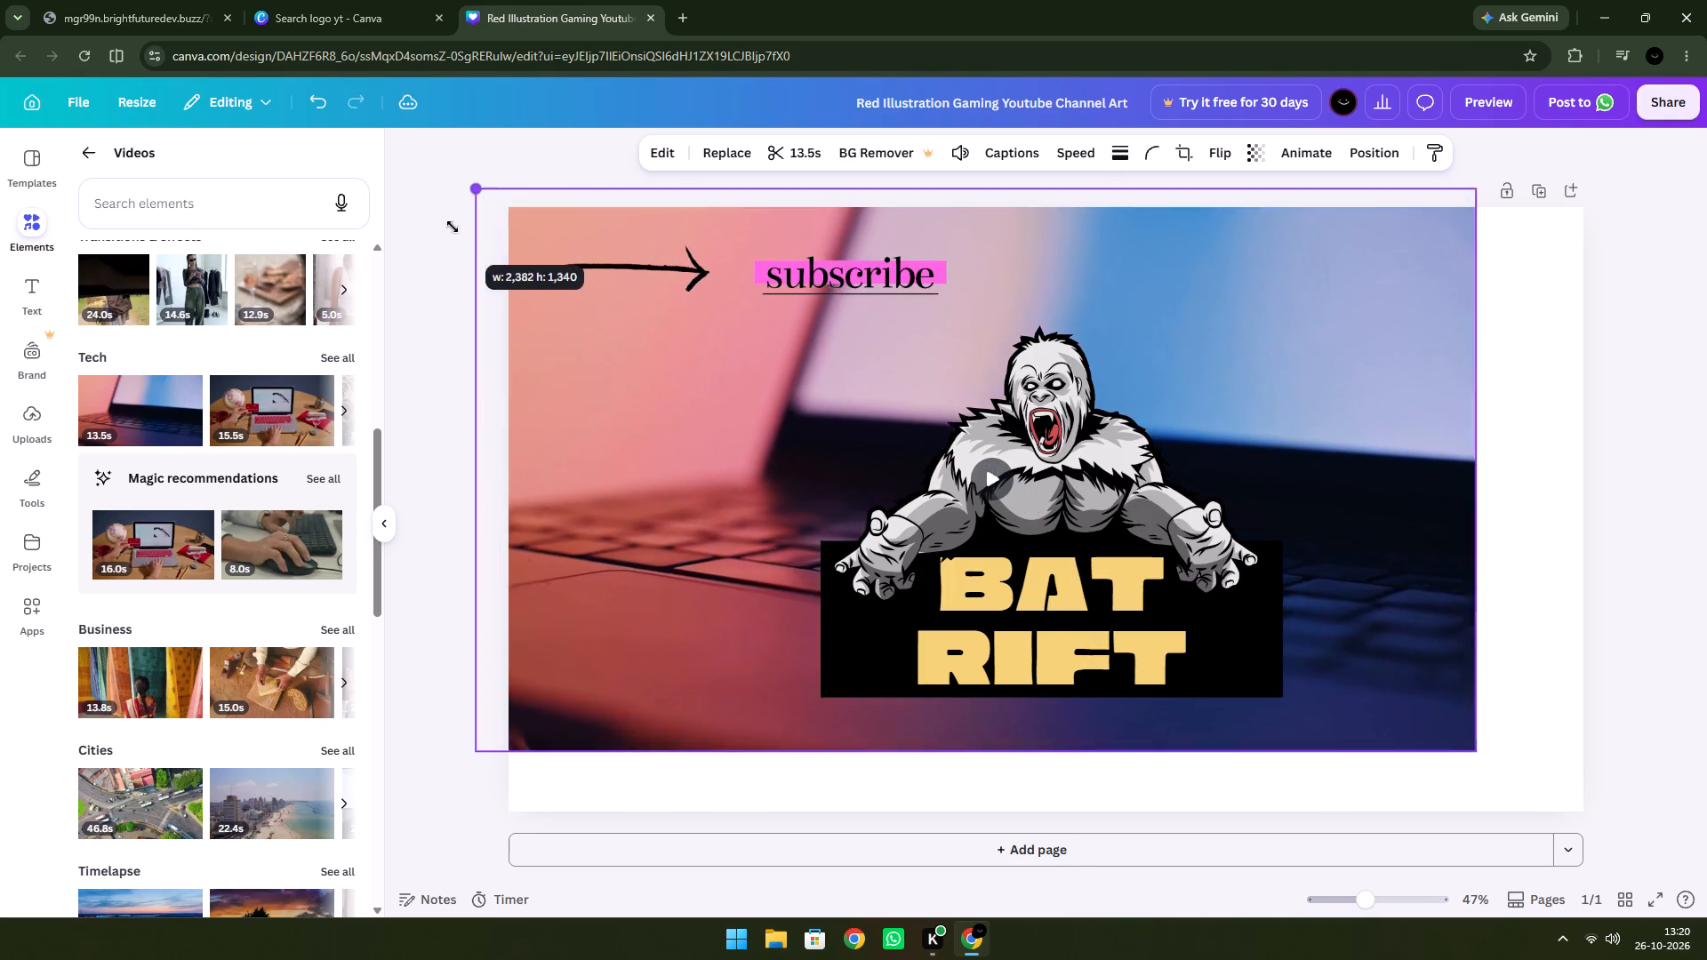
pyautogui.moveTo(453, 227); pyautogui.dragTo(500, 239)
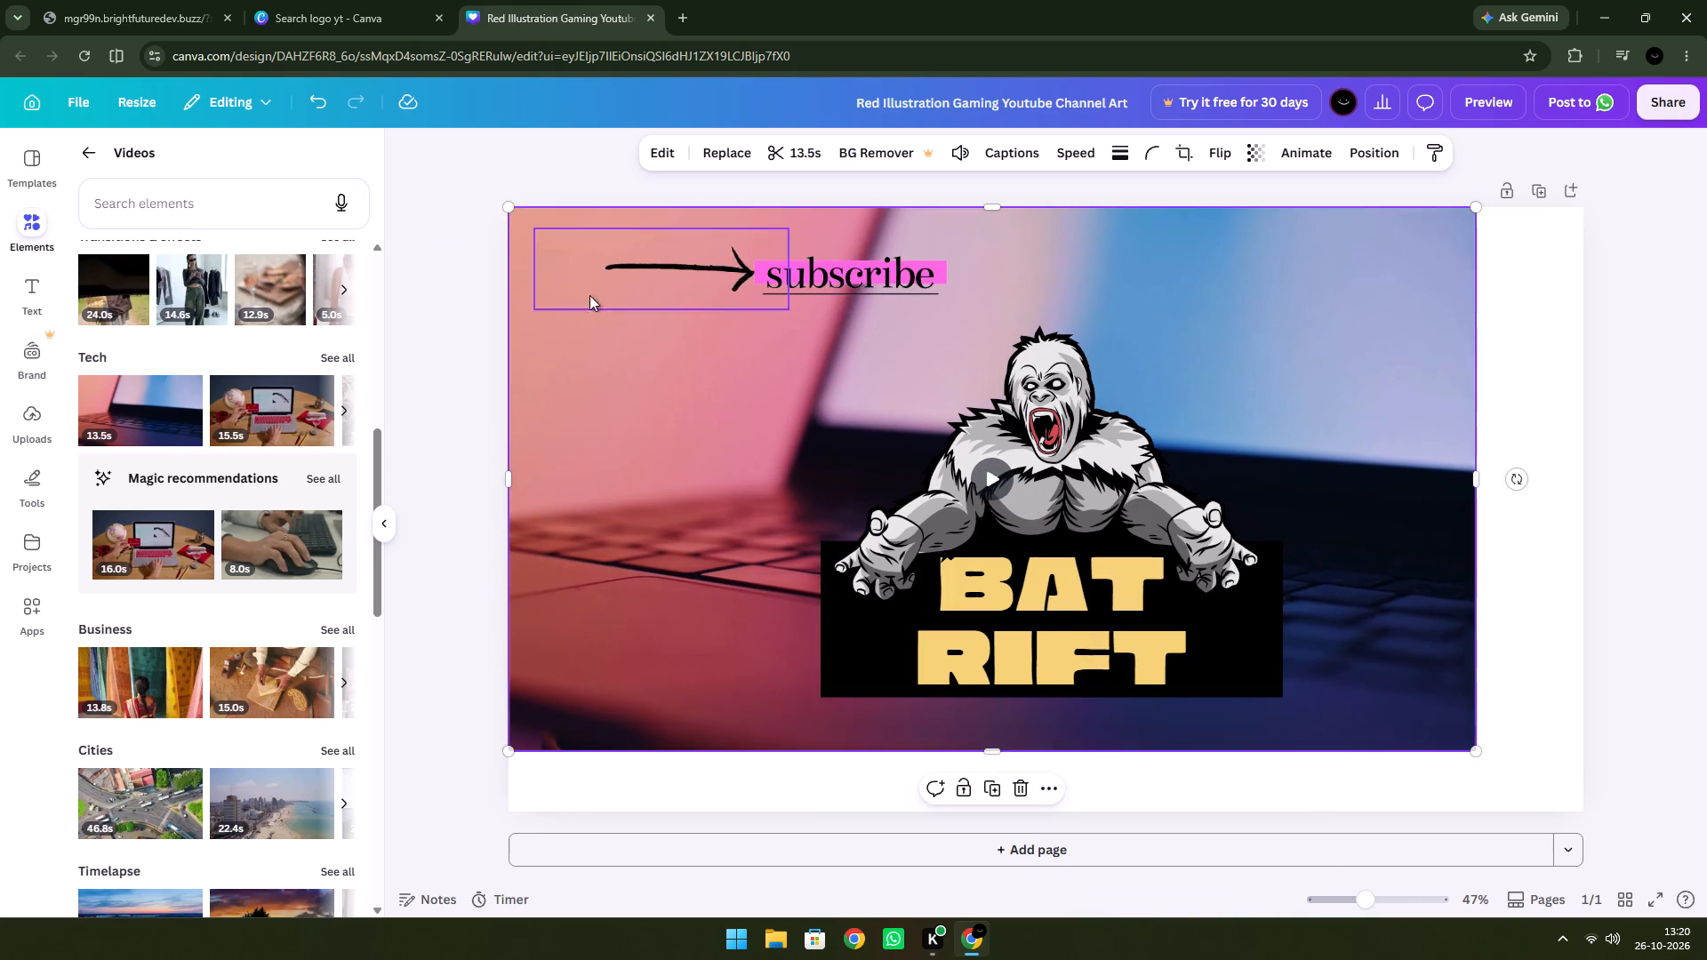
pyautogui.moveTo(693, 372); pyautogui.dragTo(694, 430)
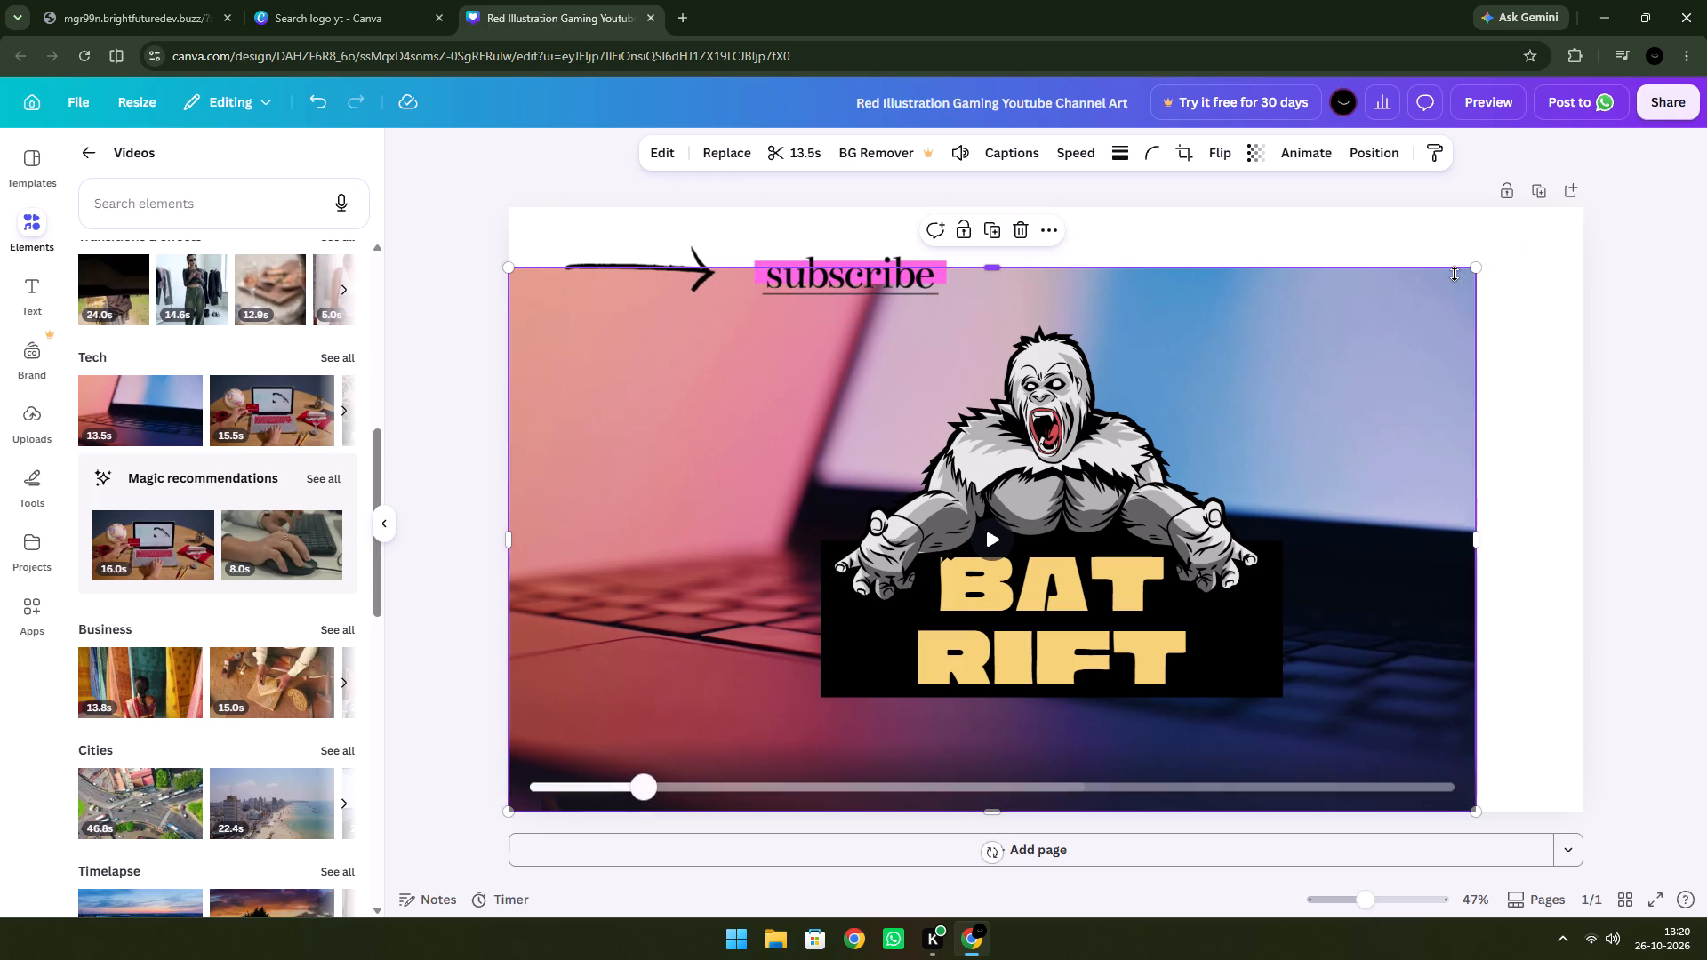
pyautogui.moveTo(1473, 270); pyautogui.dragTo(1560, 206)
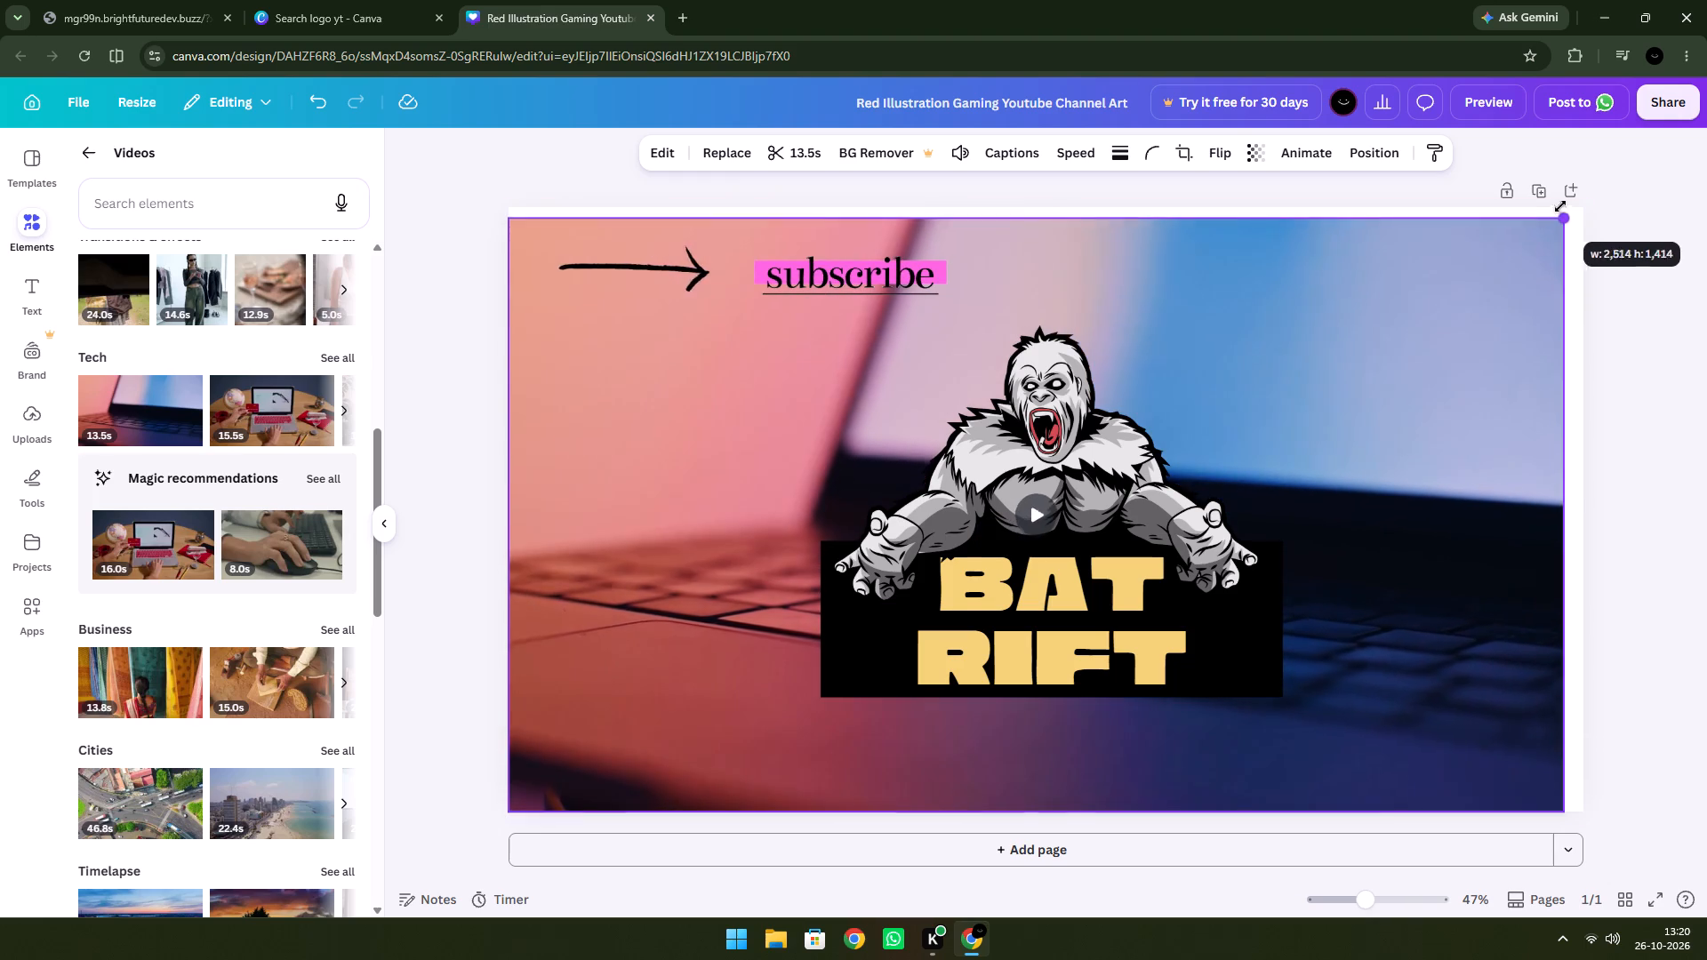
pyautogui.moveTo(1560, 206); pyautogui.dragTo(1580, 204)
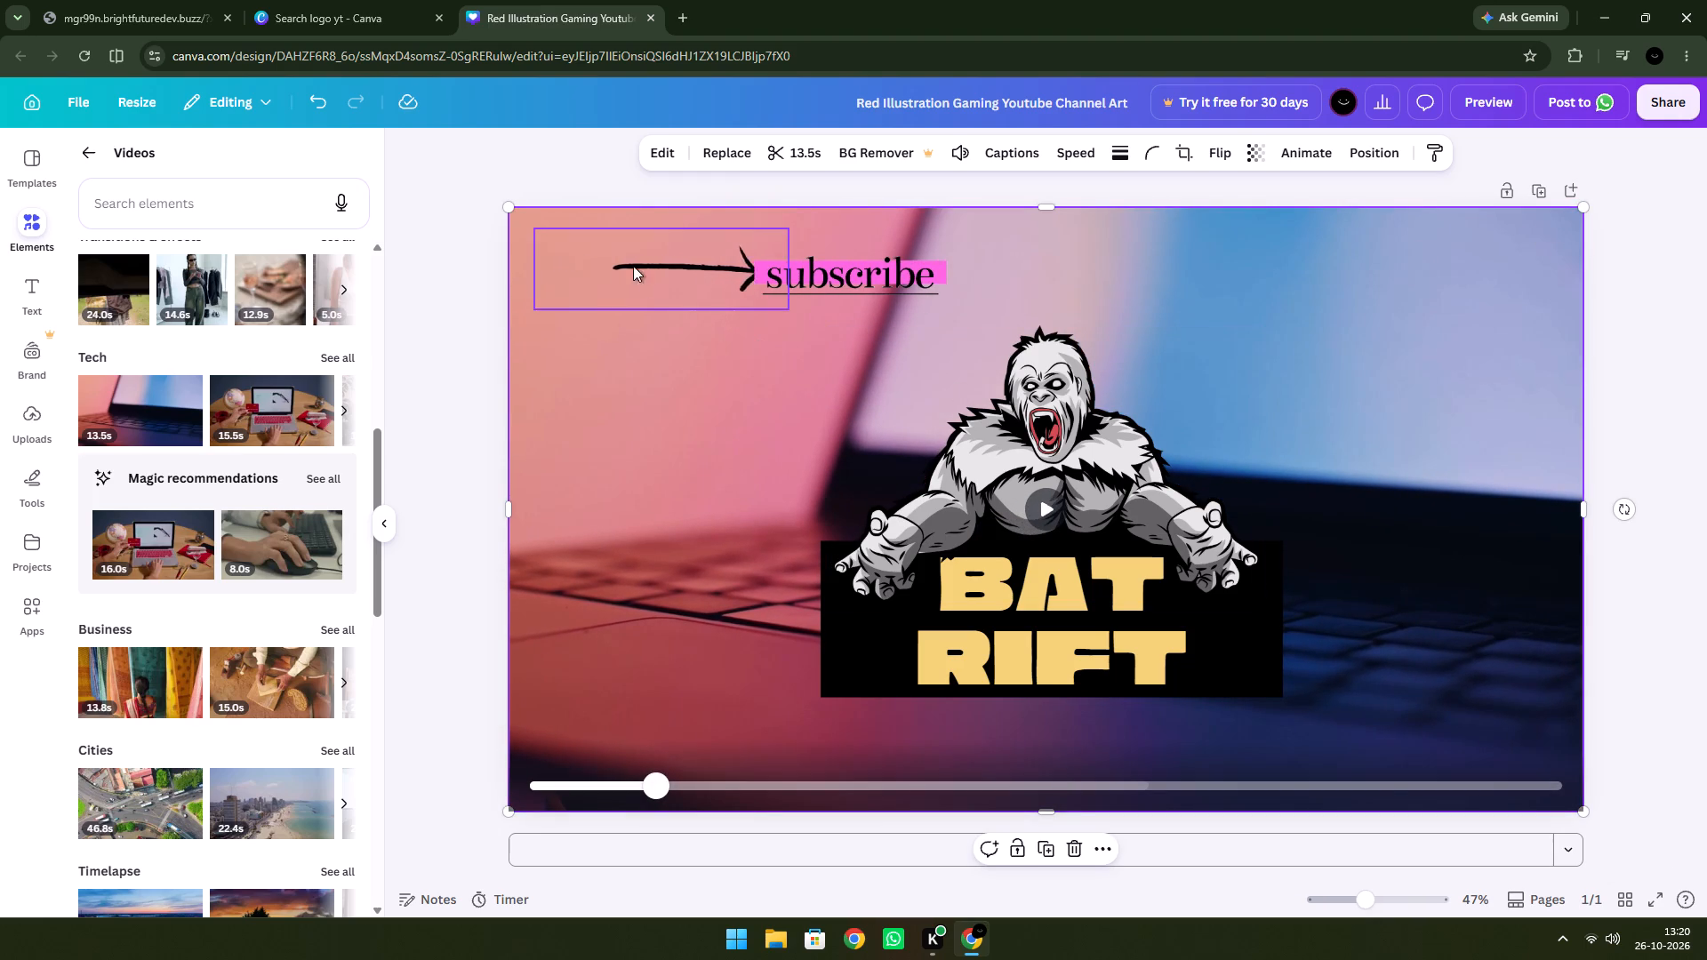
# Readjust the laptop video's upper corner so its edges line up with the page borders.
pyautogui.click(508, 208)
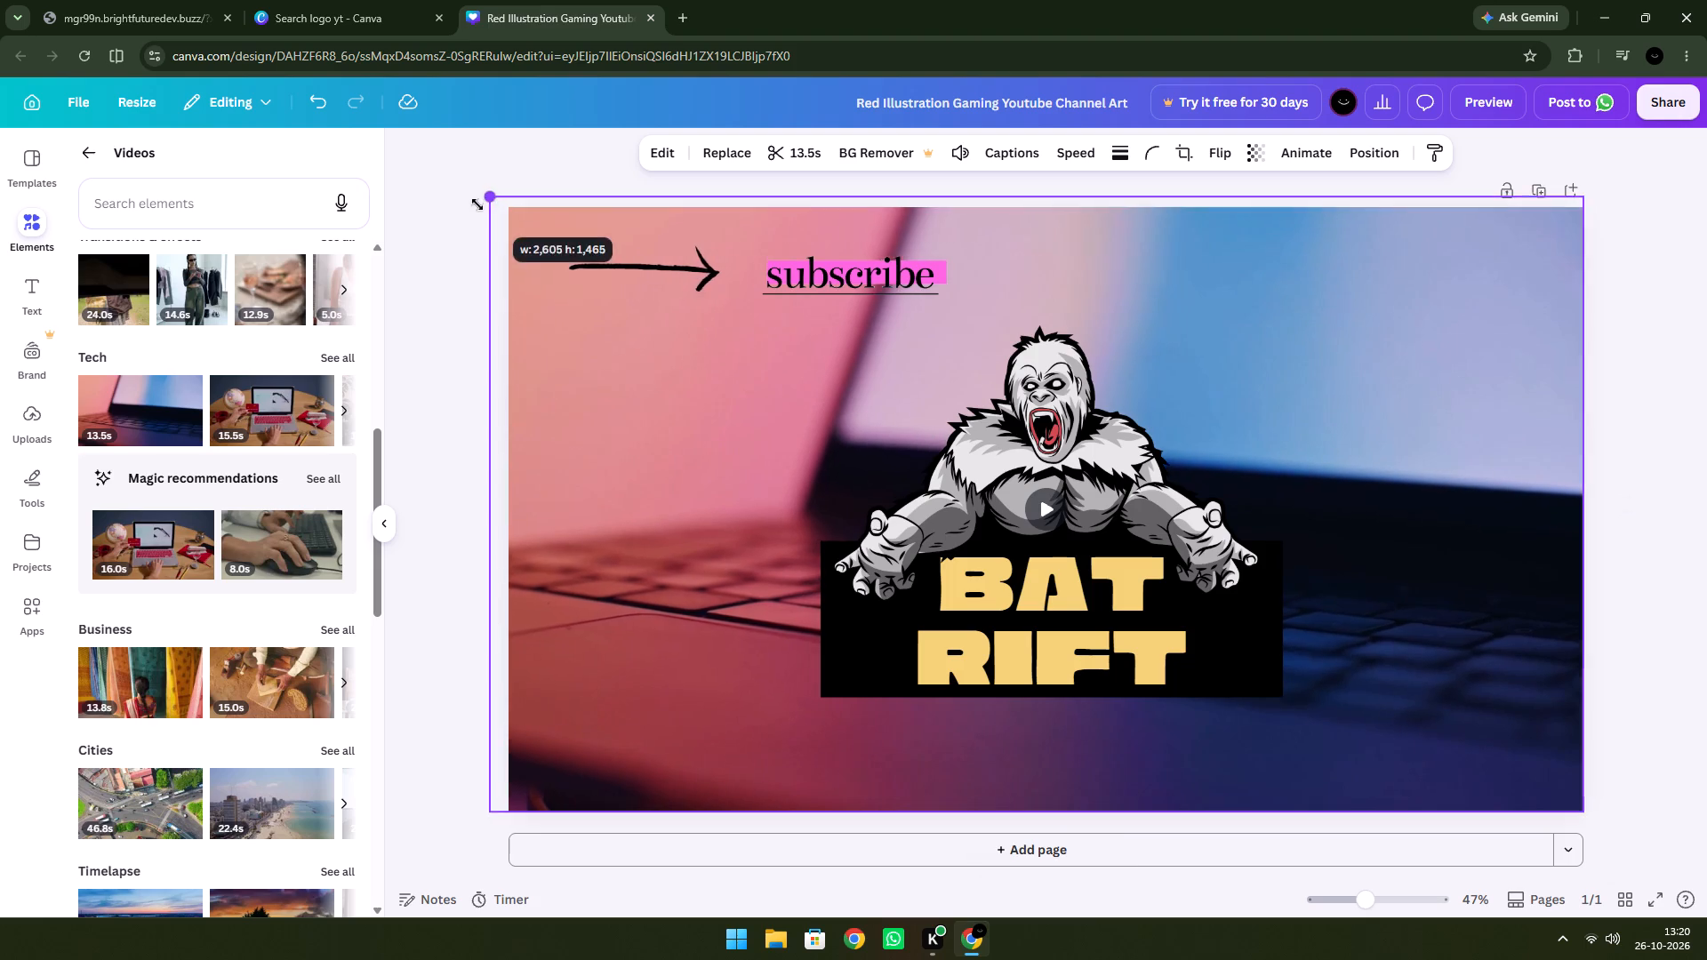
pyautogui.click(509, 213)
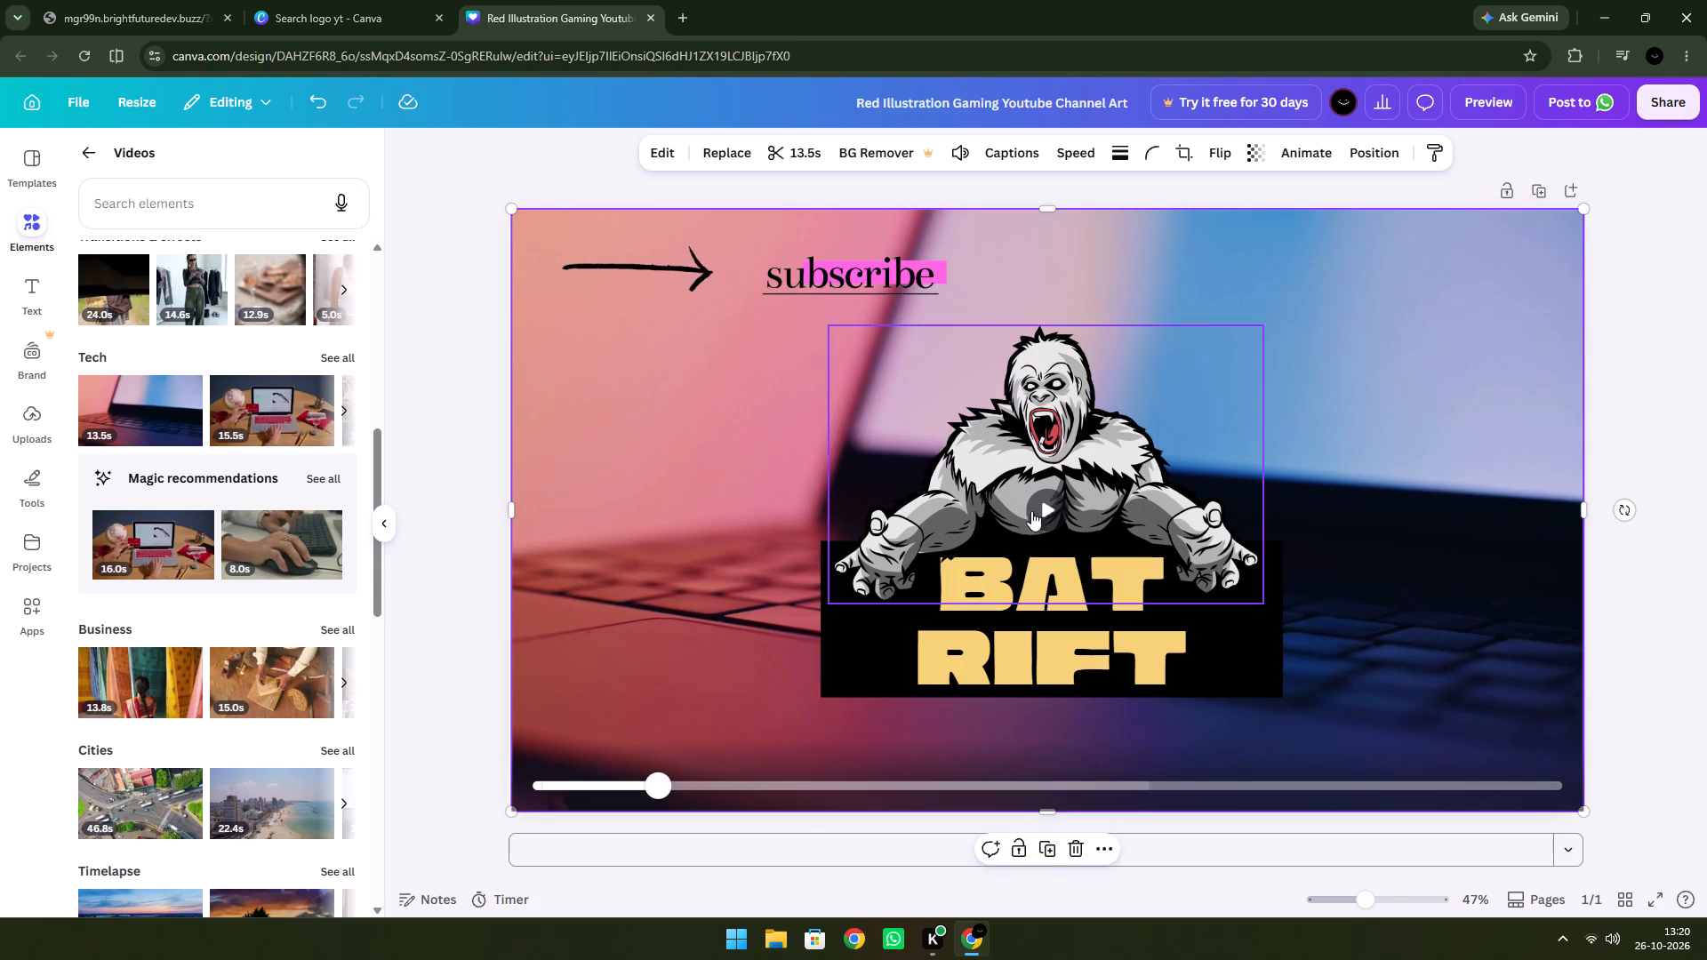
# Play the laptop video on the page and preview the whole design.
pyautogui.click(1046, 514)
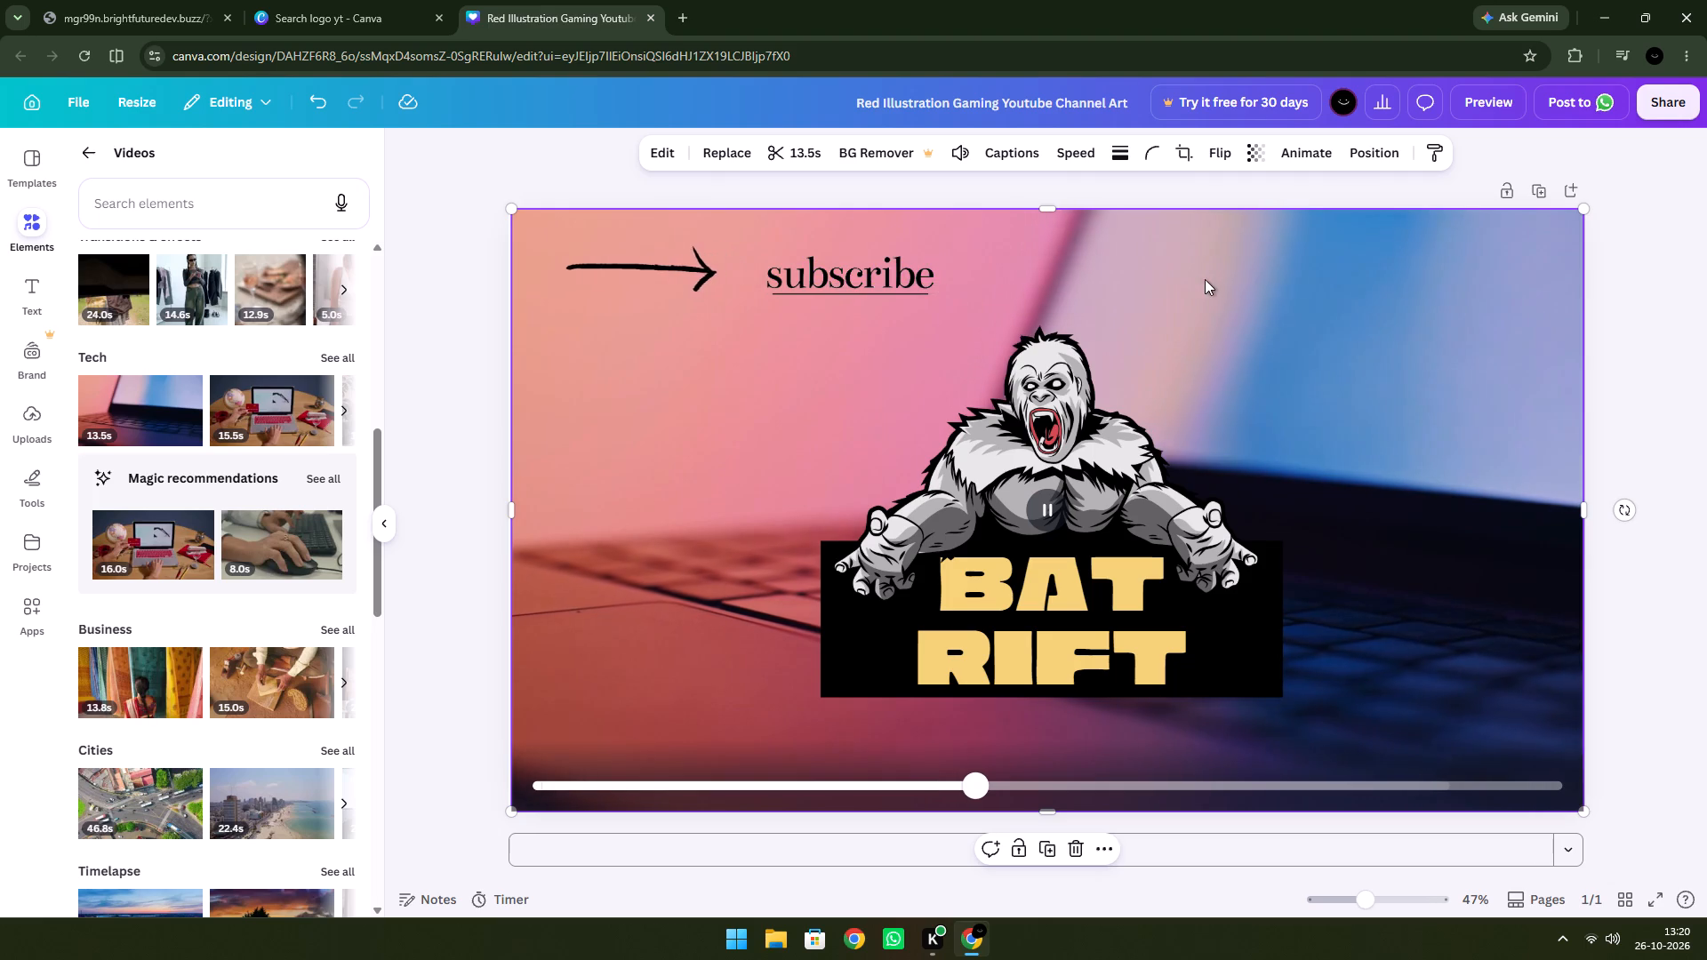
pyautogui.click(1479, 100)
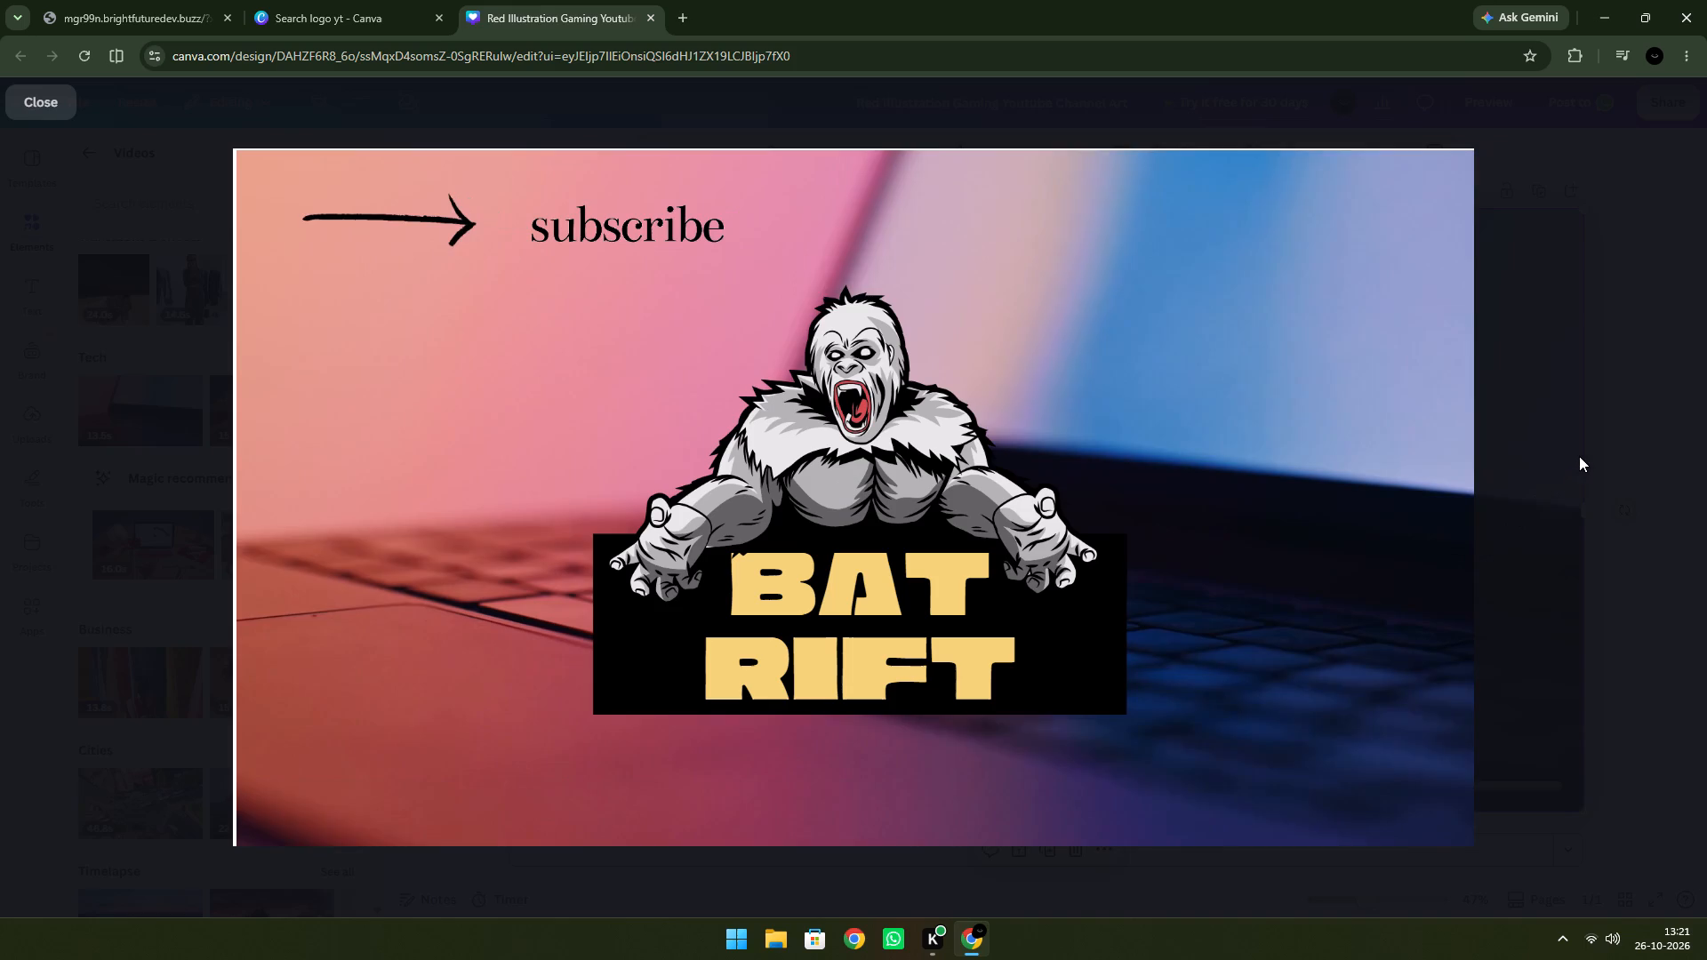
pyautogui.click(1617, 428)
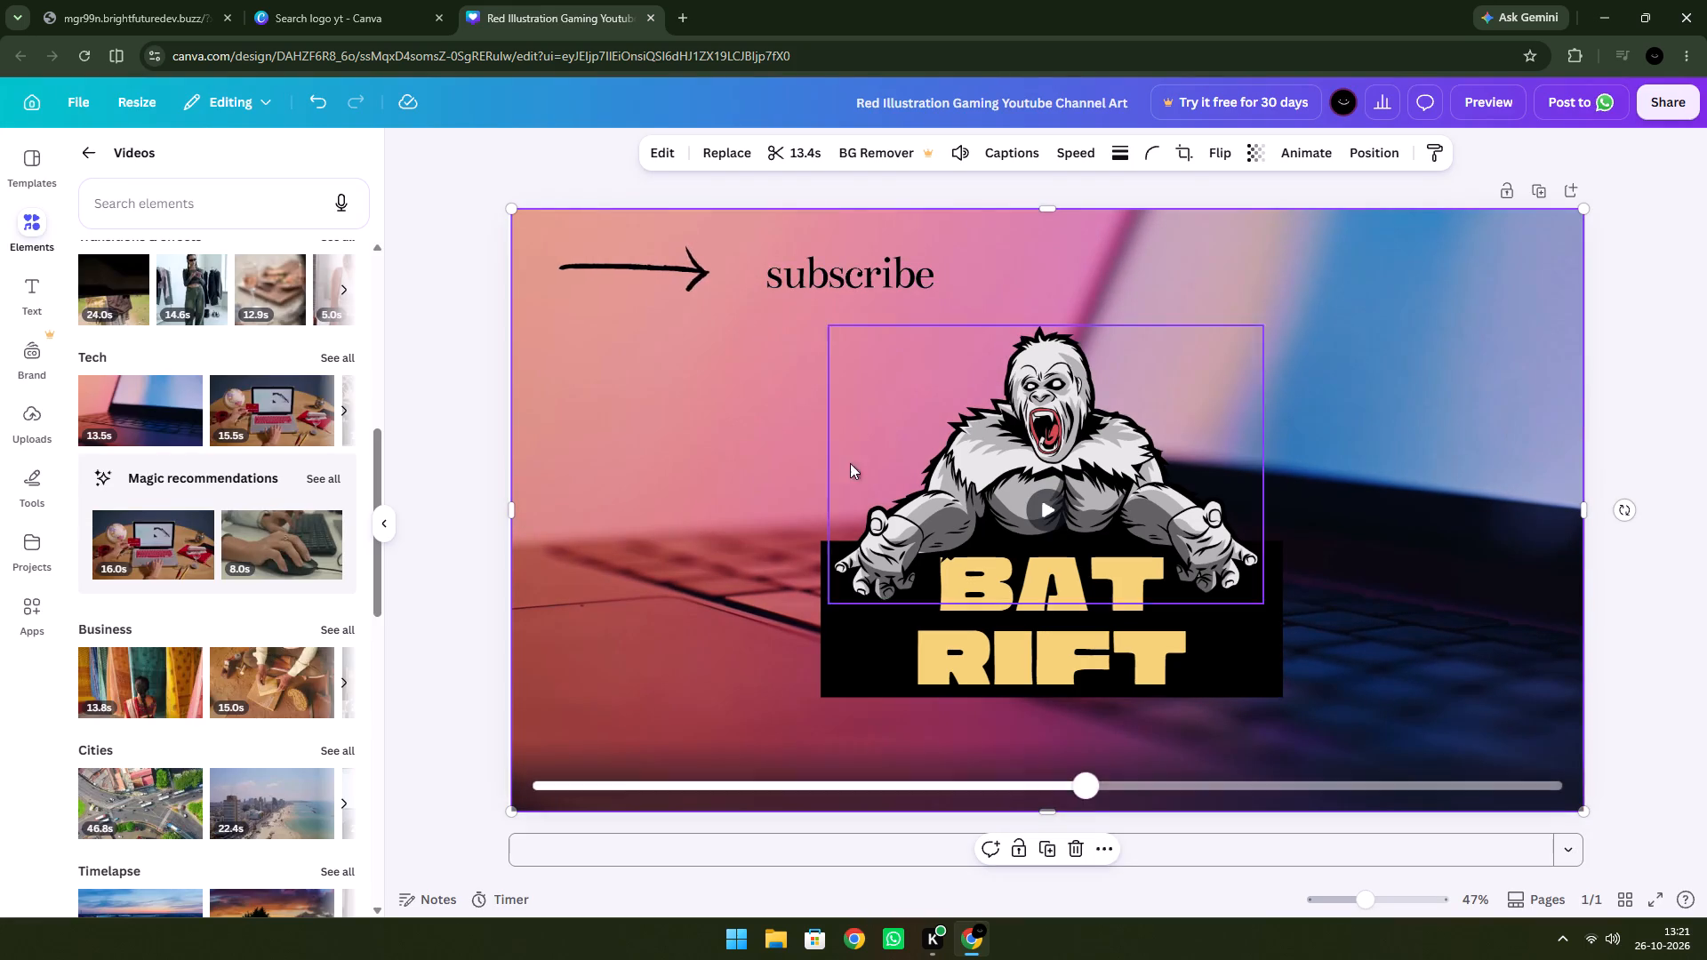
# Trim the end of the laptop video so the clip lasts 2.8 seconds.
pyautogui.scroll(-2, 216, 555)
pyautogui.scroll(-4, 283, 362)
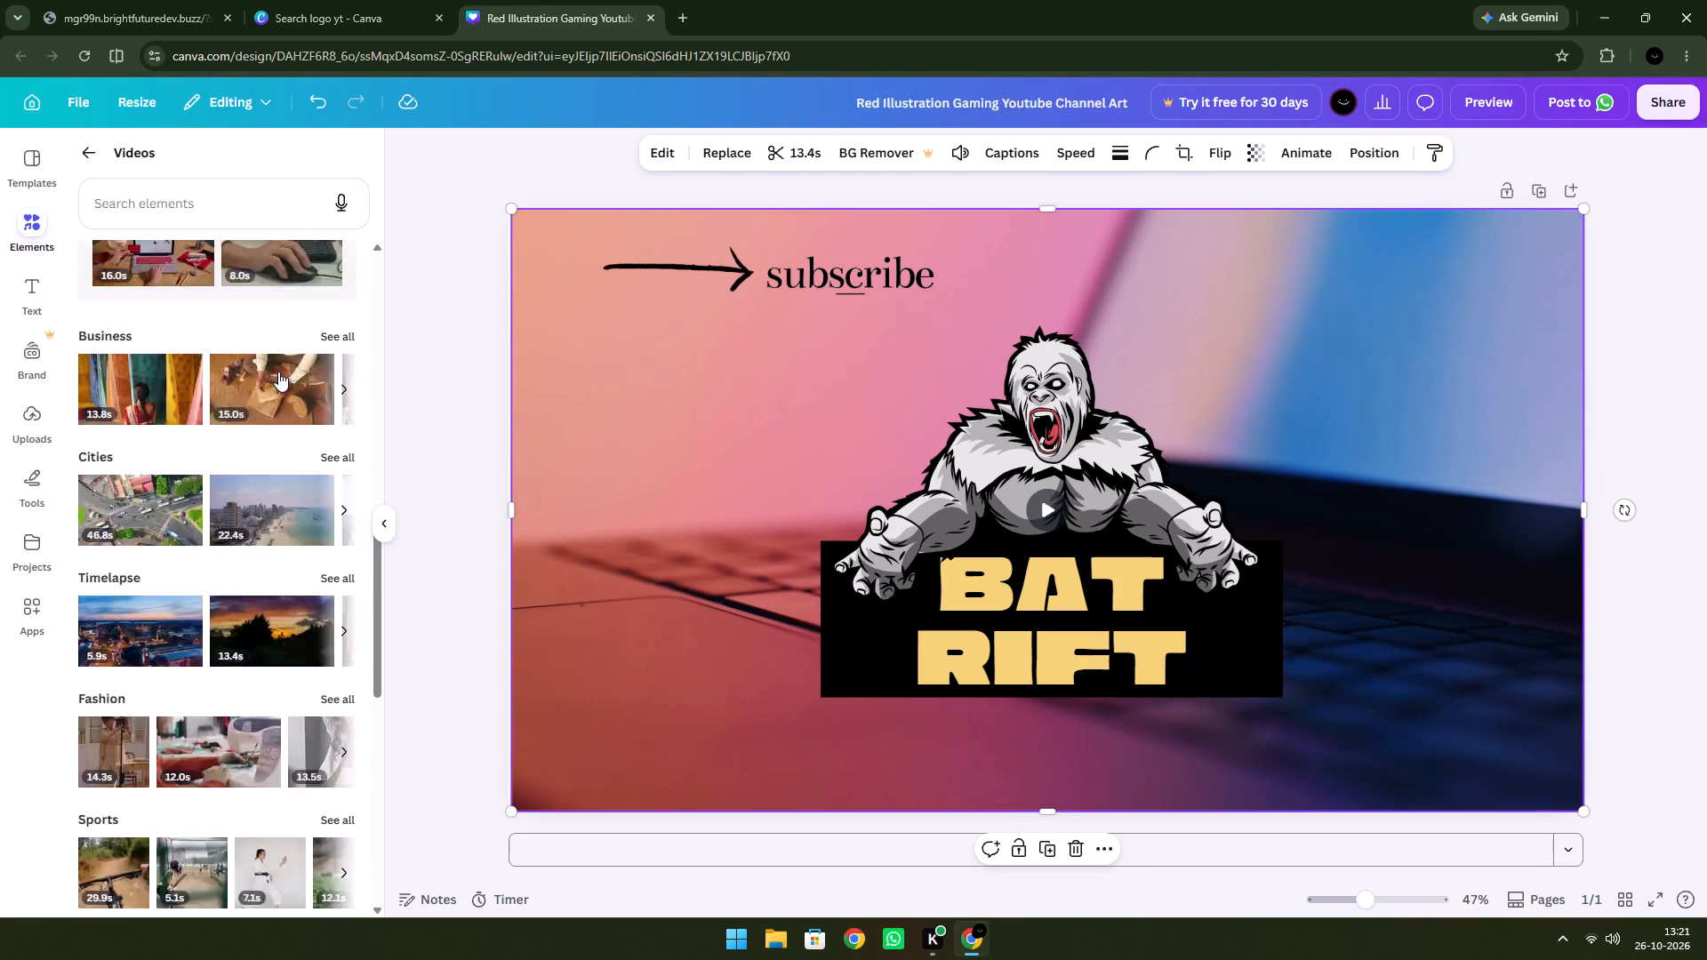
pyautogui.scroll(-6, 278, 372)
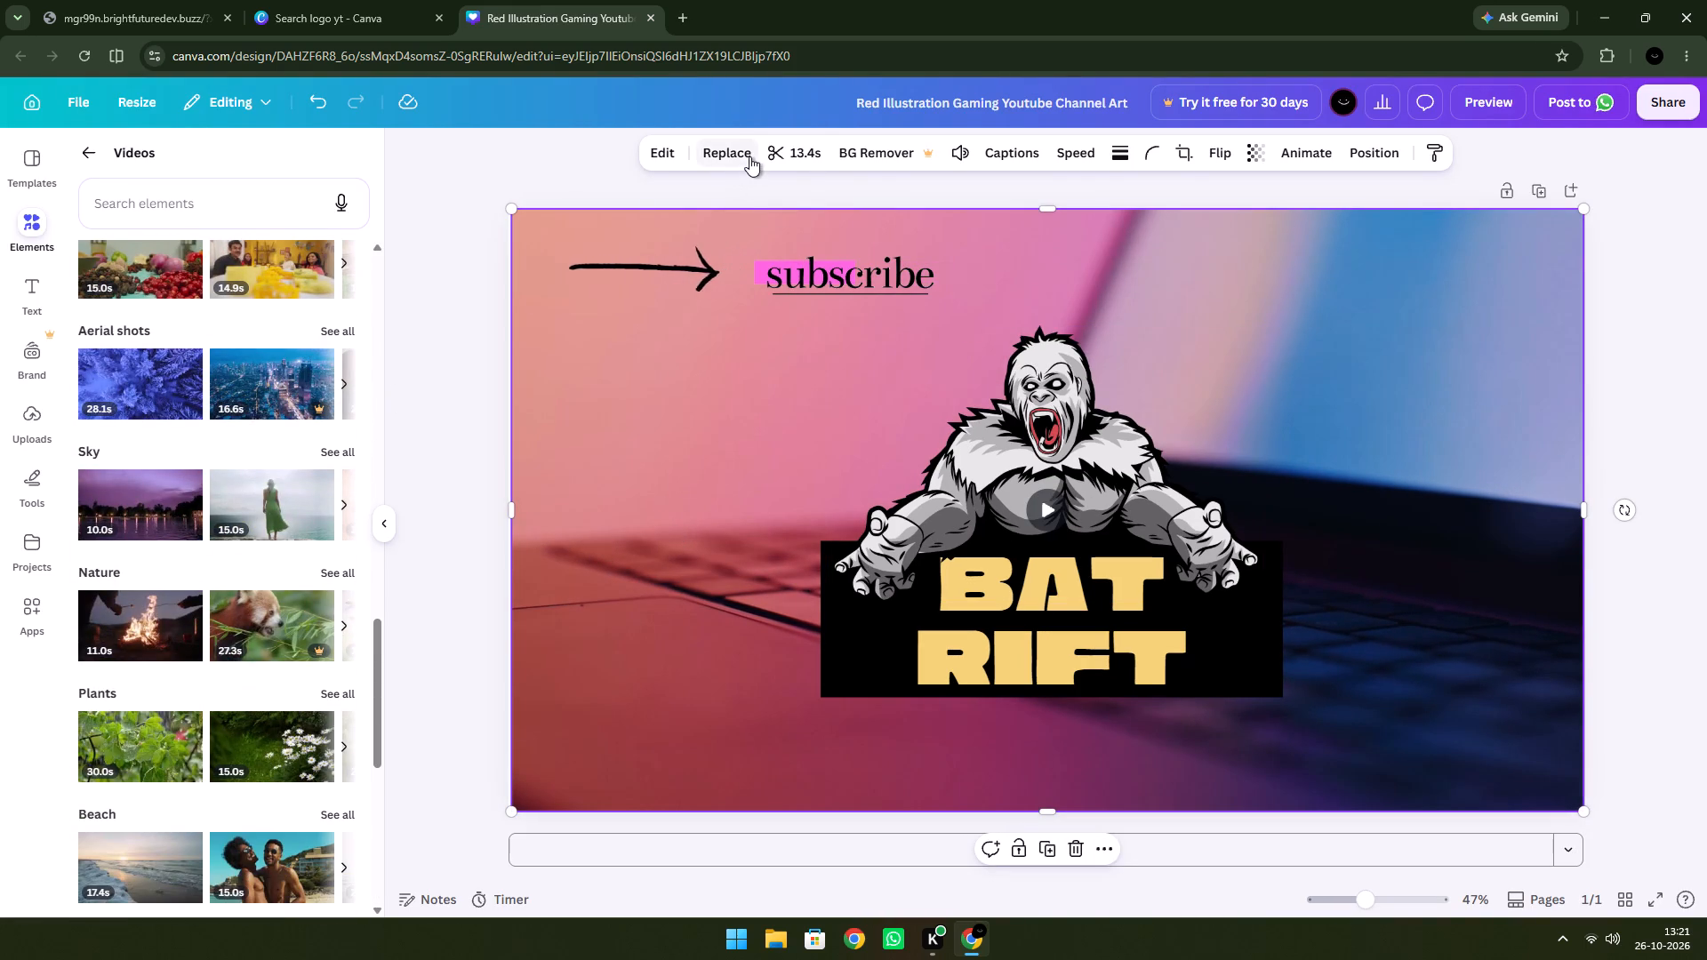
pyautogui.click(800, 149)
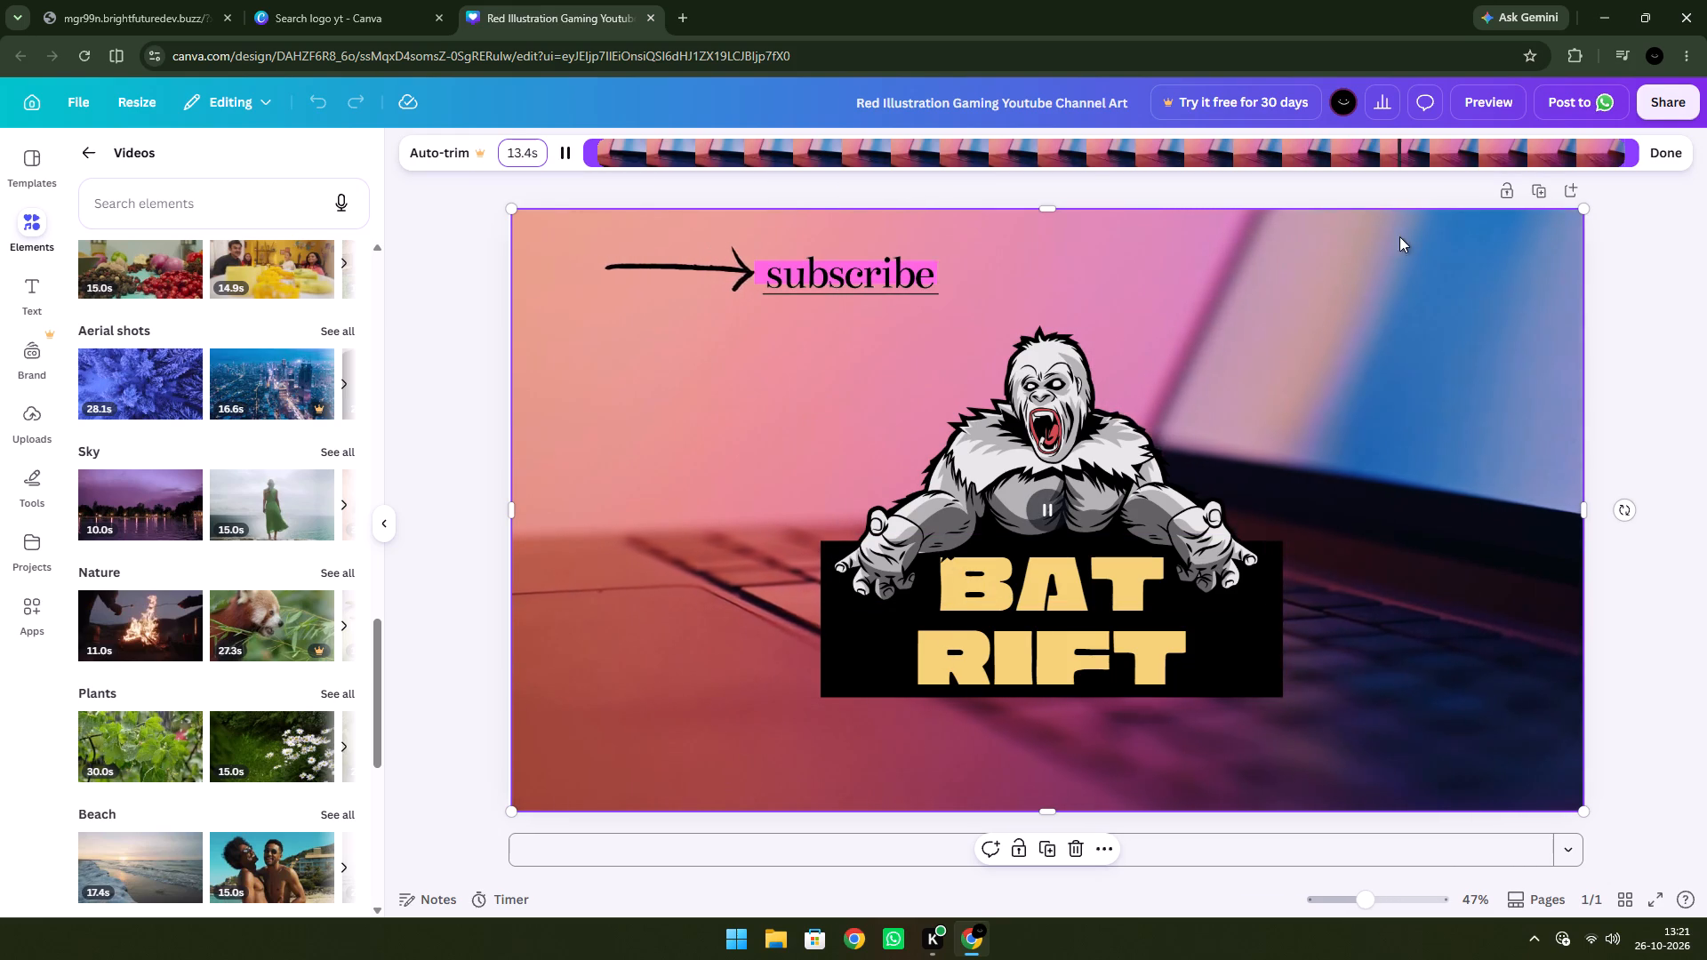
pyautogui.click(1629, 160)
pyautogui.moveTo(1629, 160); pyautogui.dragTo(792, 191)
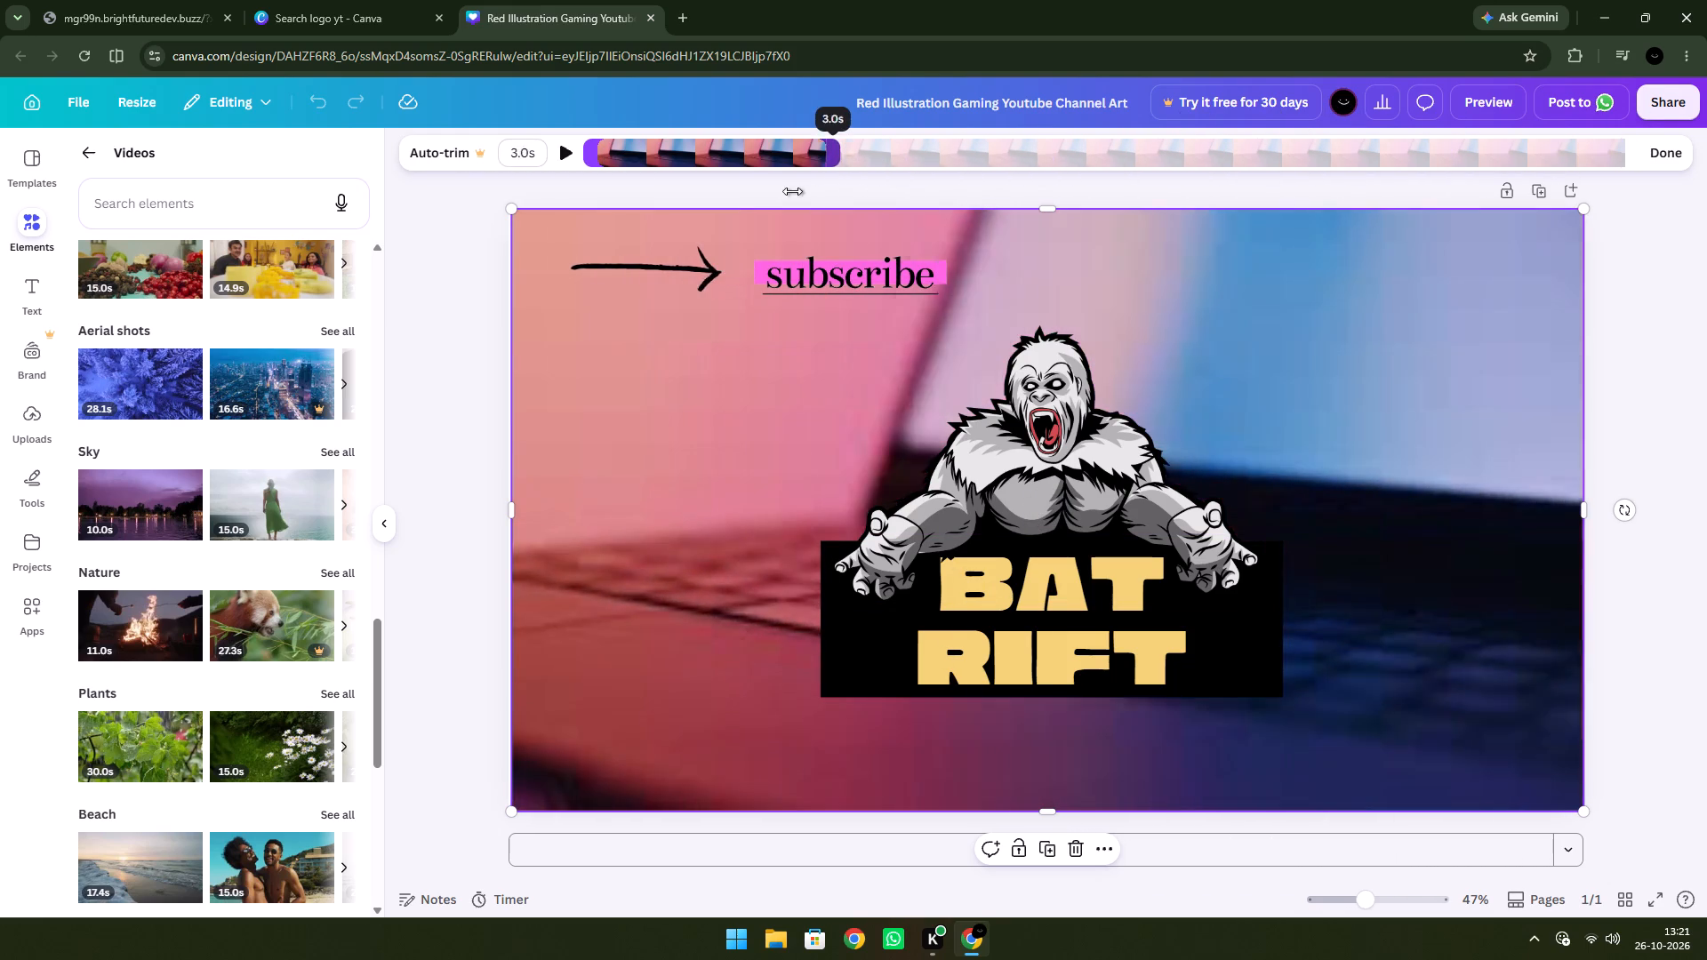
pyautogui.moveTo(792, 191); pyautogui.dragTo(818, 196)
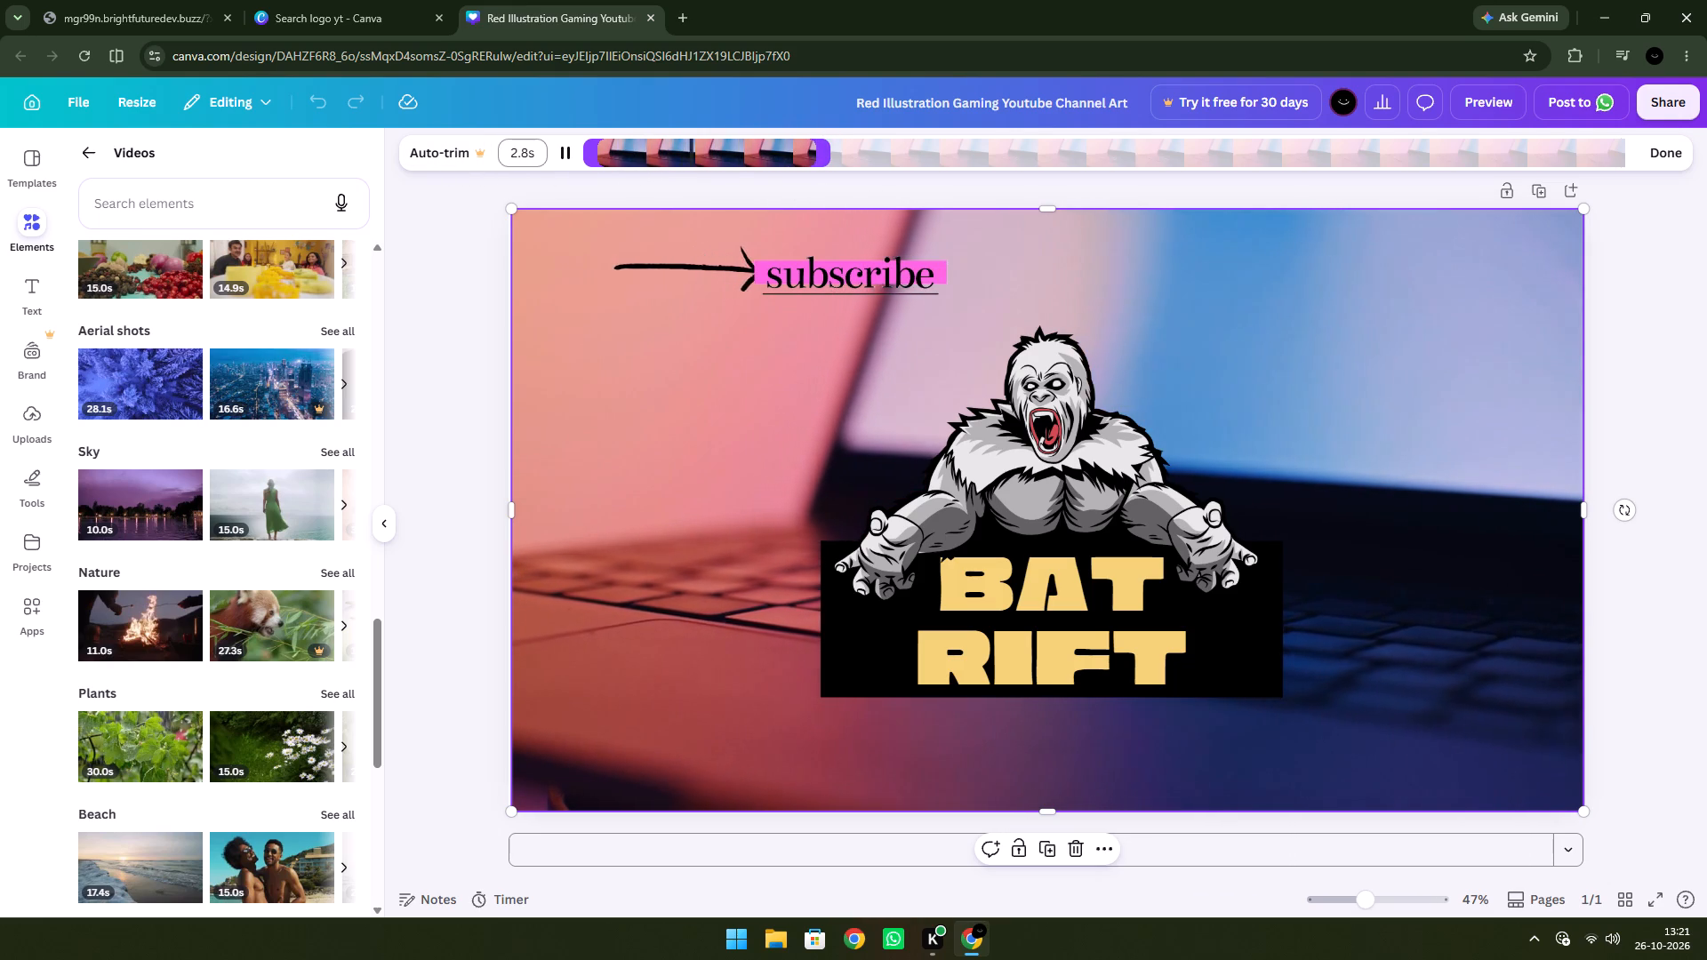
pyautogui.click(1679, 153)
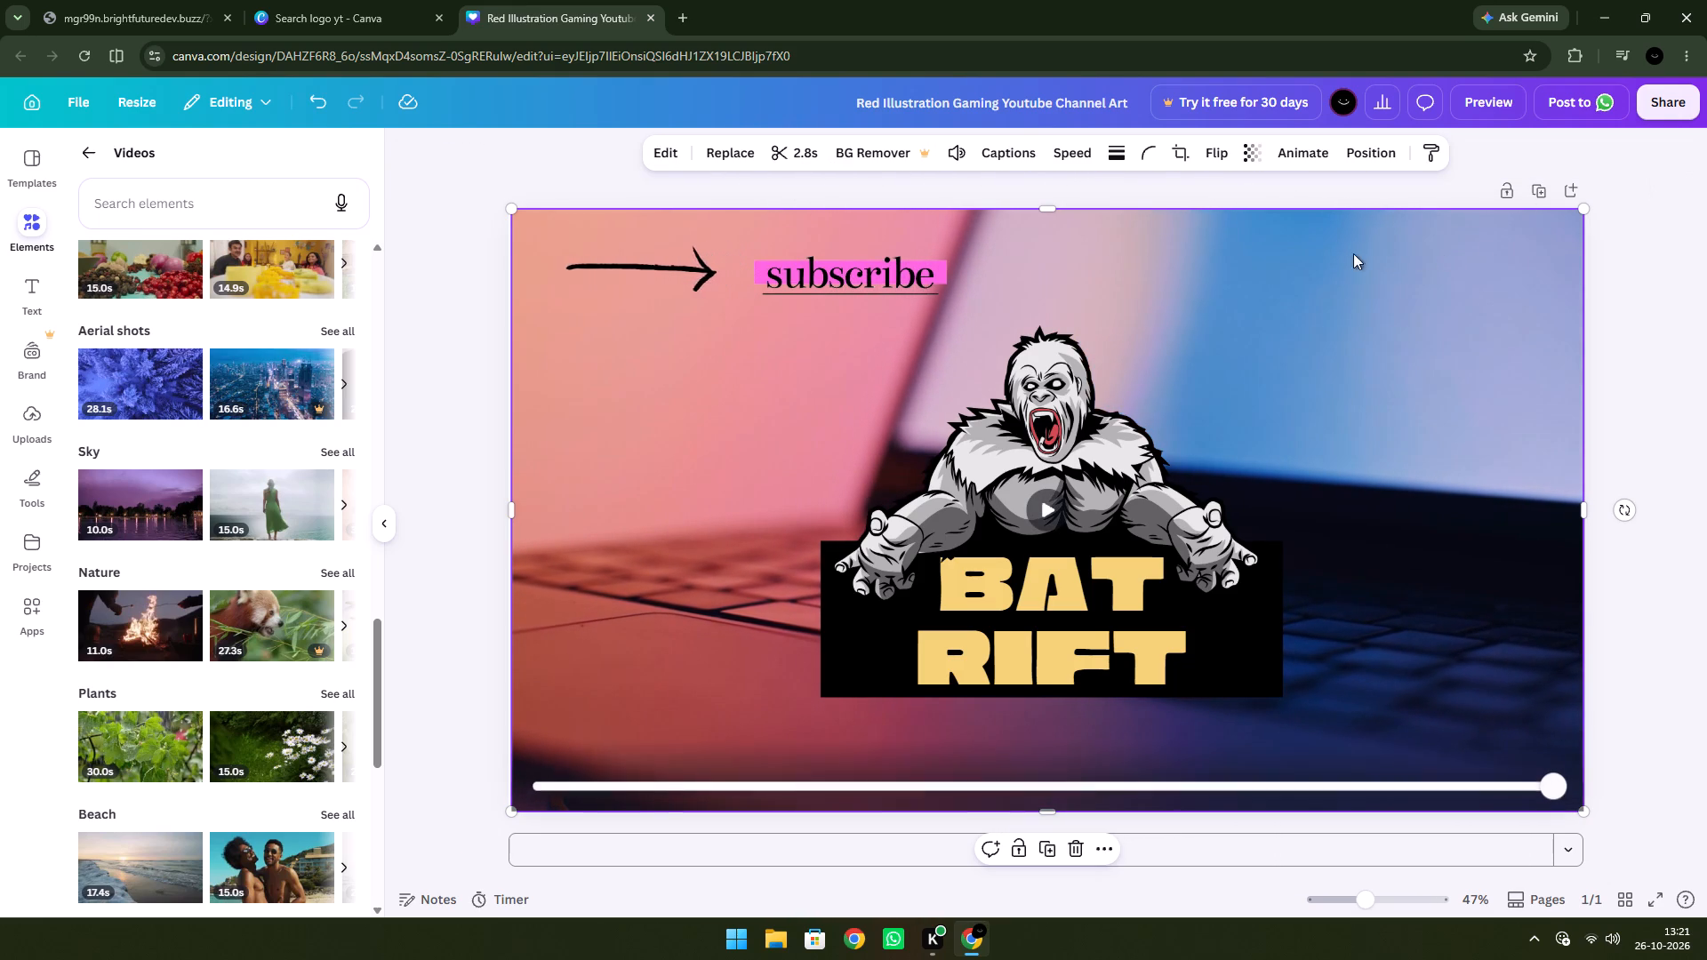
# Set the laptop video as the page background.
pyautogui.rightClick(1096, 258)
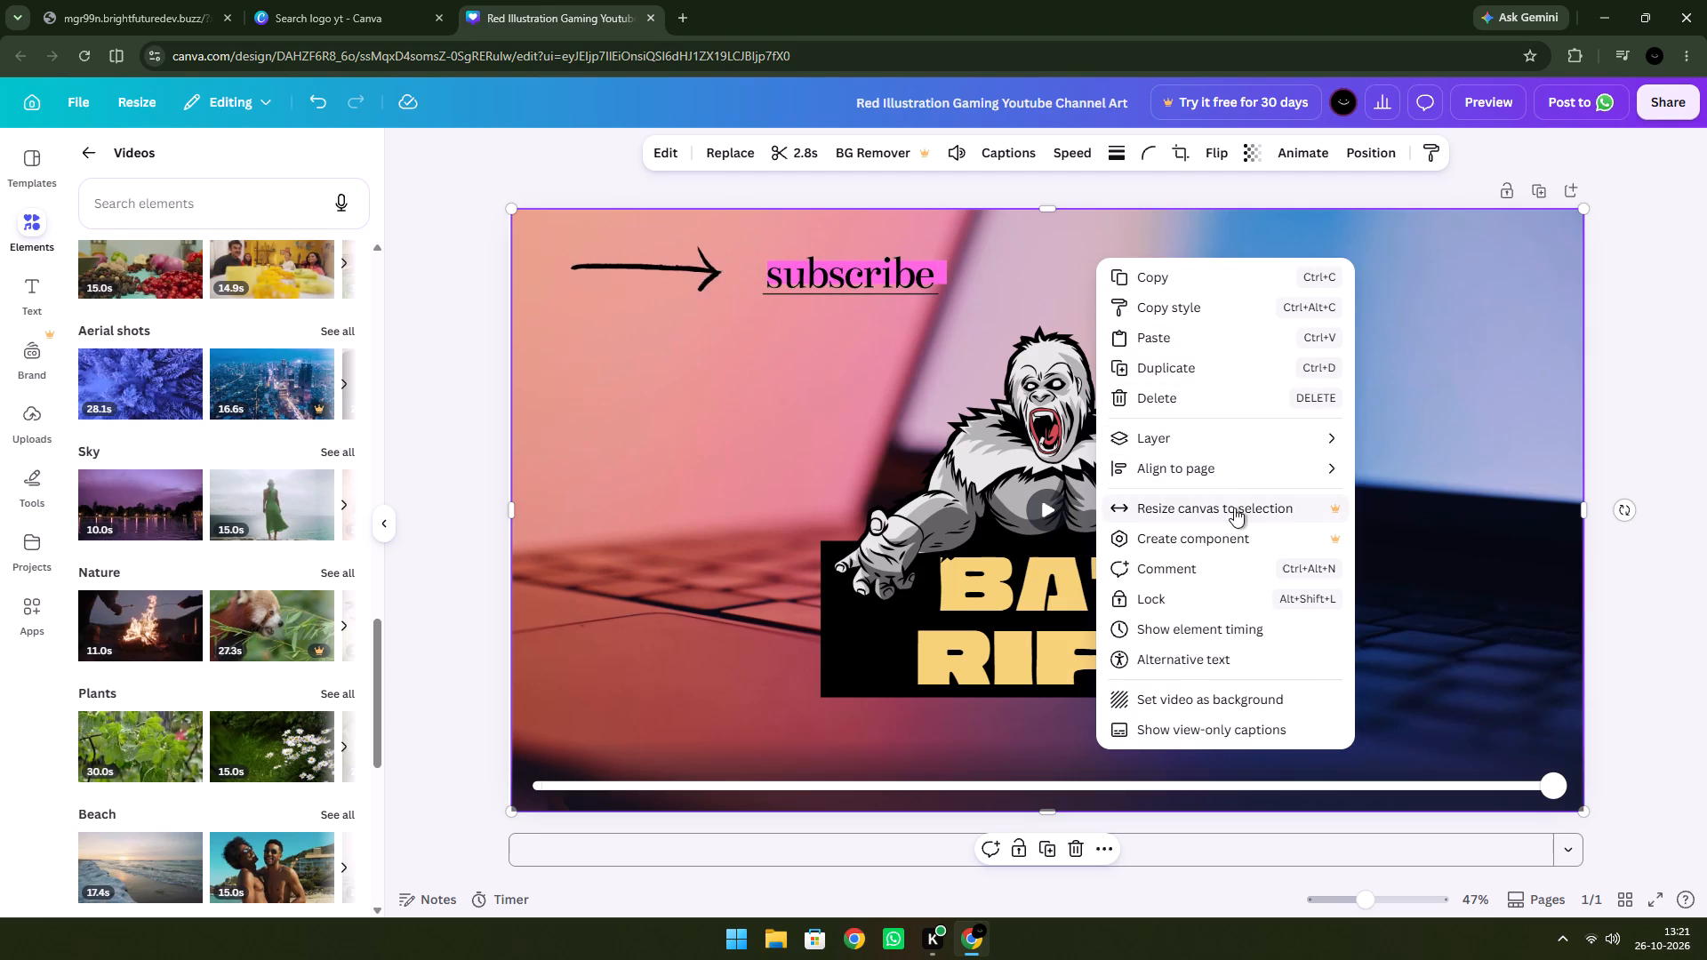
pyautogui.scroll(-3, 1236, 540)
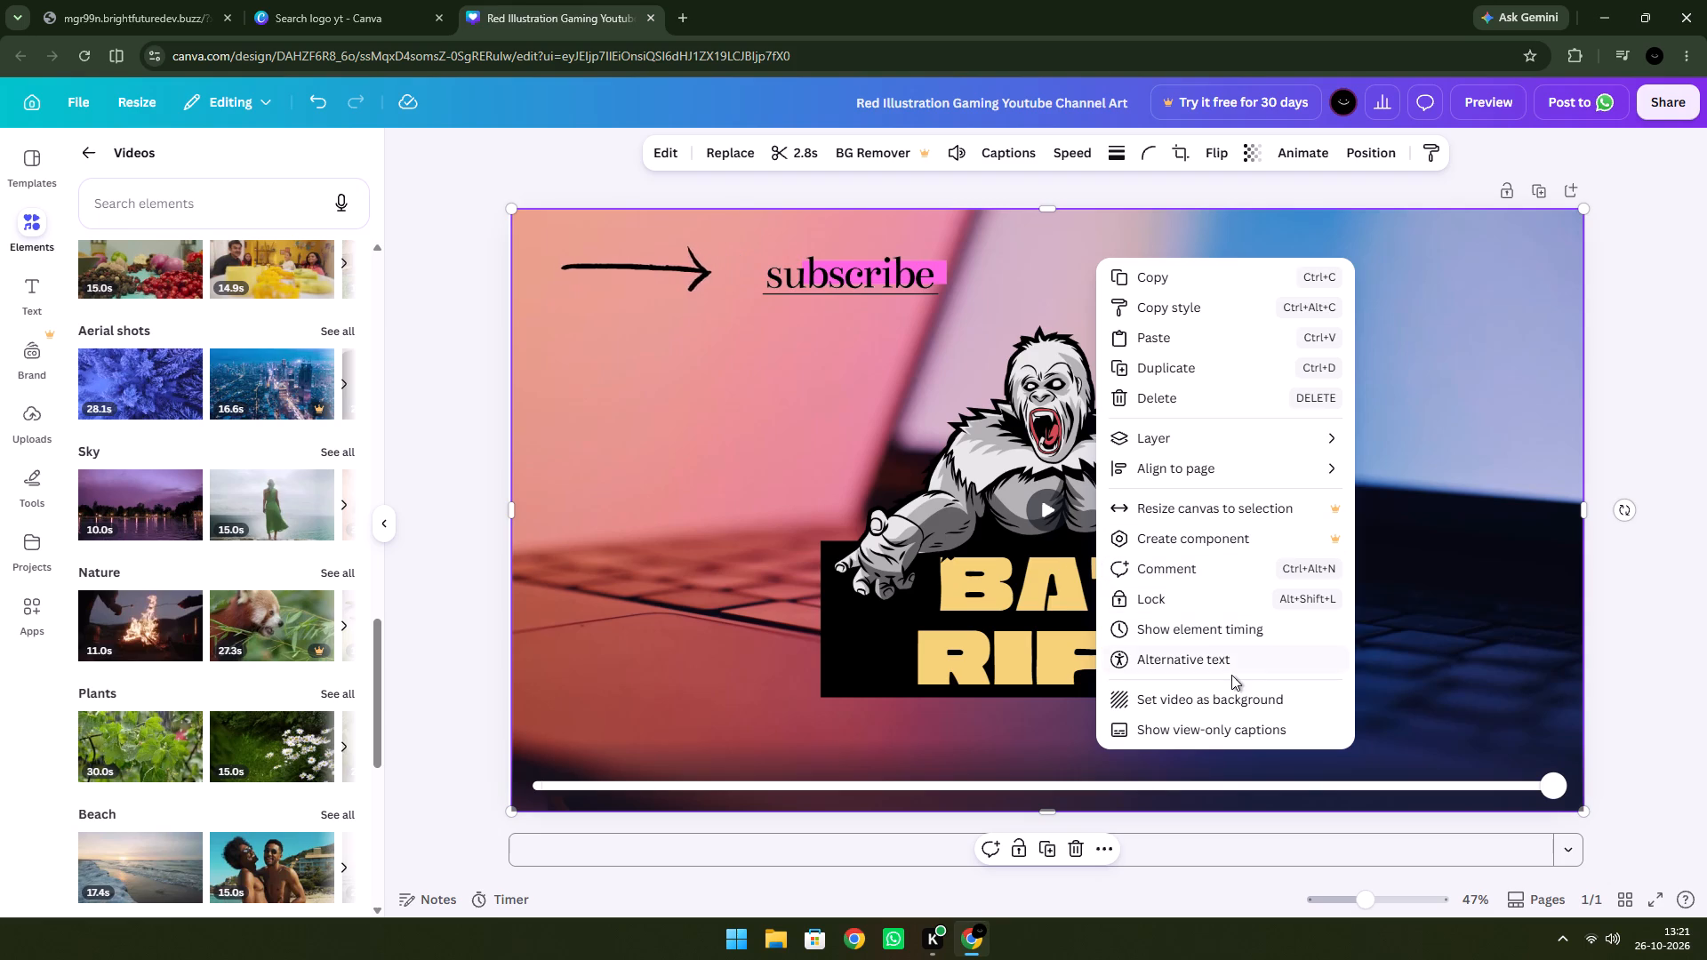
pyautogui.click(1222, 694)
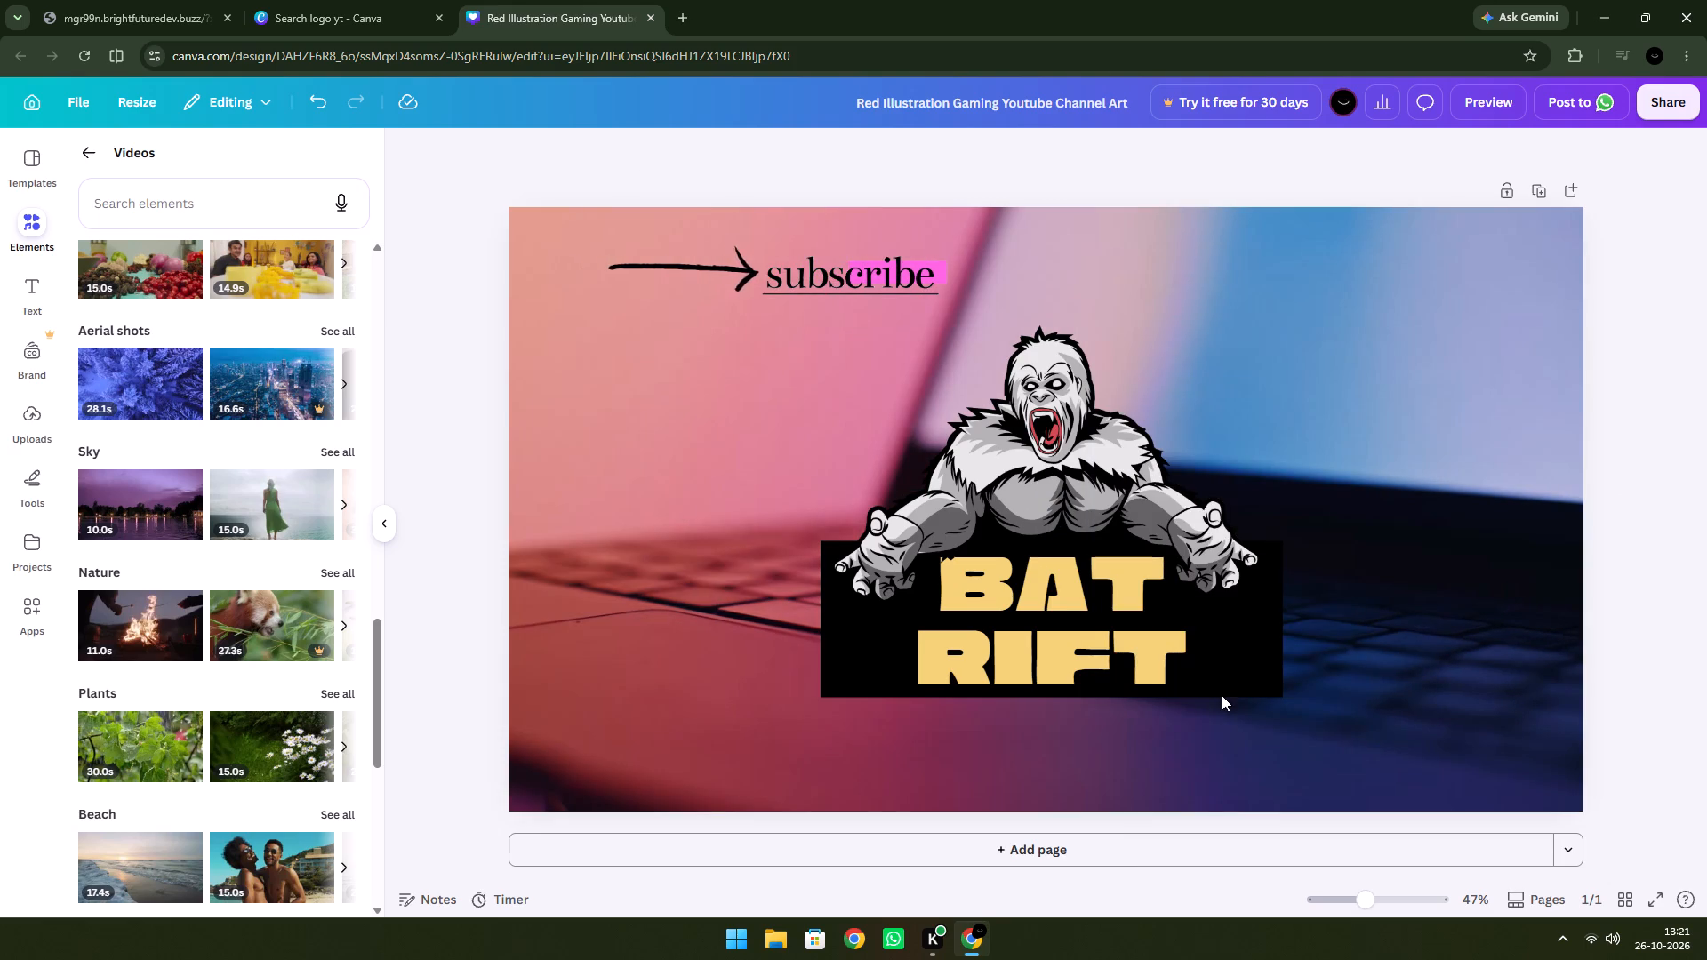
# Play the background video and check the order of the page's layers.
pyautogui.press('space')
pyautogui.click(649, 612)
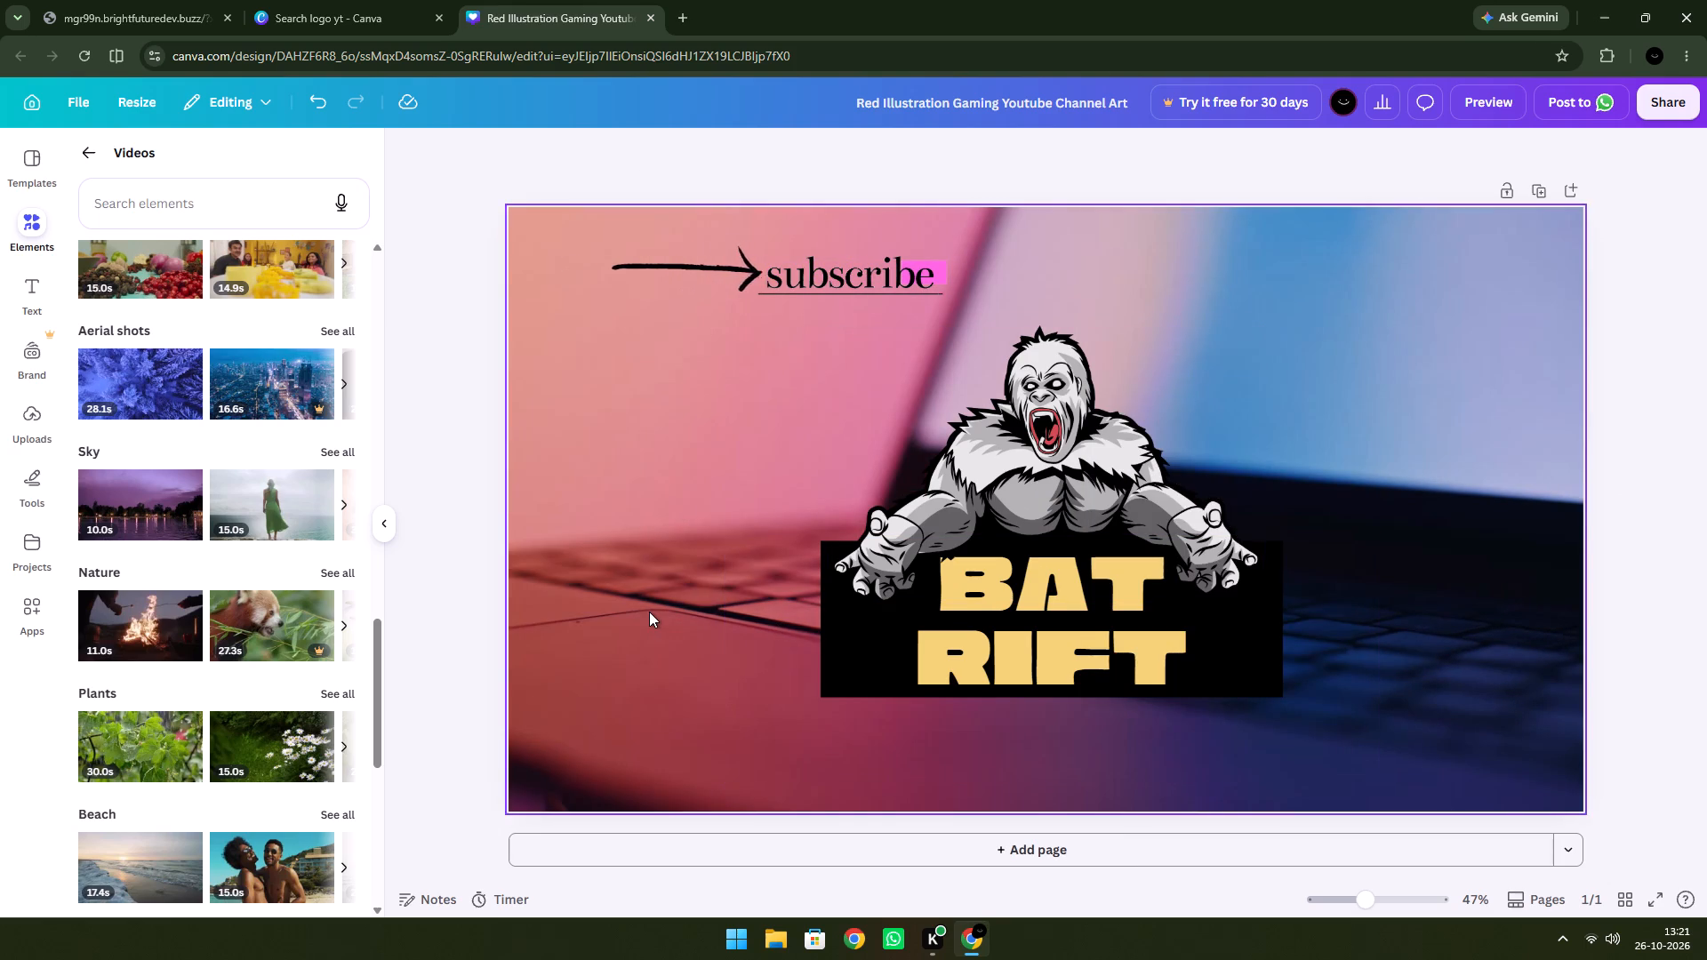
pyautogui.press('space')
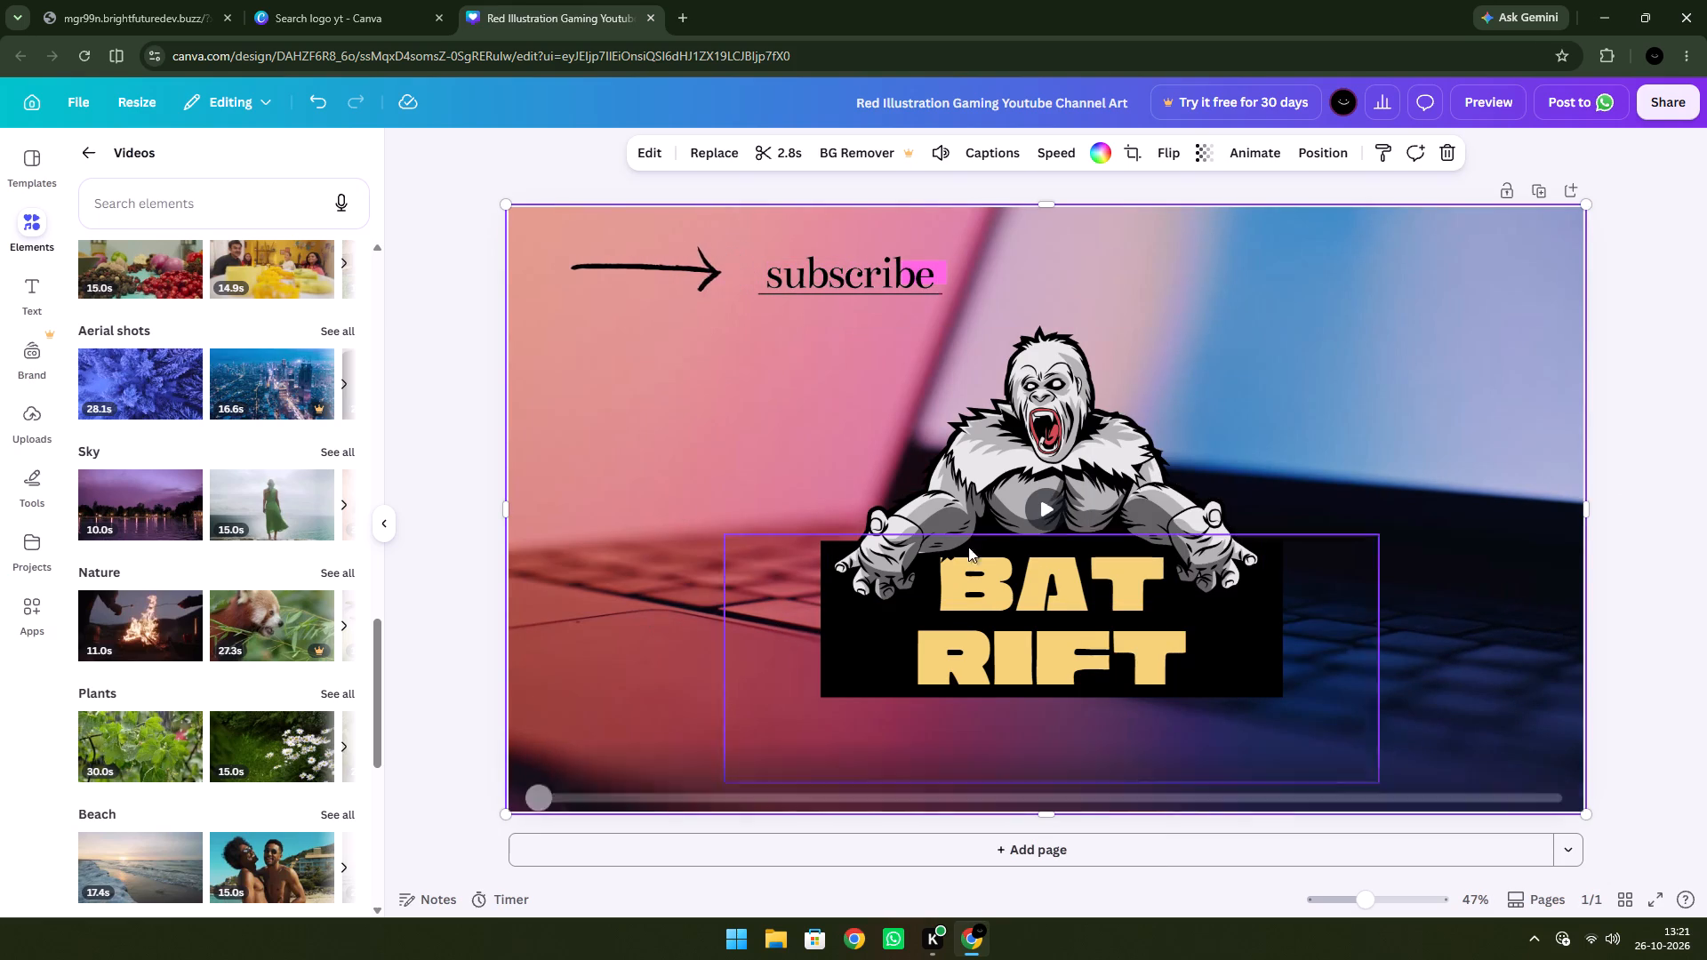
pyautogui.click(1046, 517)
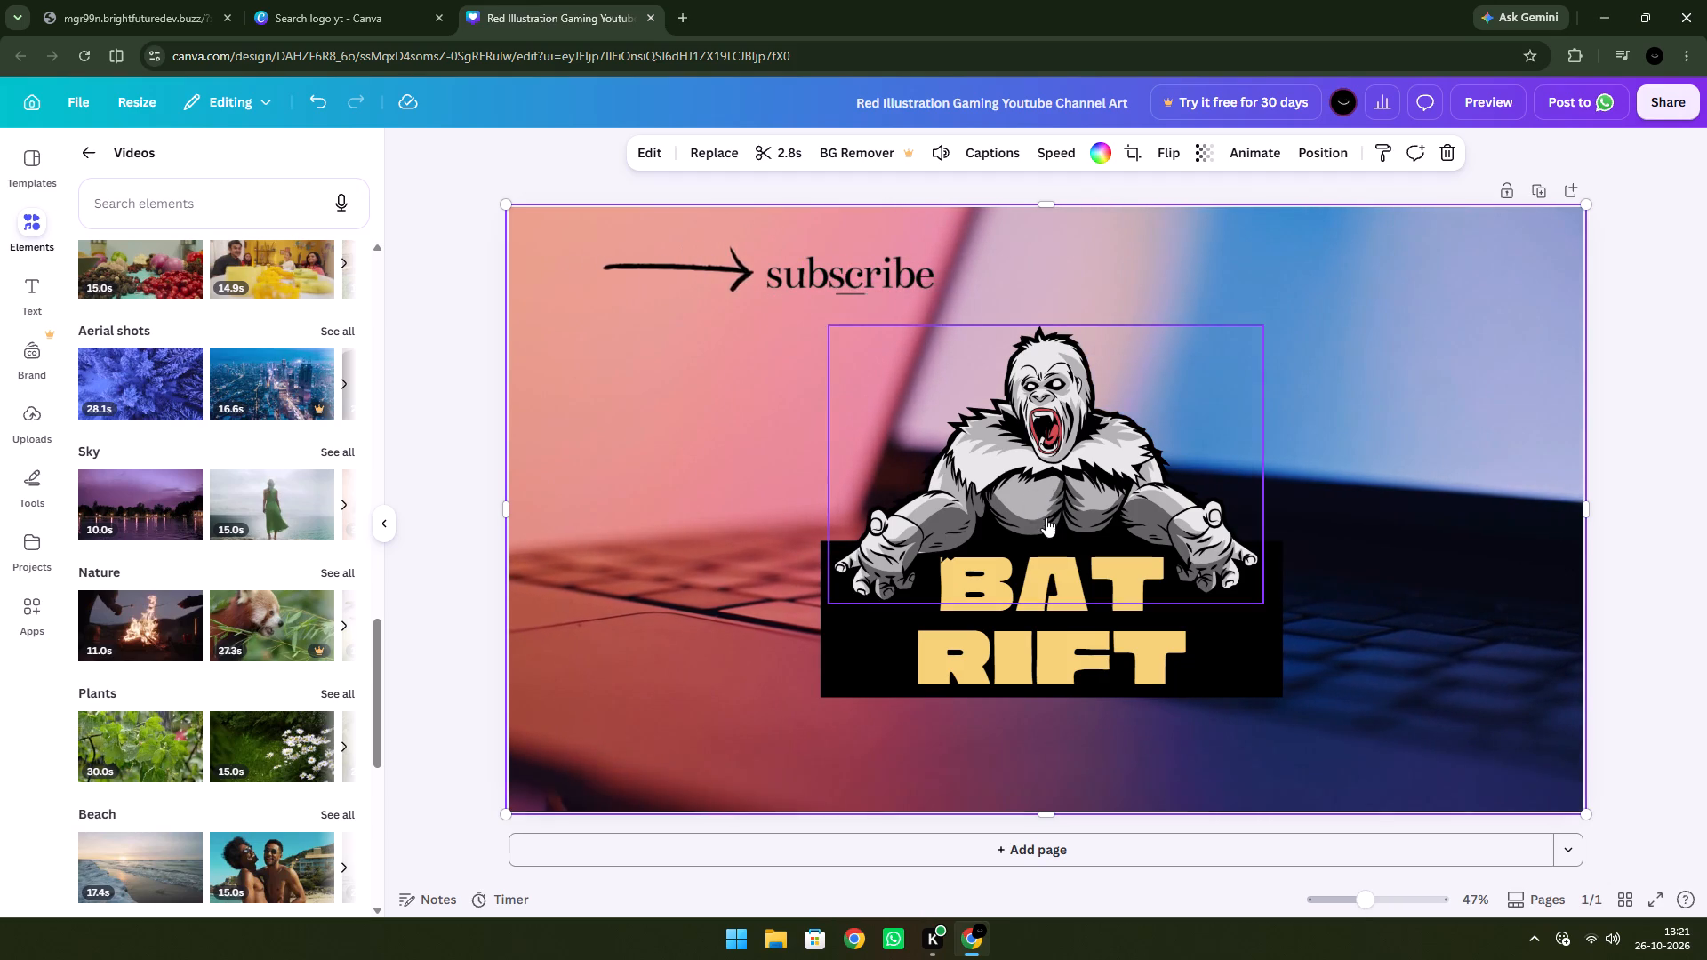
pyautogui.click(1324, 146)
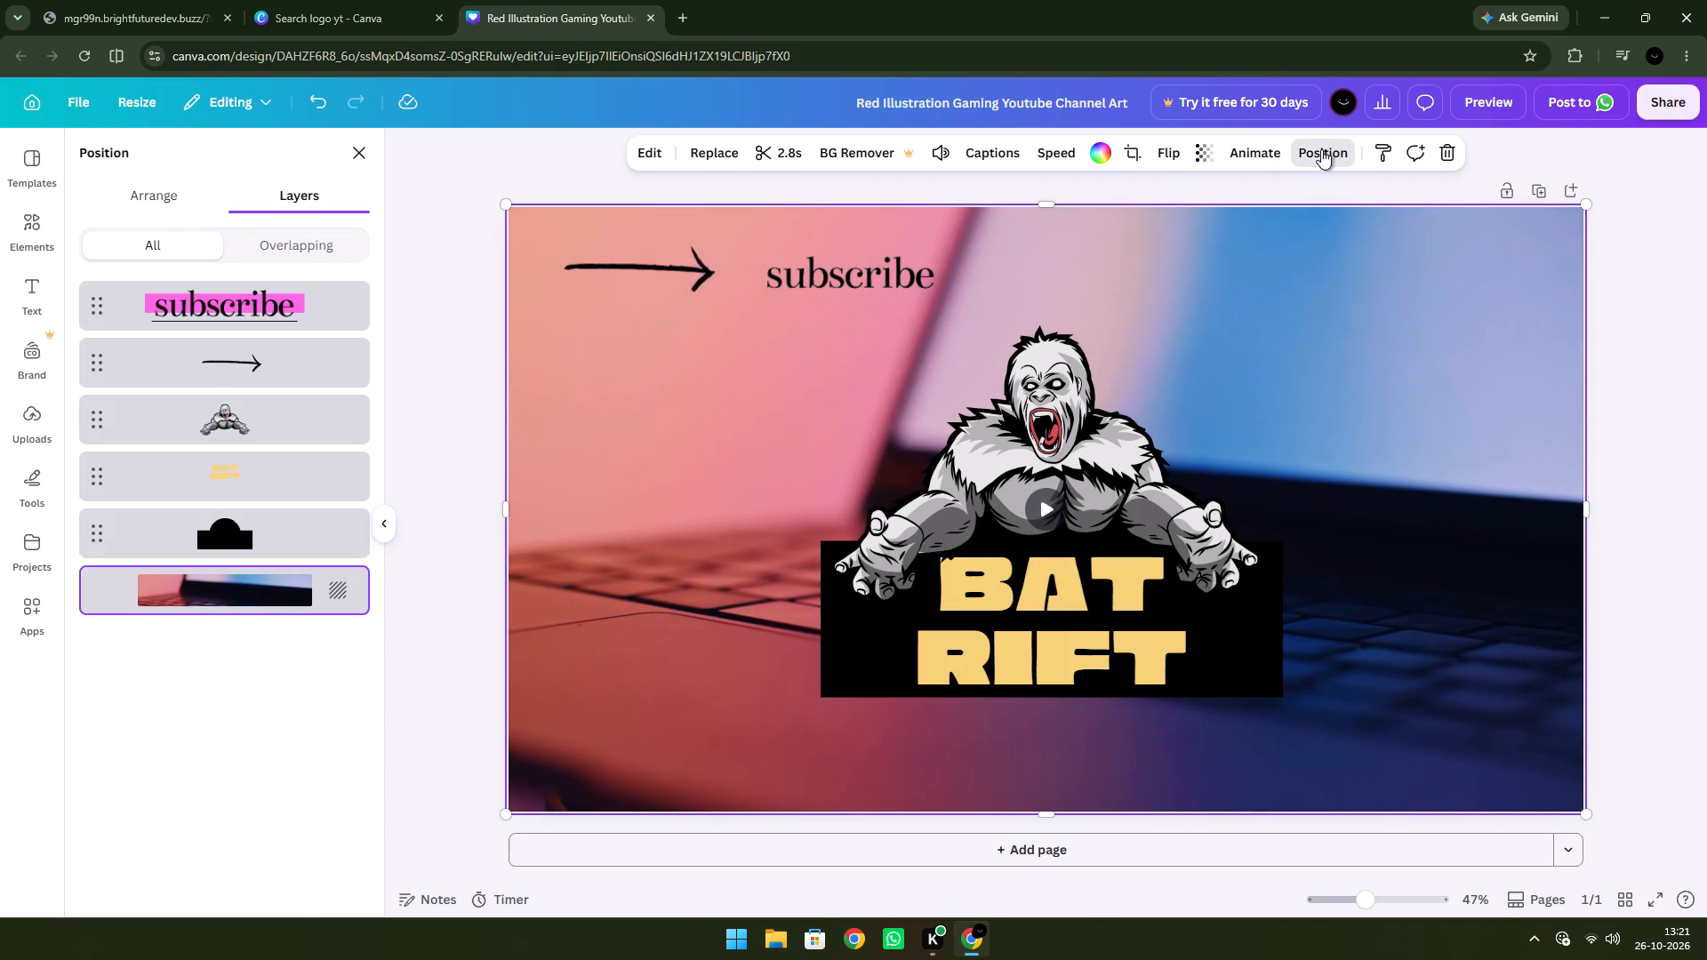
pyautogui.click(1378, 153)
pyautogui.click(1336, 282)
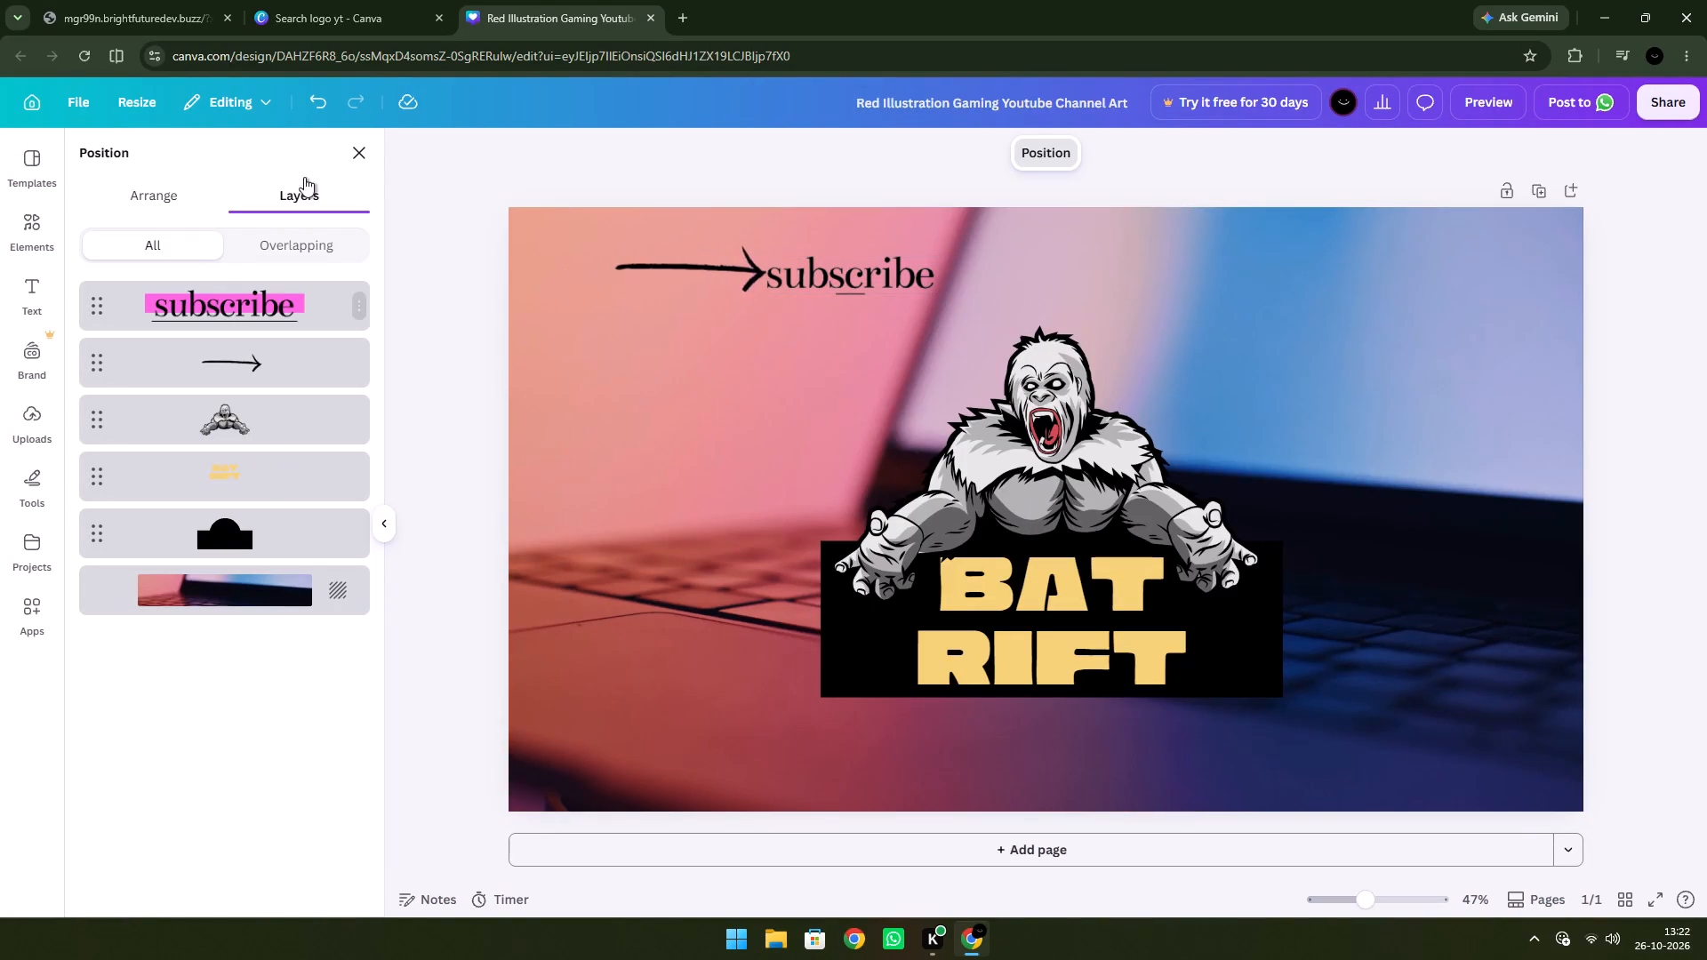
pyautogui.click(367, 158)
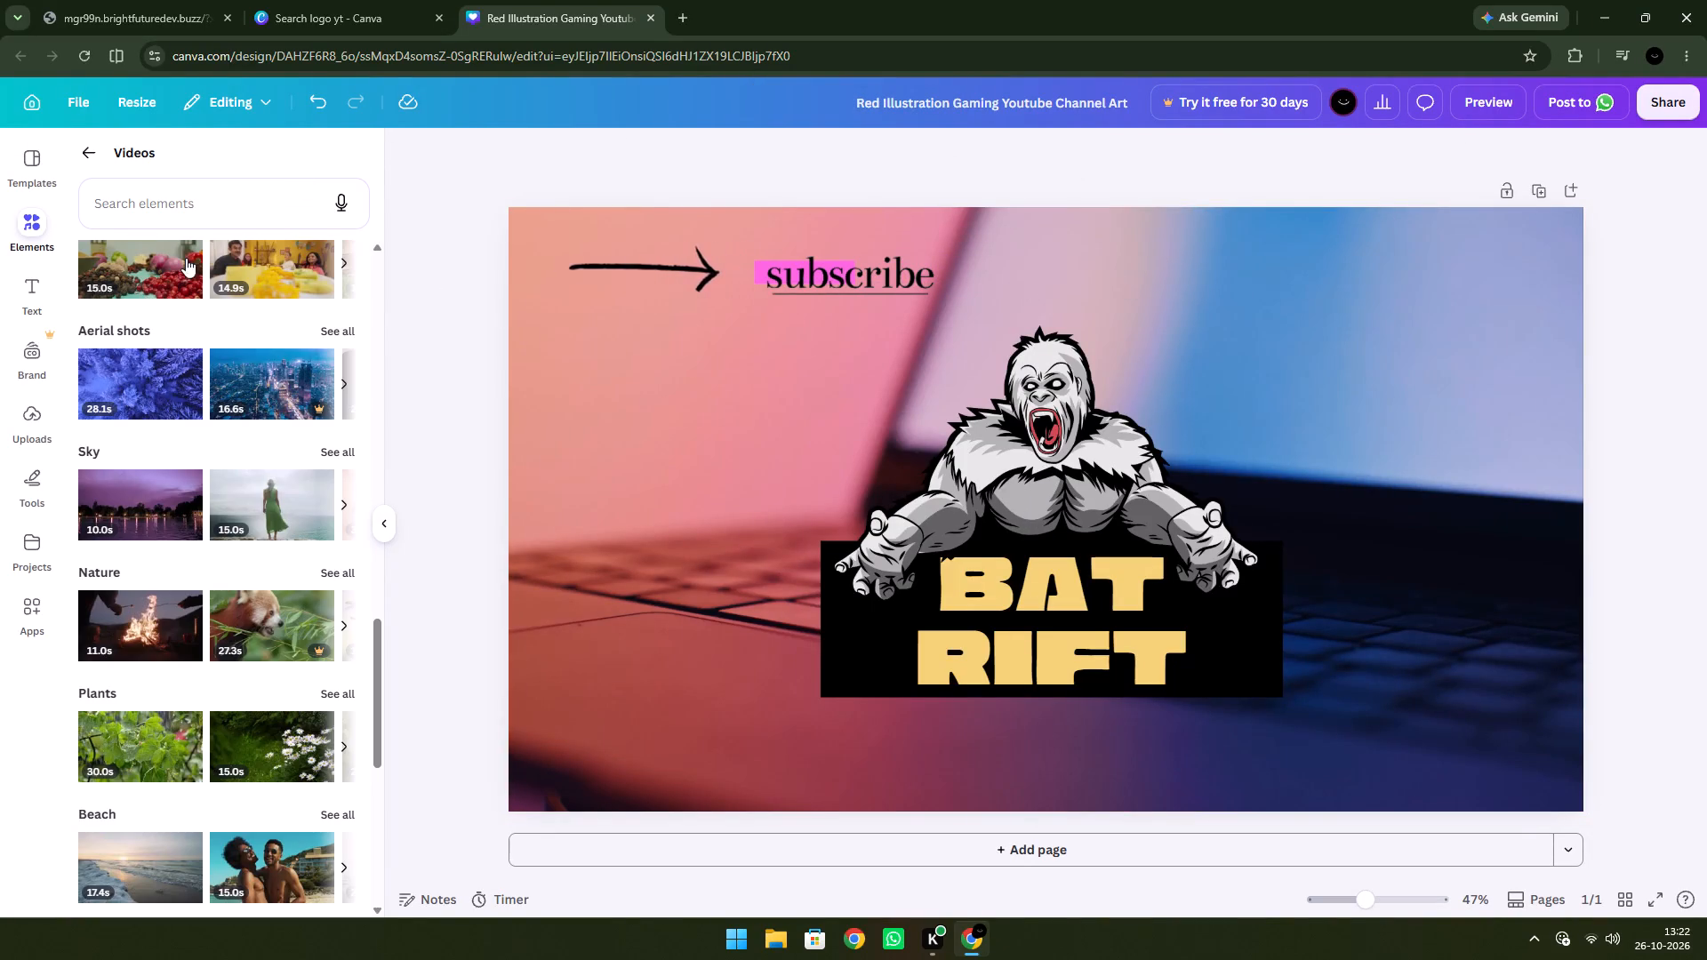
# Add the 9.1-second spiral galaxy video from Universe and enlarge it from its corners to fill the entire page.
pyautogui.scroll(-8, 321, 569)
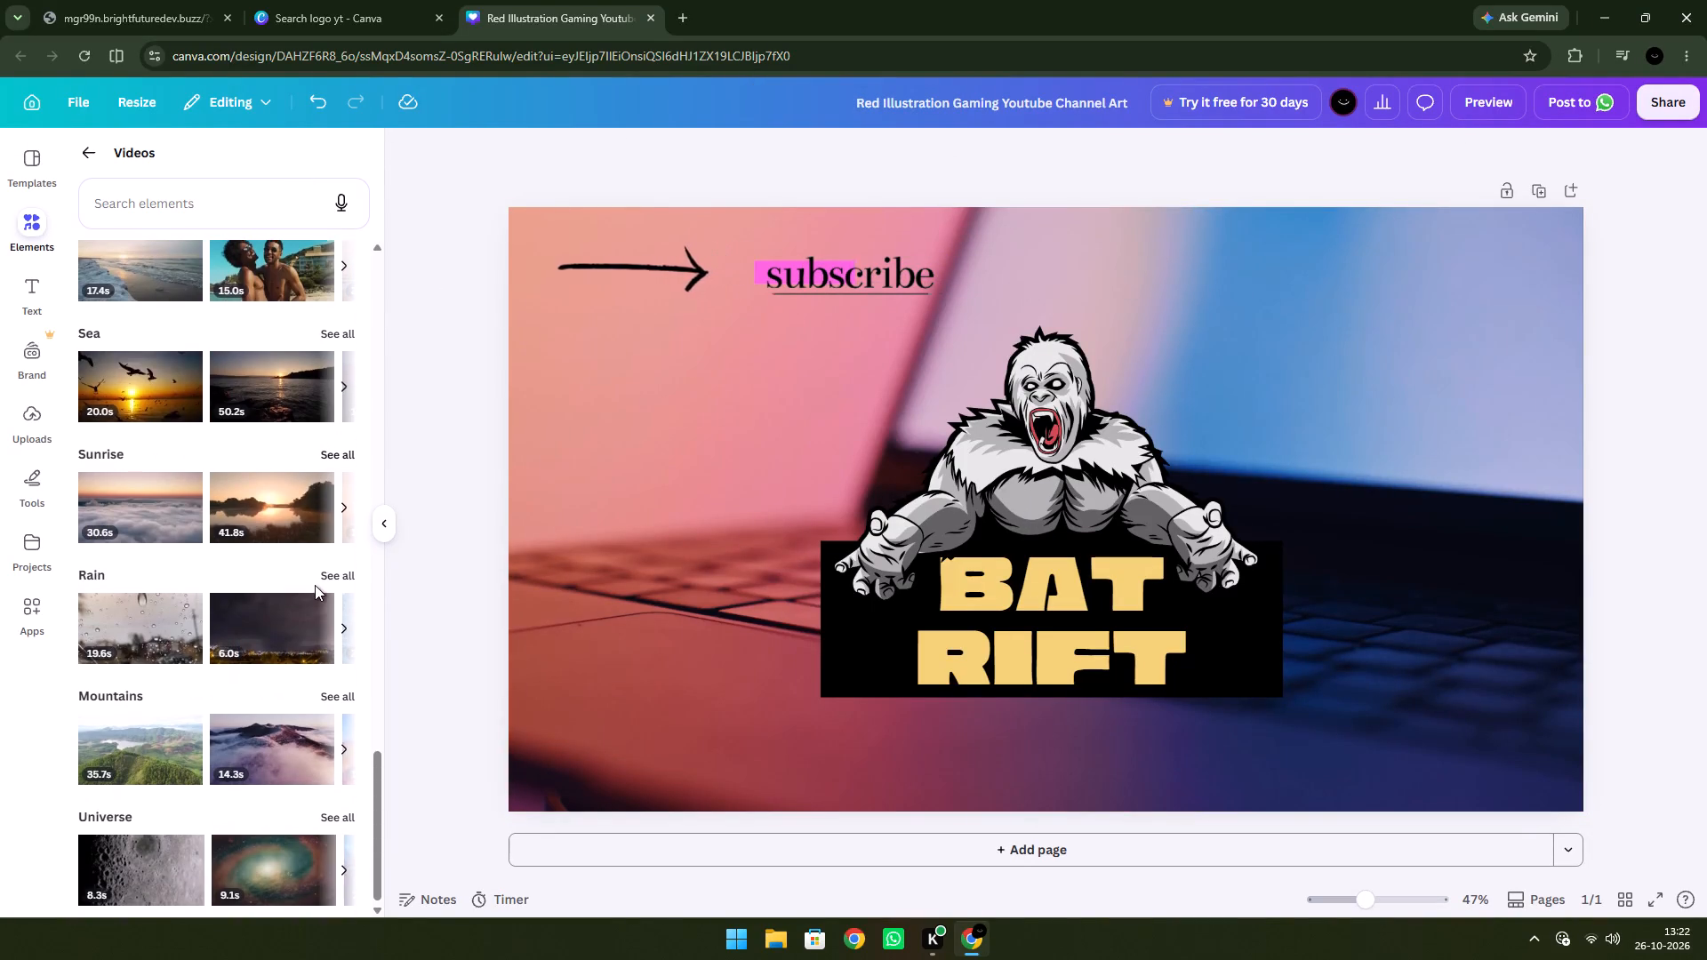
pyautogui.scroll(-7, 315, 585)
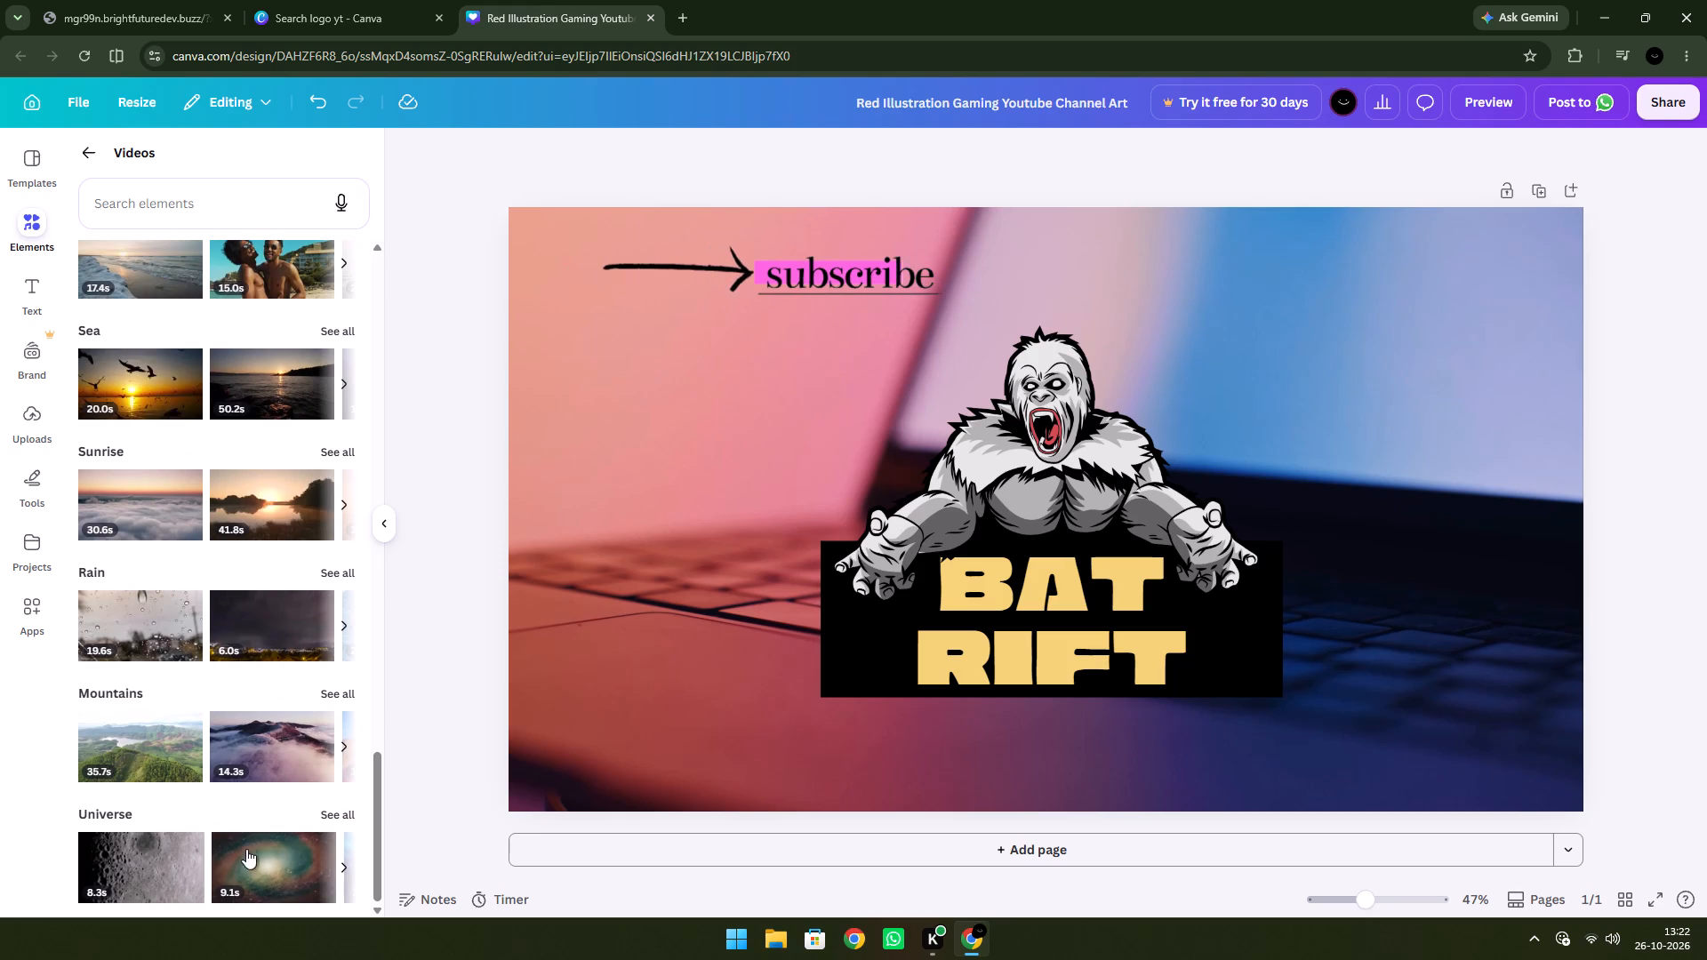
pyautogui.click(253, 868)
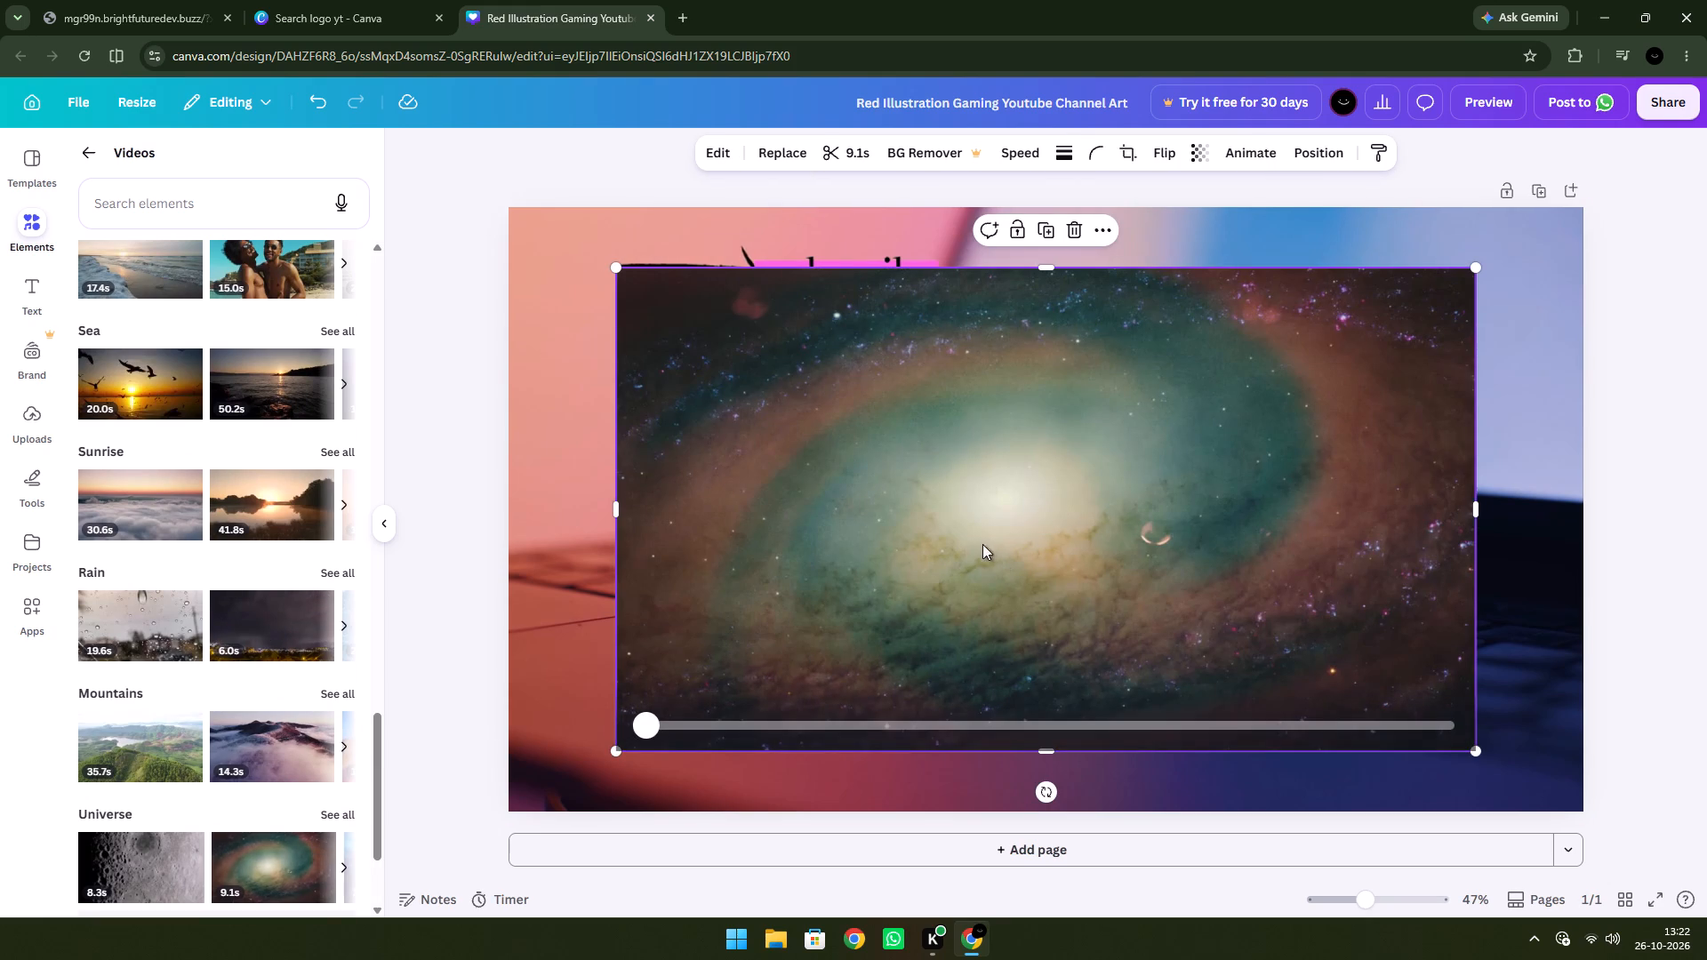
pyautogui.moveTo(1478, 756); pyautogui.dragTo(1583, 822)
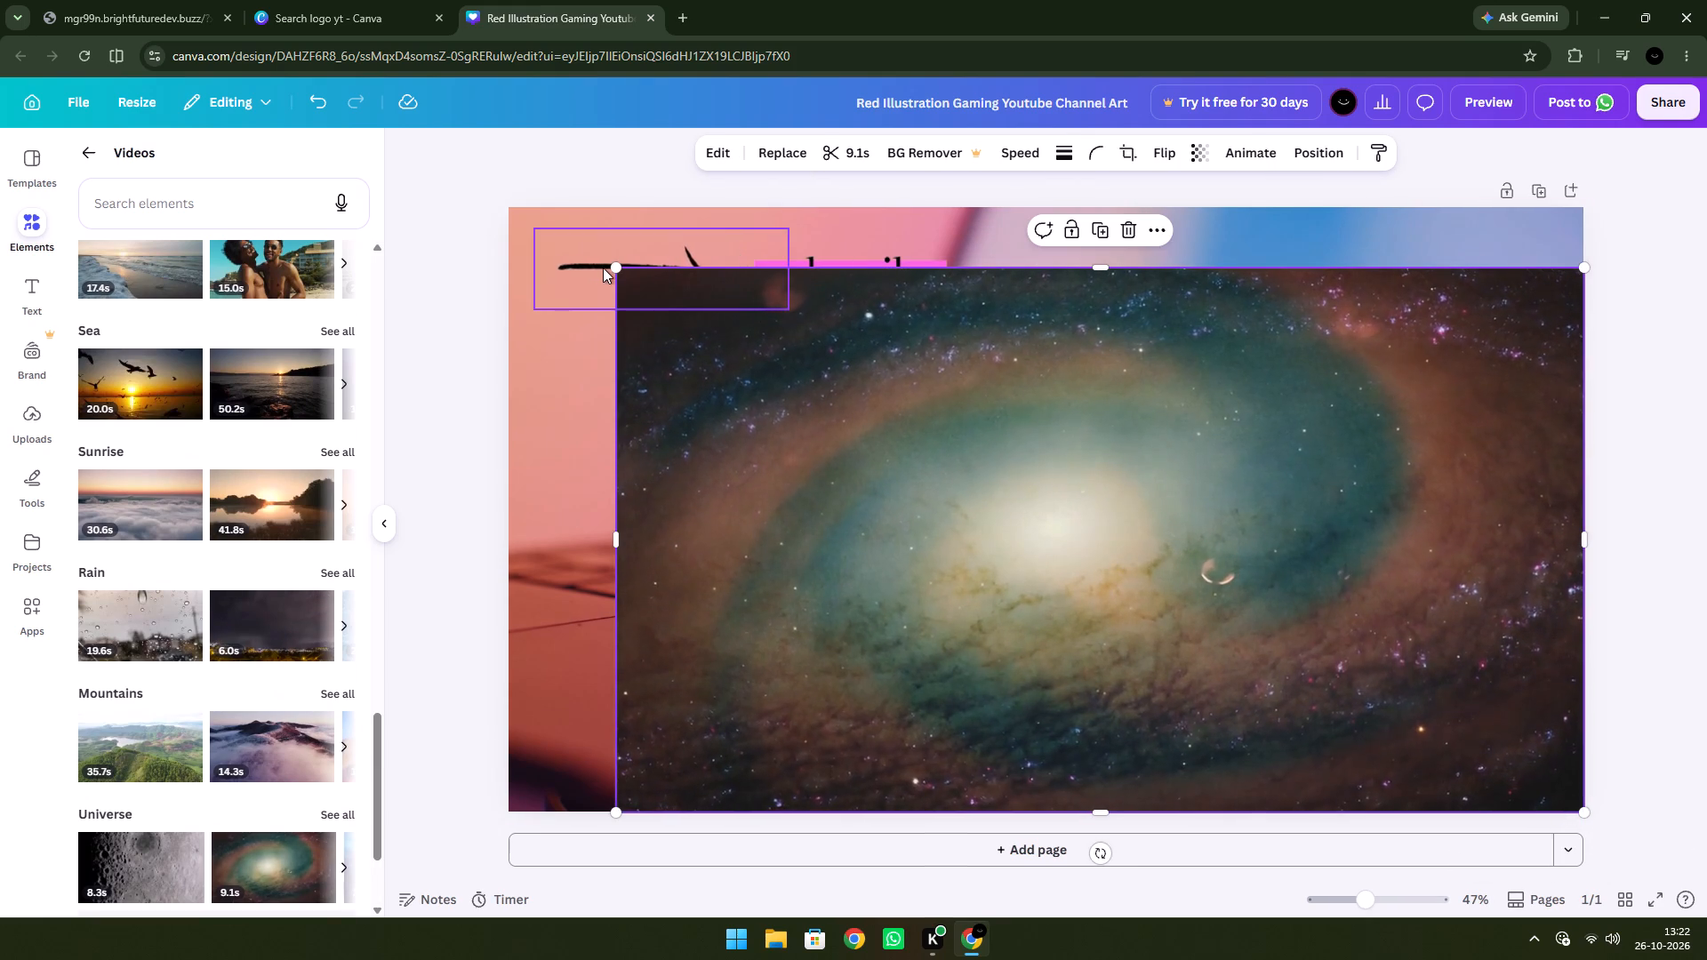
pyautogui.moveTo(613, 268); pyautogui.dragTo(498, 195)
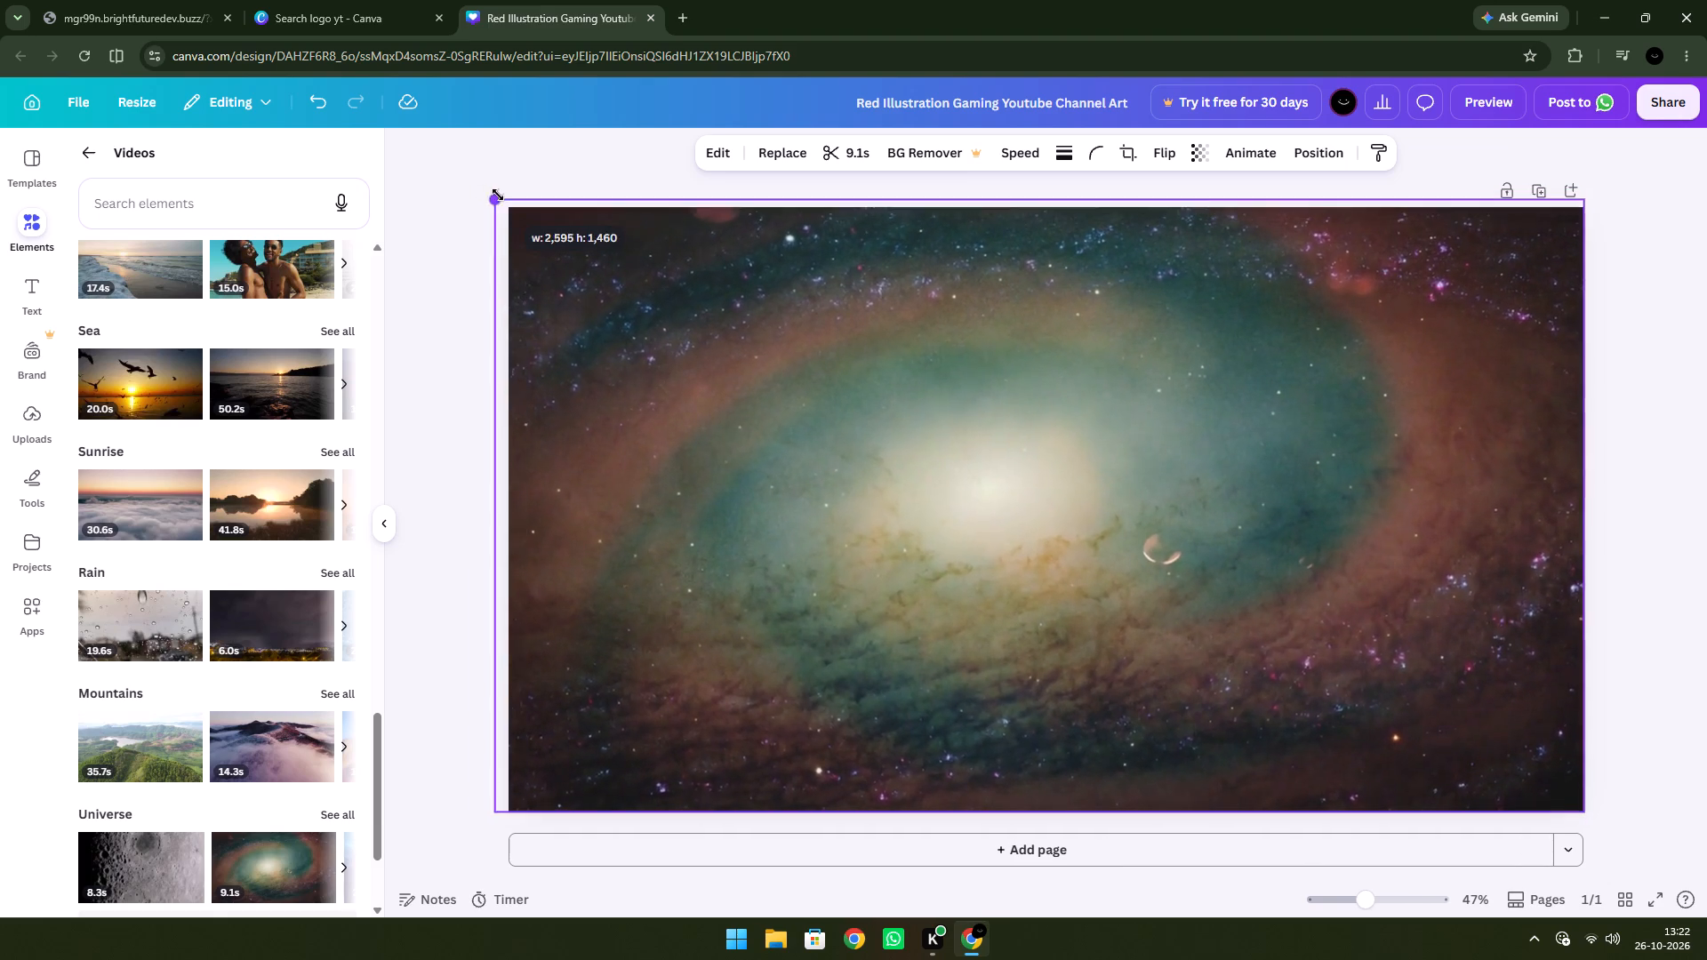
pyautogui.moveTo(498, 195); pyautogui.dragTo(509, 201)
# Send the galaxy video backward behind the subscribe, arrow, gorilla and BAT RIFT elements.
pyautogui.rightClick(1312, 386)
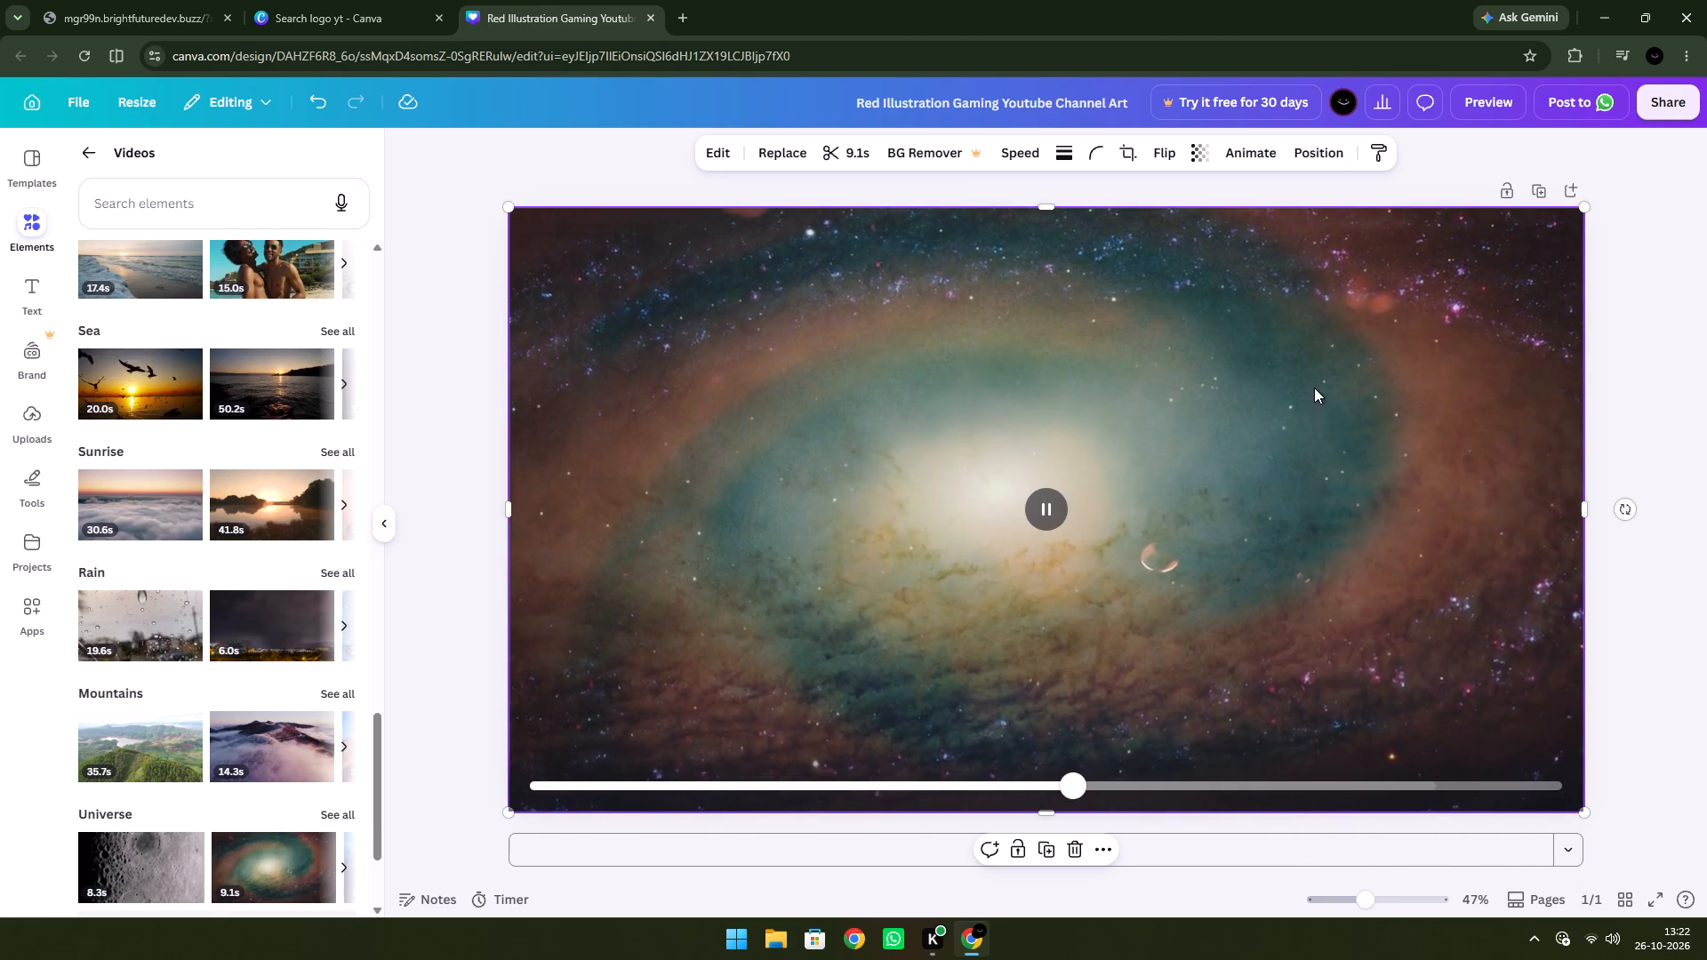
pyautogui.click(1416, 561)
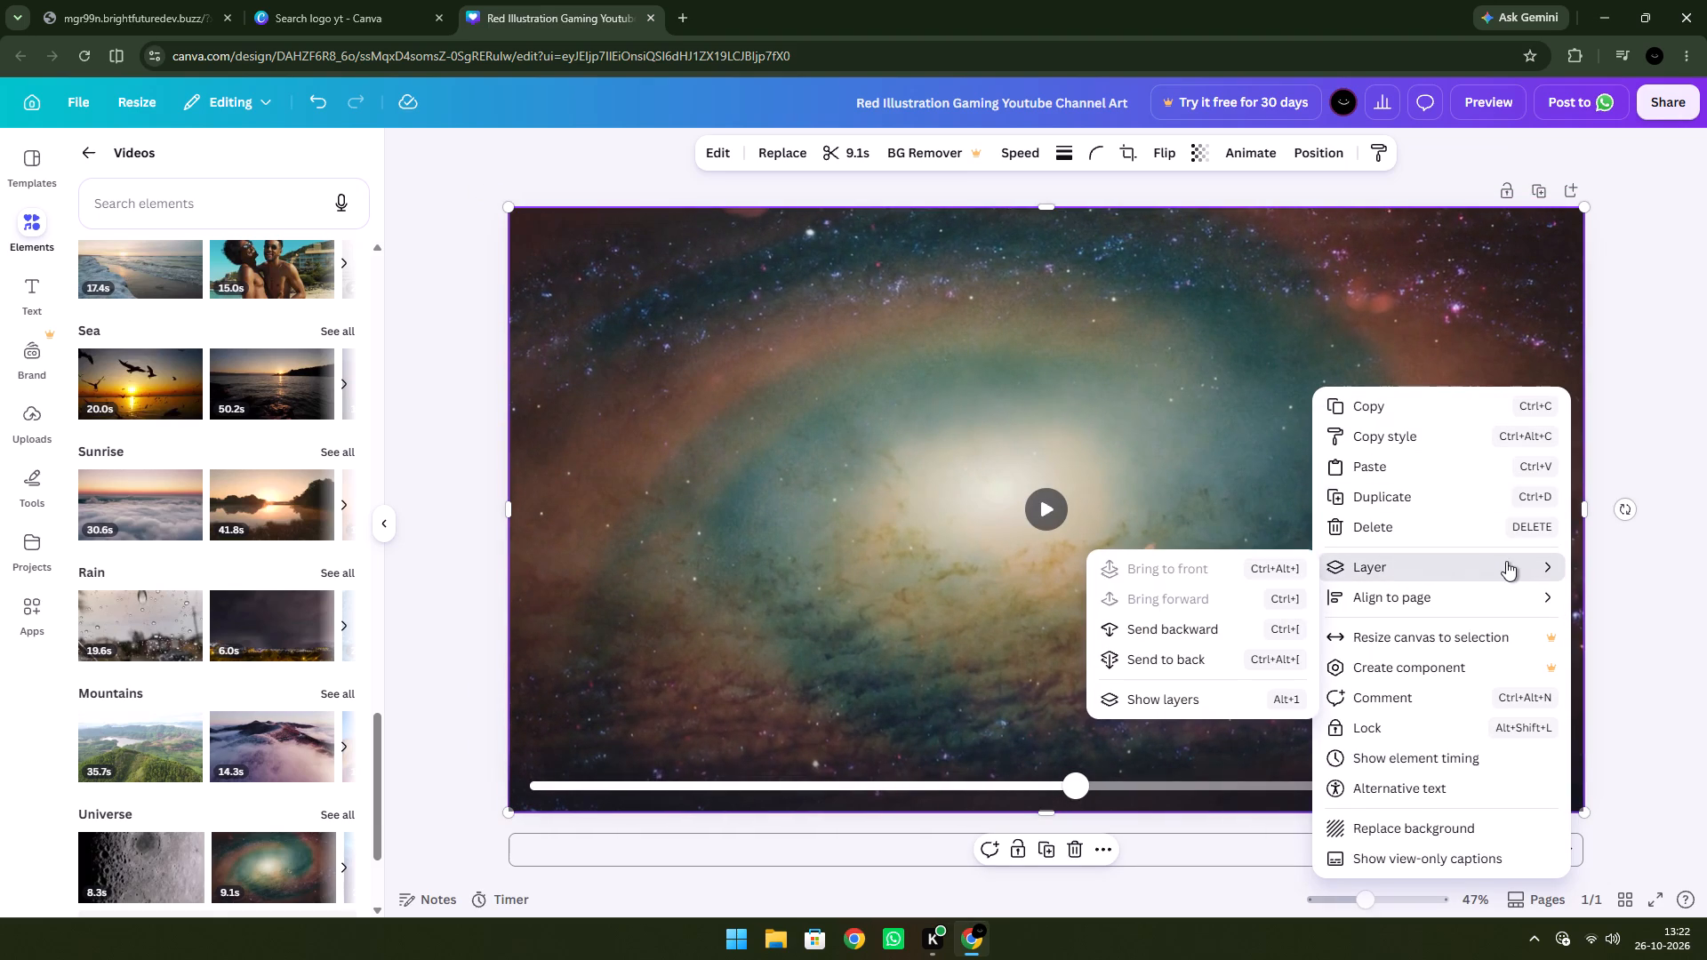
pyautogui.click(1226, 633)
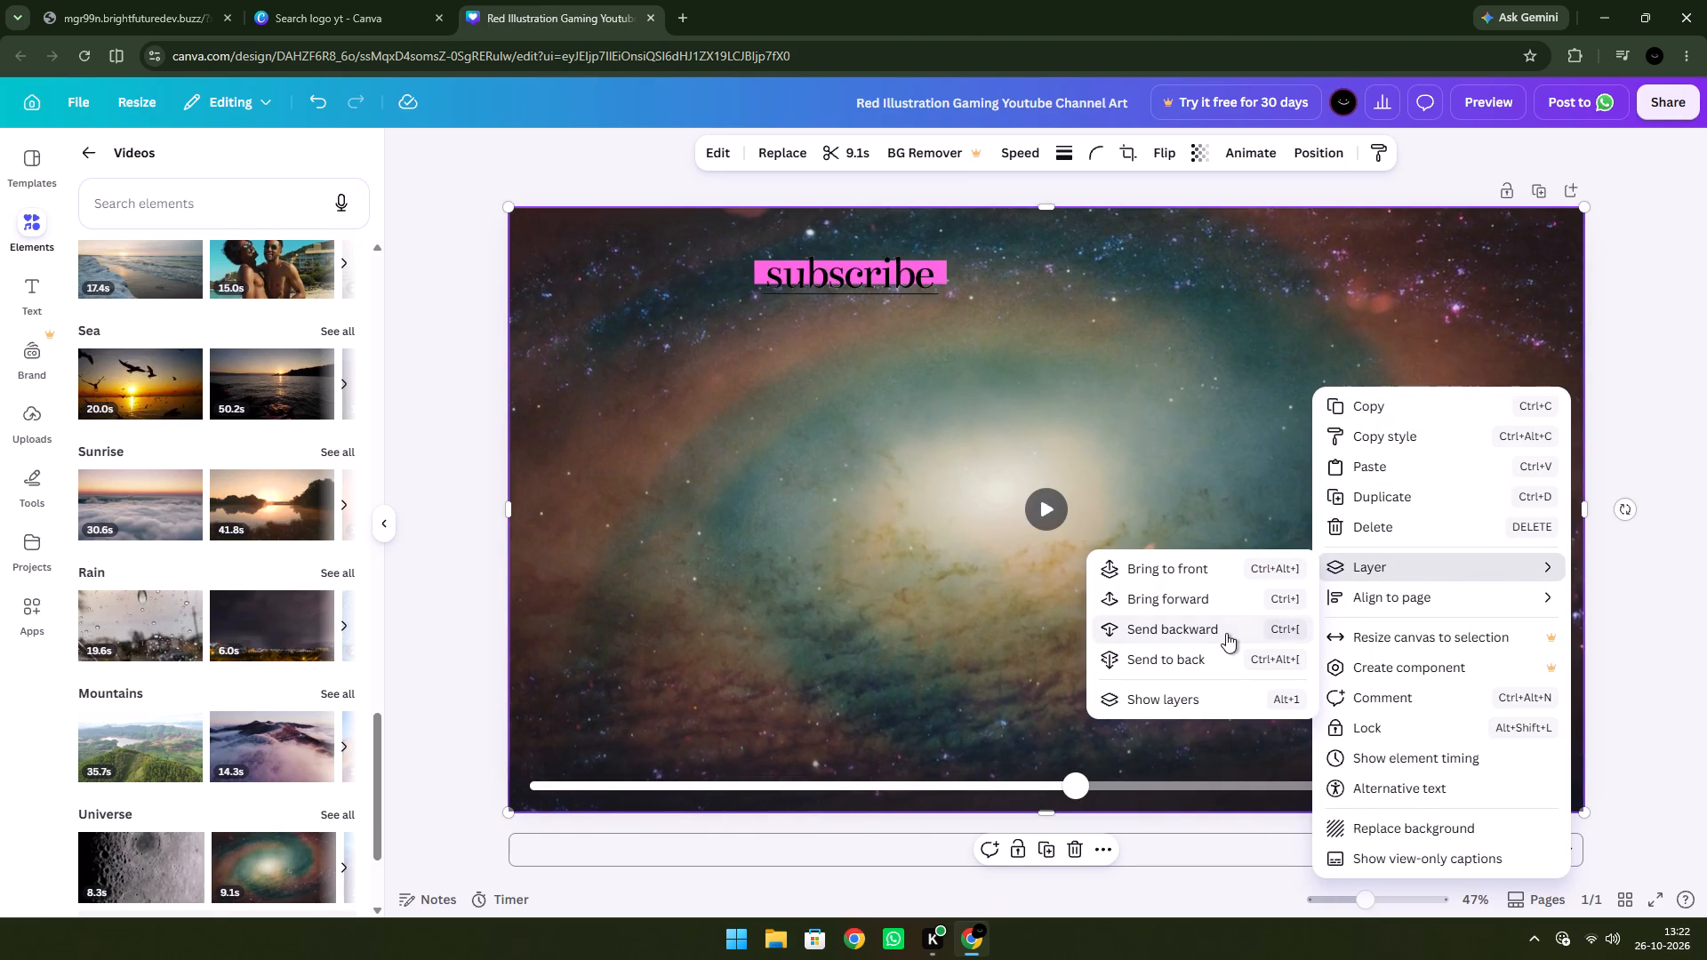
pyautogui.click(1226, 633)
pyautogui.tripleClick(1226, 633)
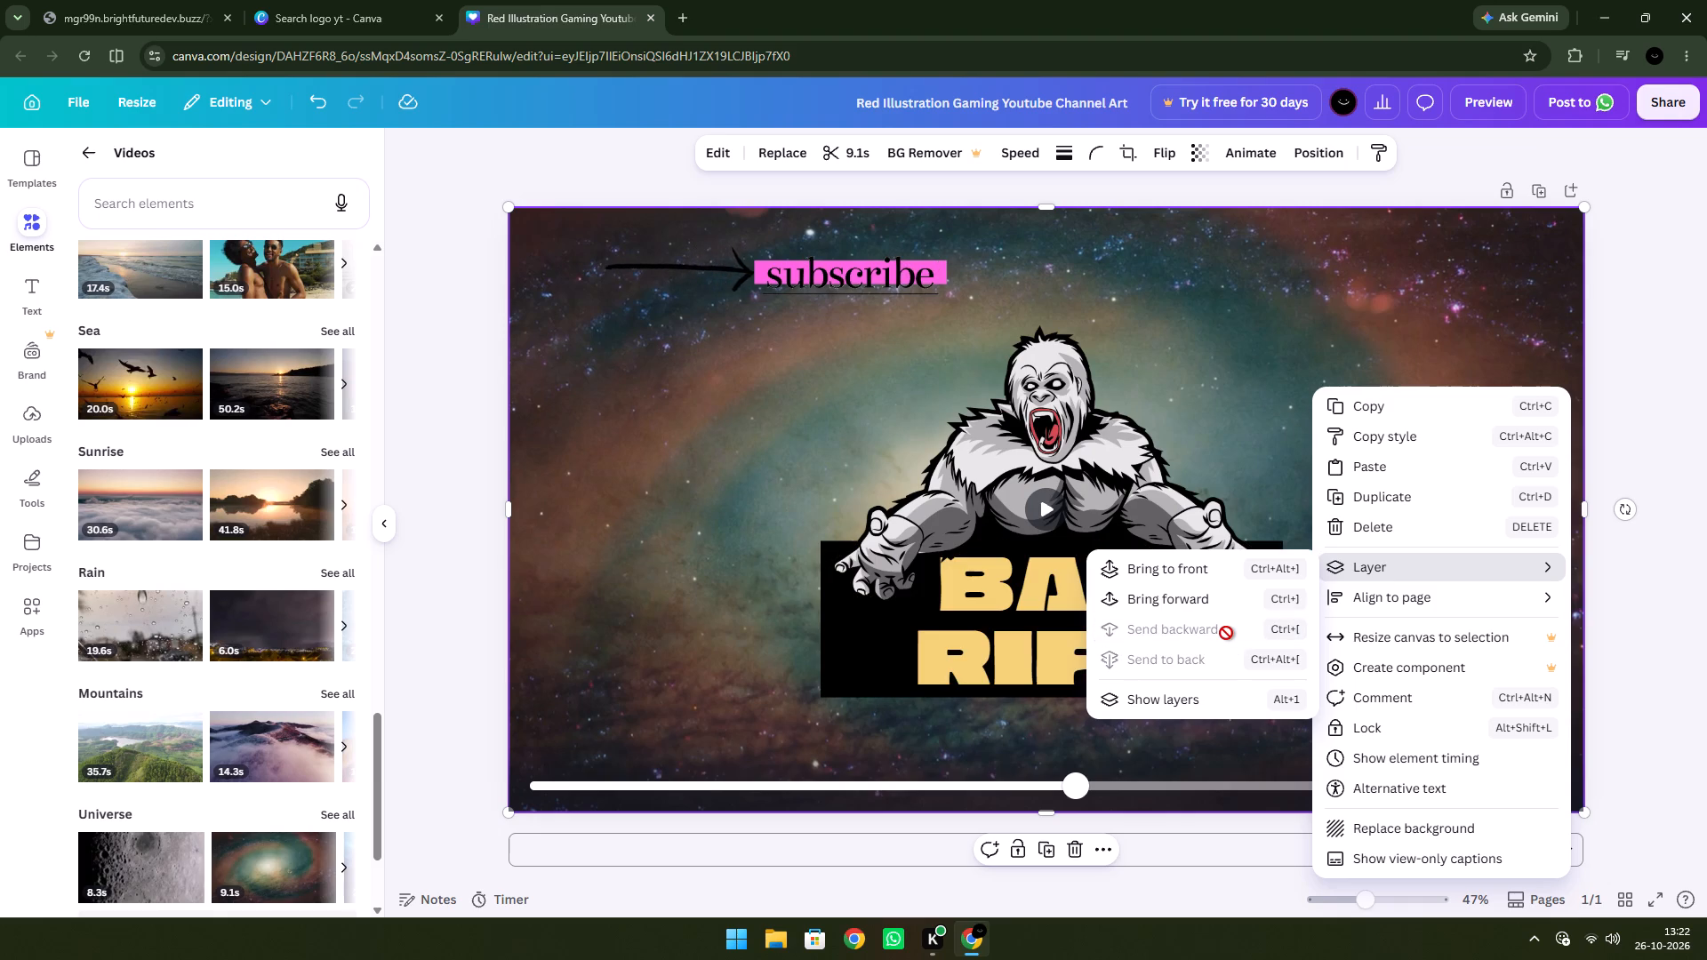
pyautogui.click(1226, 633)
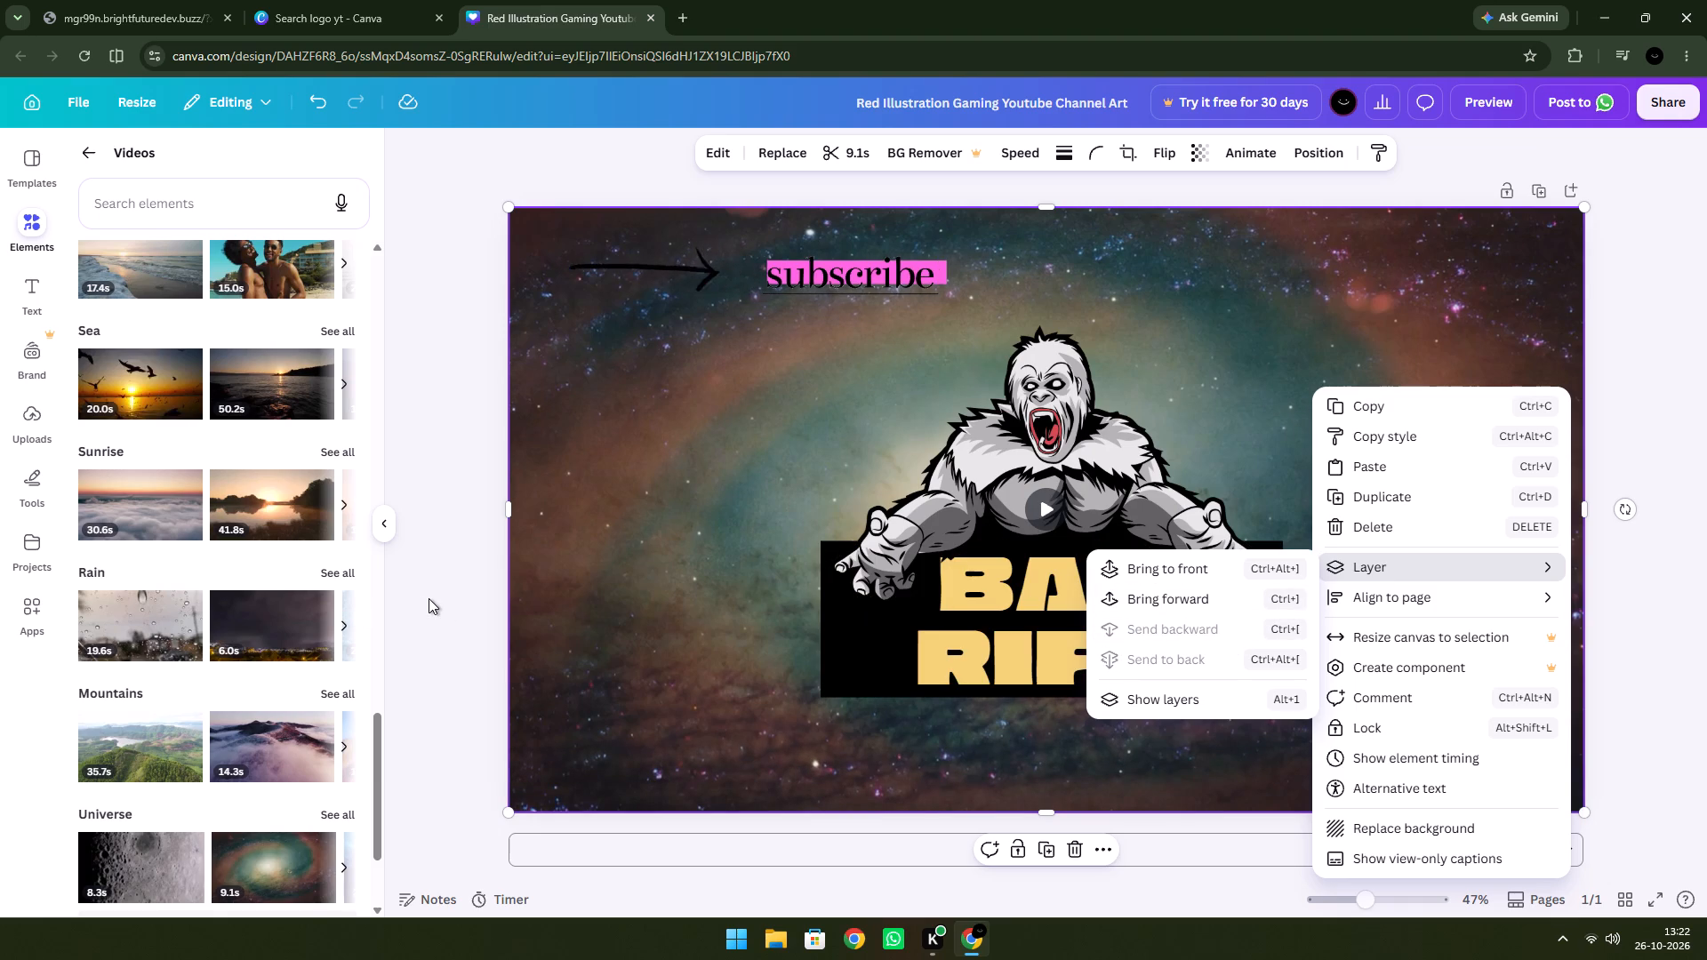
pyautogui.click(476, 596)
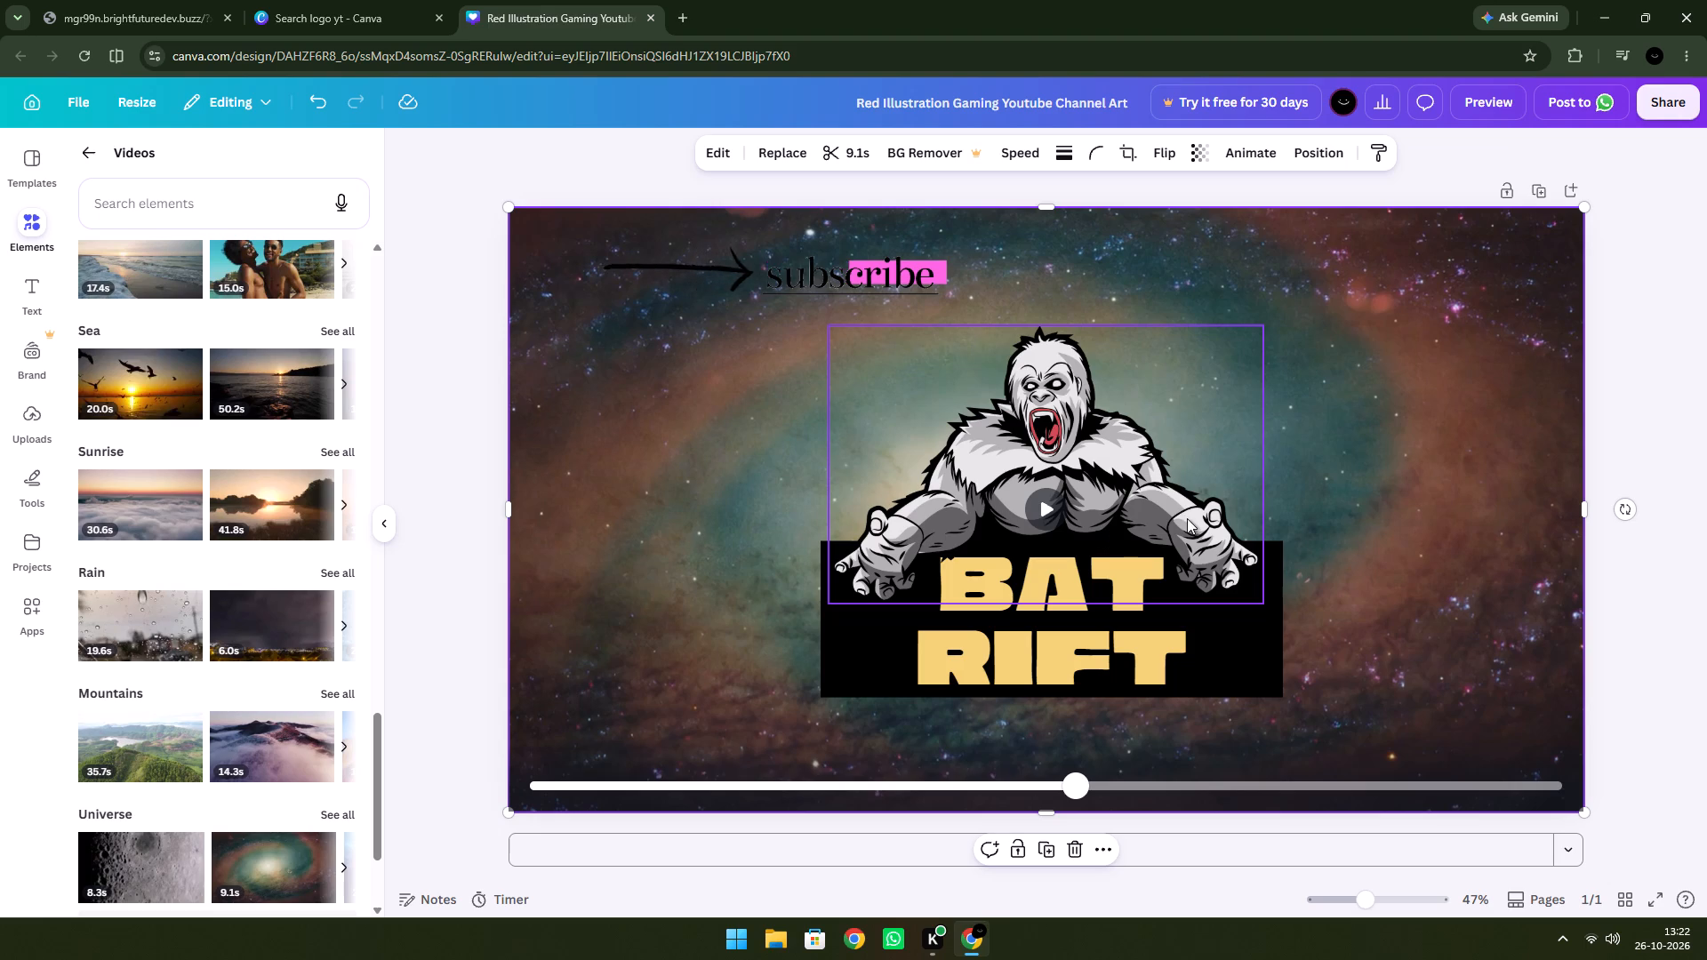
# Search the videos for "youtube" and add the 10.0-second green-screen subscribe button clip to the page.
pyautogui.click(212, 200)
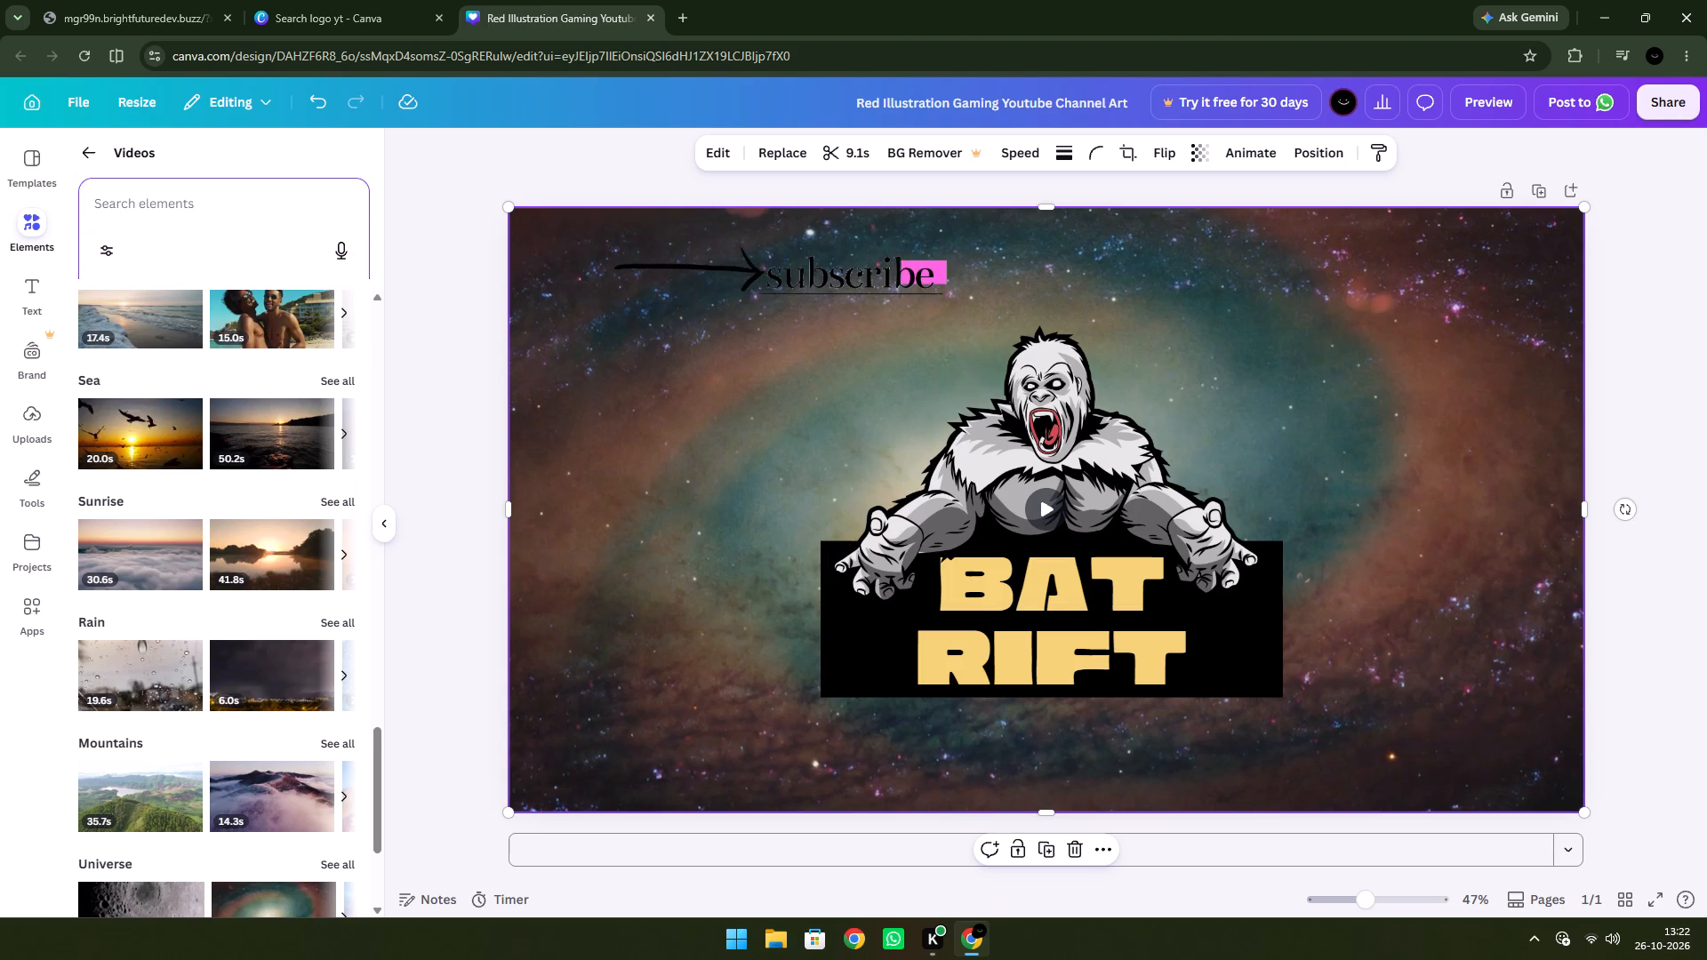
pyautogui.write('you')
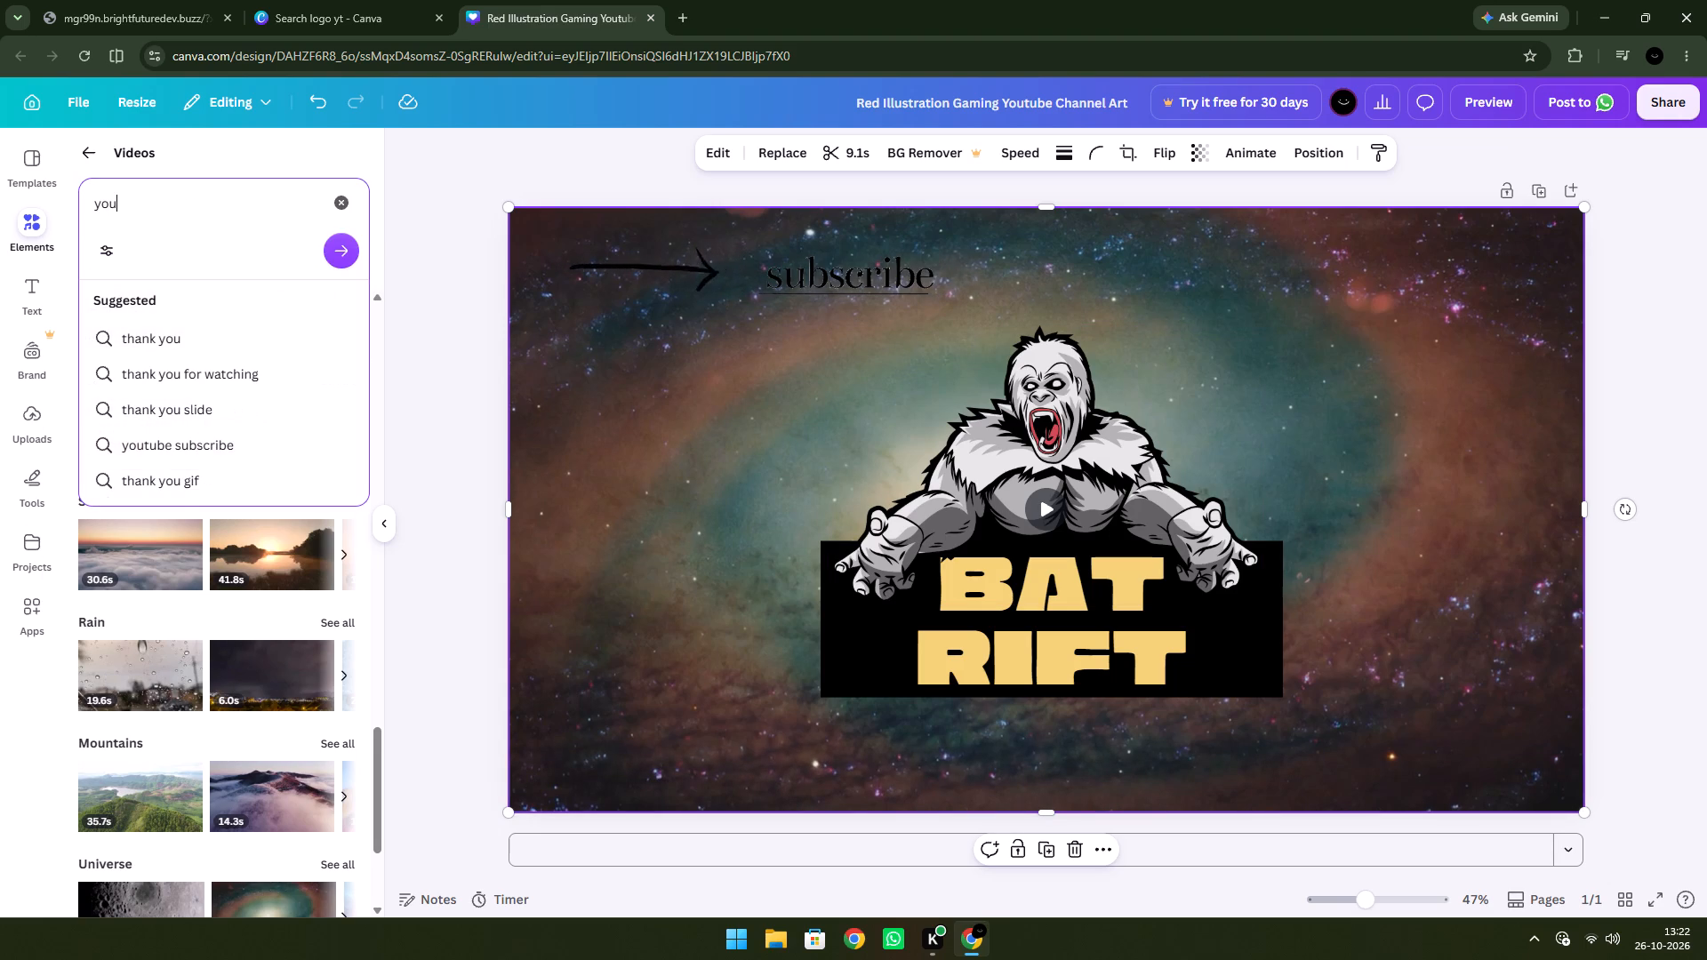
pyautogui.write('tube')
pyautogui.press('Return')
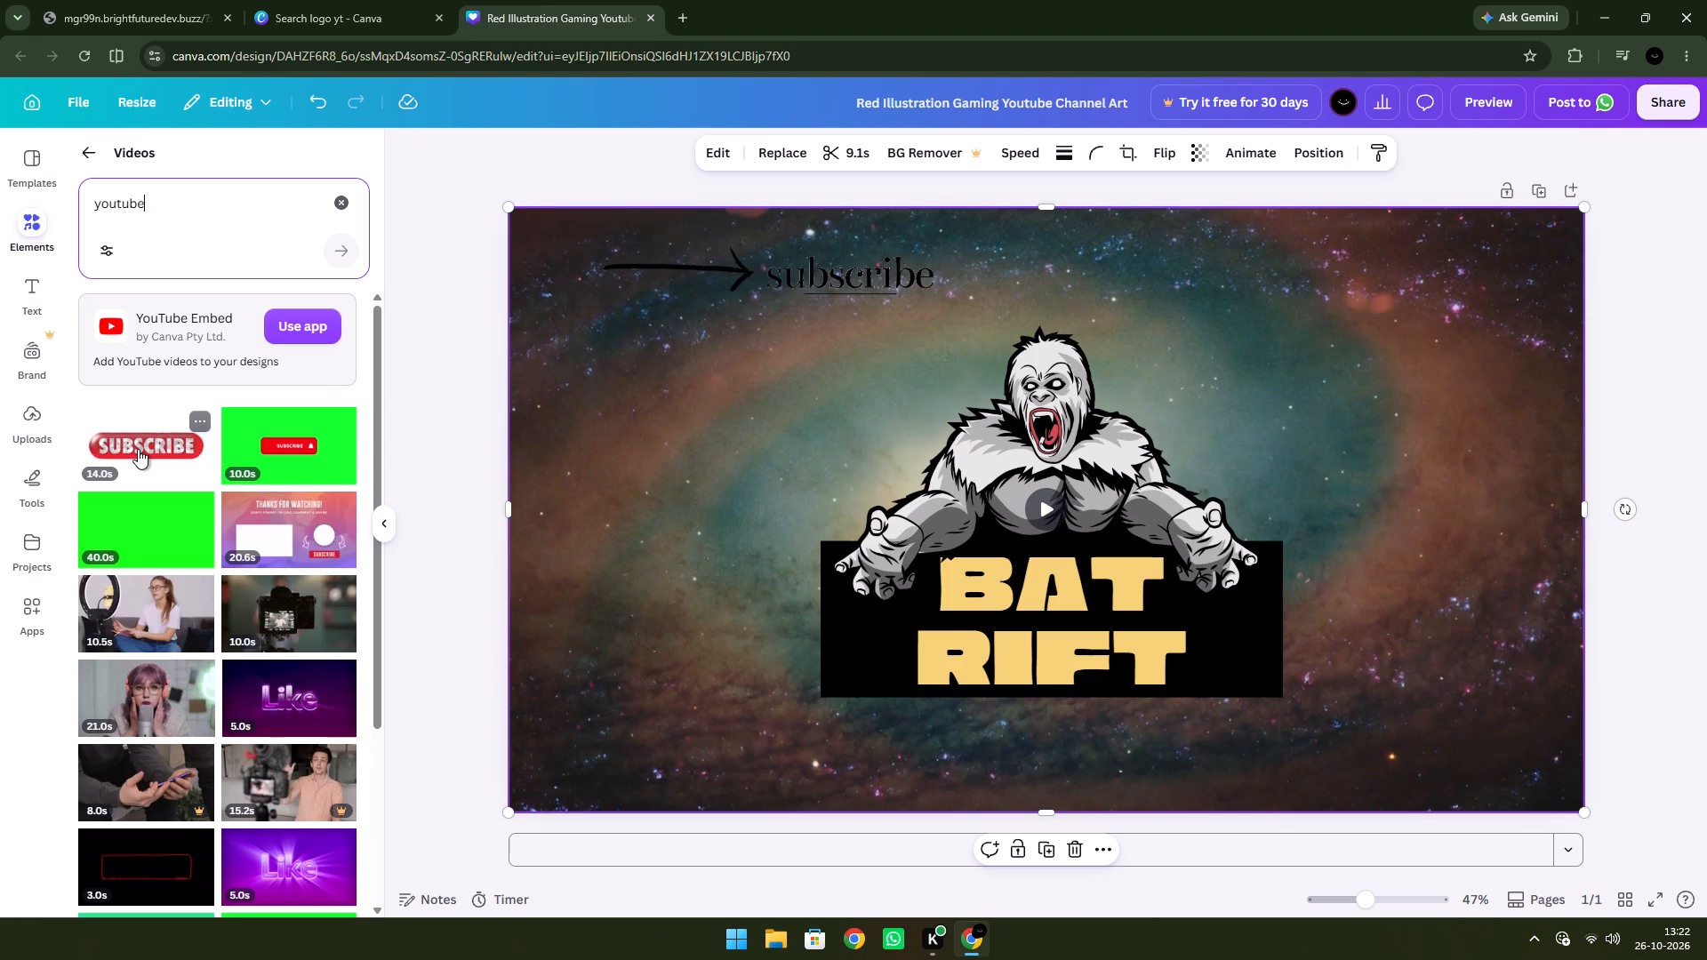
pyautogui.click(331, 446)
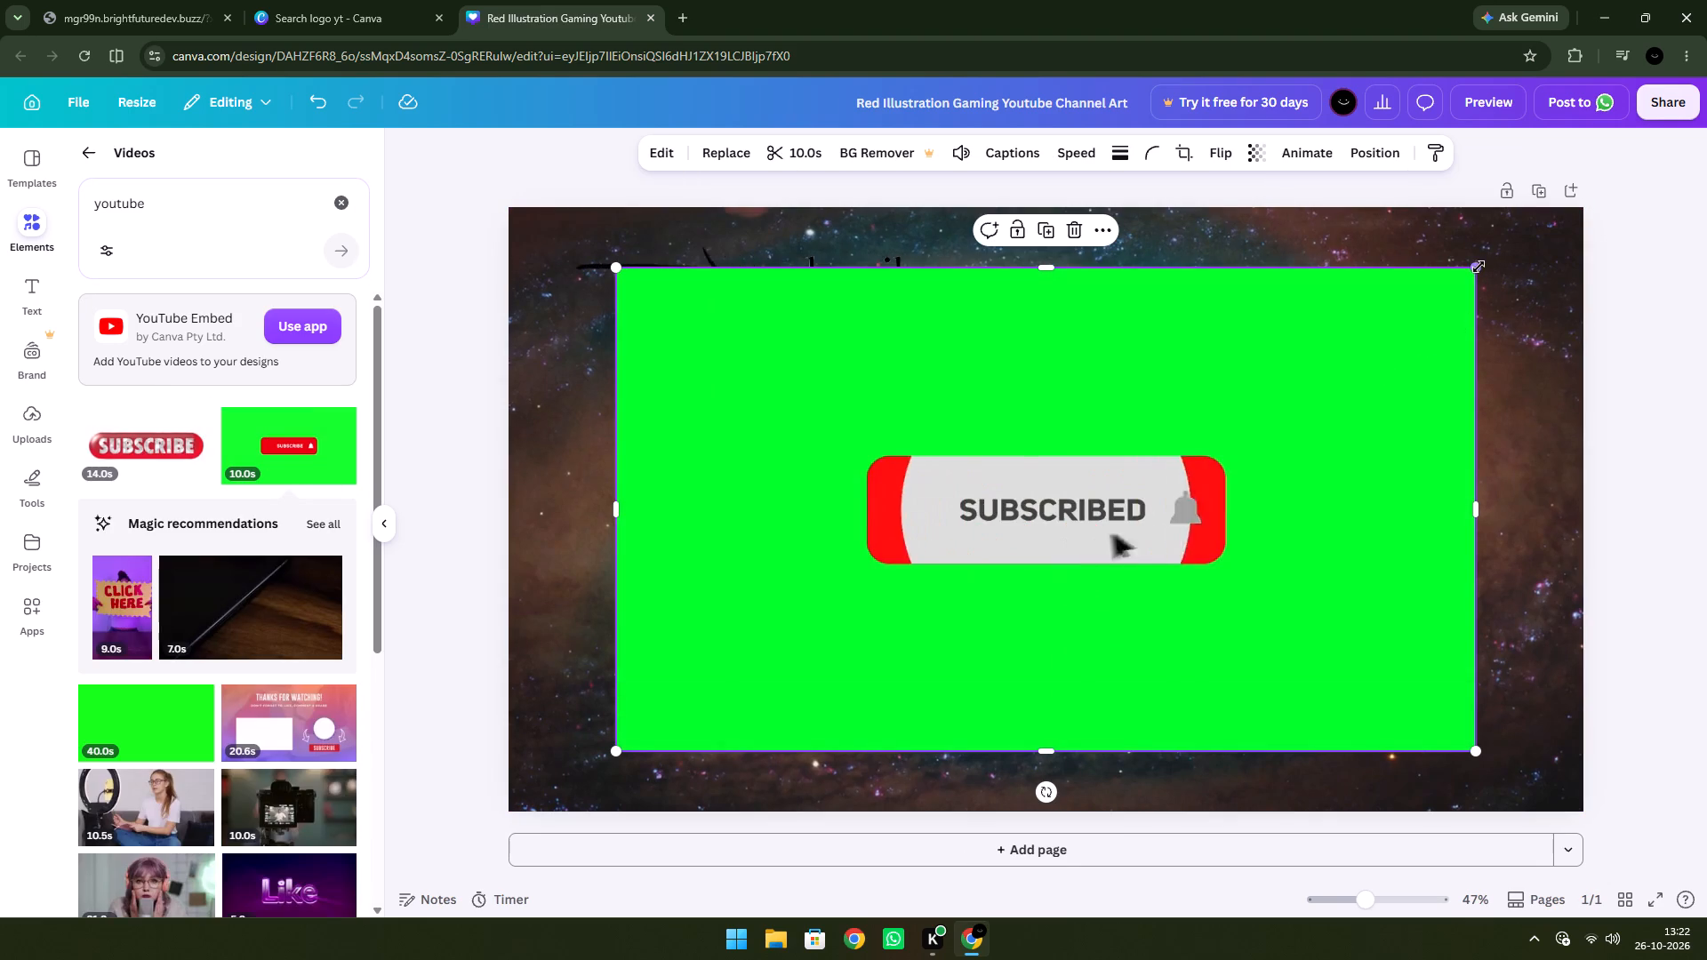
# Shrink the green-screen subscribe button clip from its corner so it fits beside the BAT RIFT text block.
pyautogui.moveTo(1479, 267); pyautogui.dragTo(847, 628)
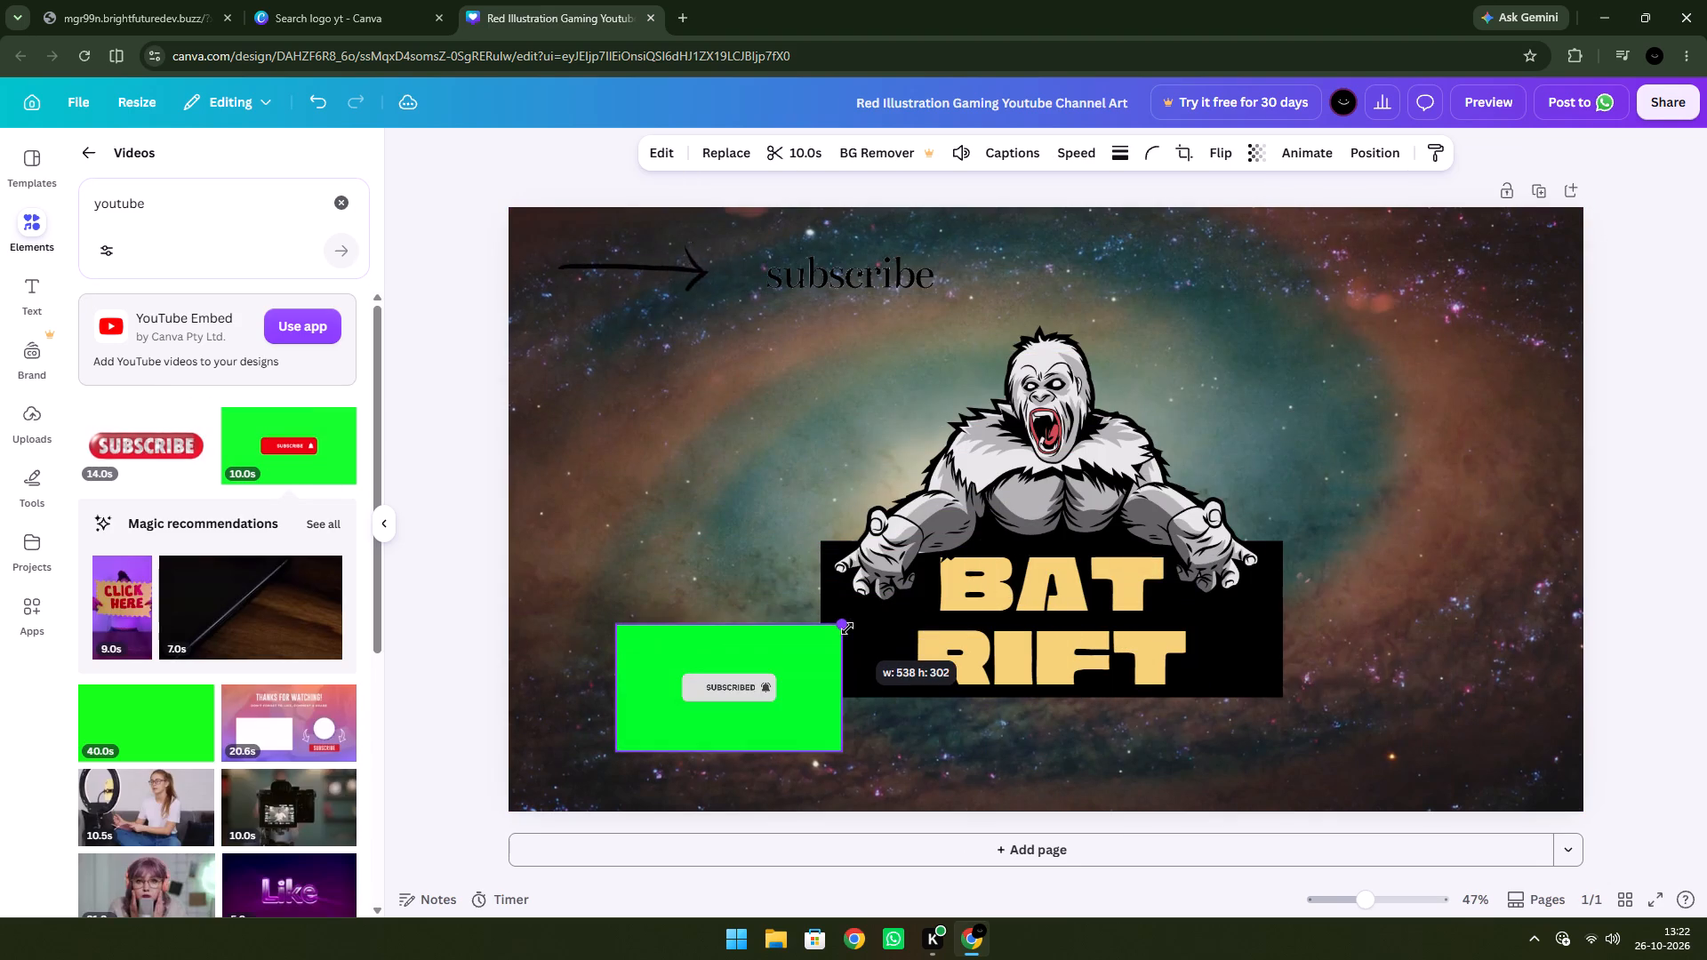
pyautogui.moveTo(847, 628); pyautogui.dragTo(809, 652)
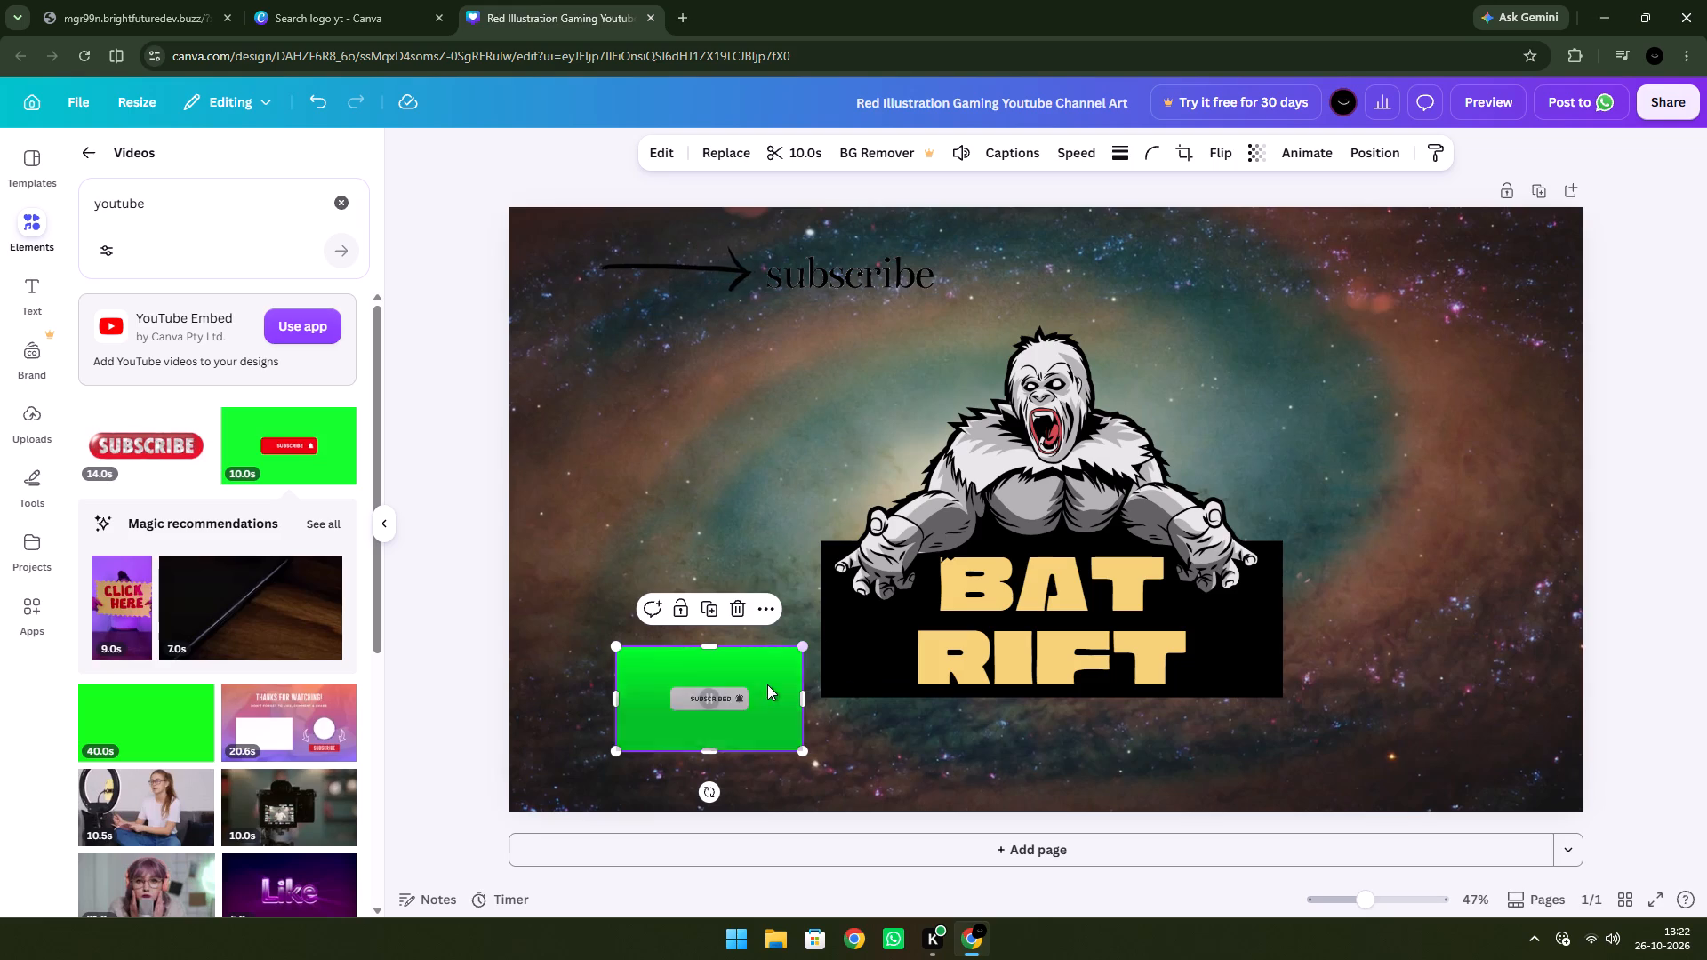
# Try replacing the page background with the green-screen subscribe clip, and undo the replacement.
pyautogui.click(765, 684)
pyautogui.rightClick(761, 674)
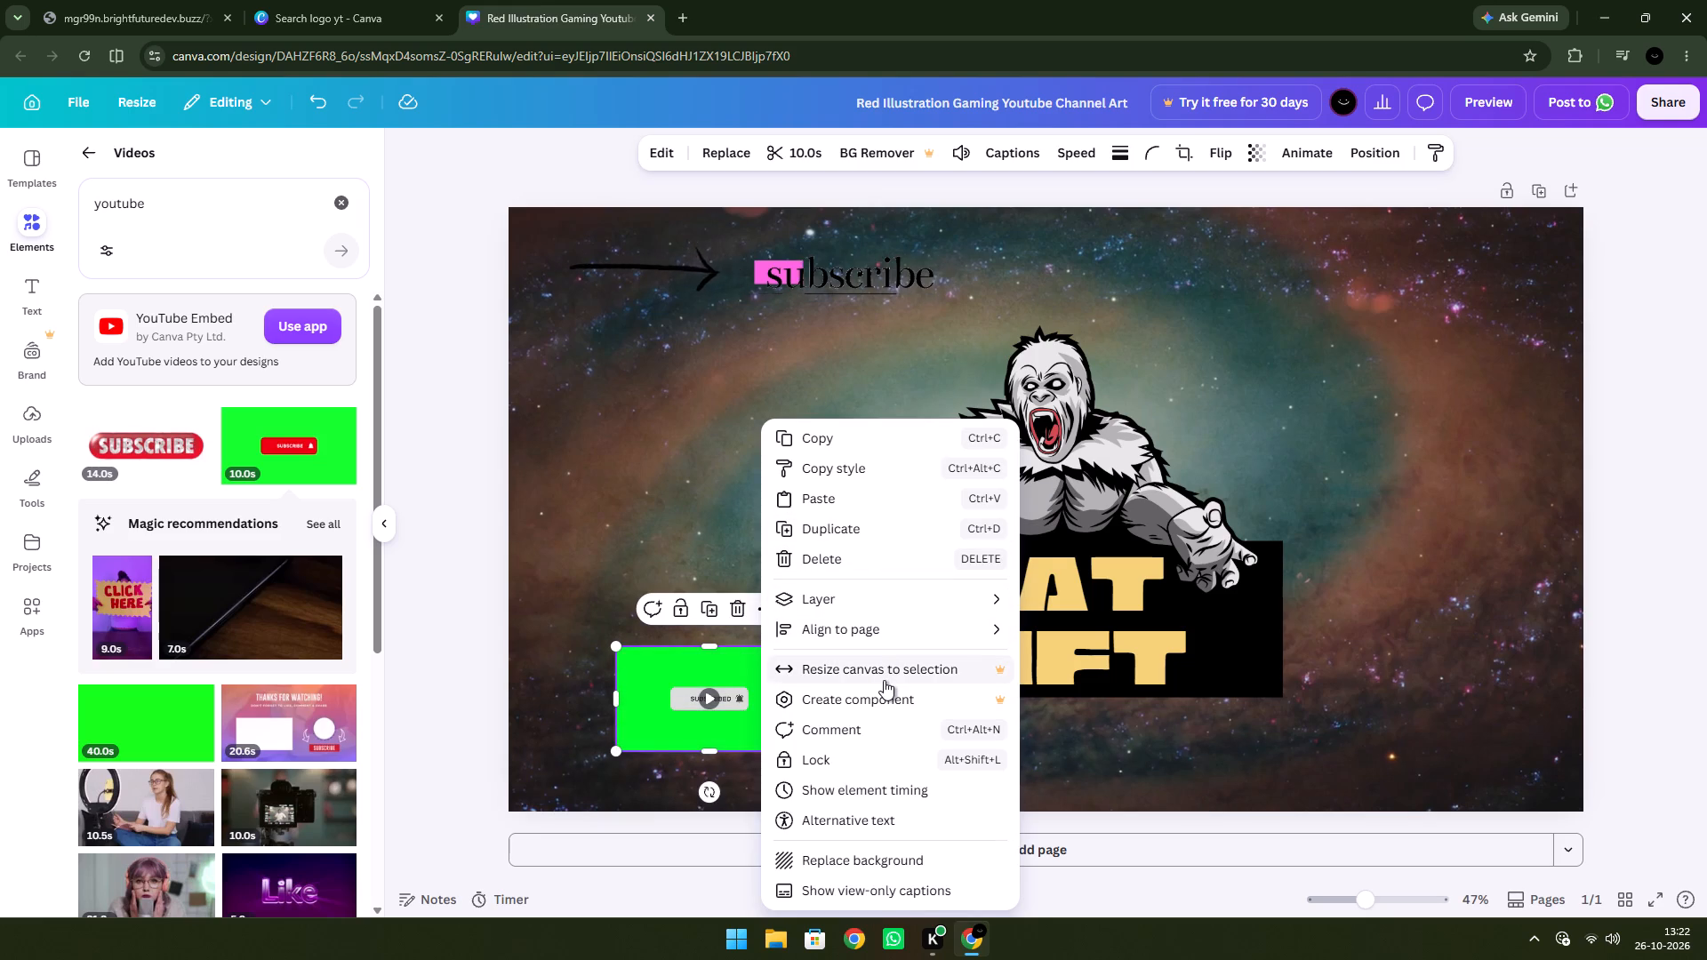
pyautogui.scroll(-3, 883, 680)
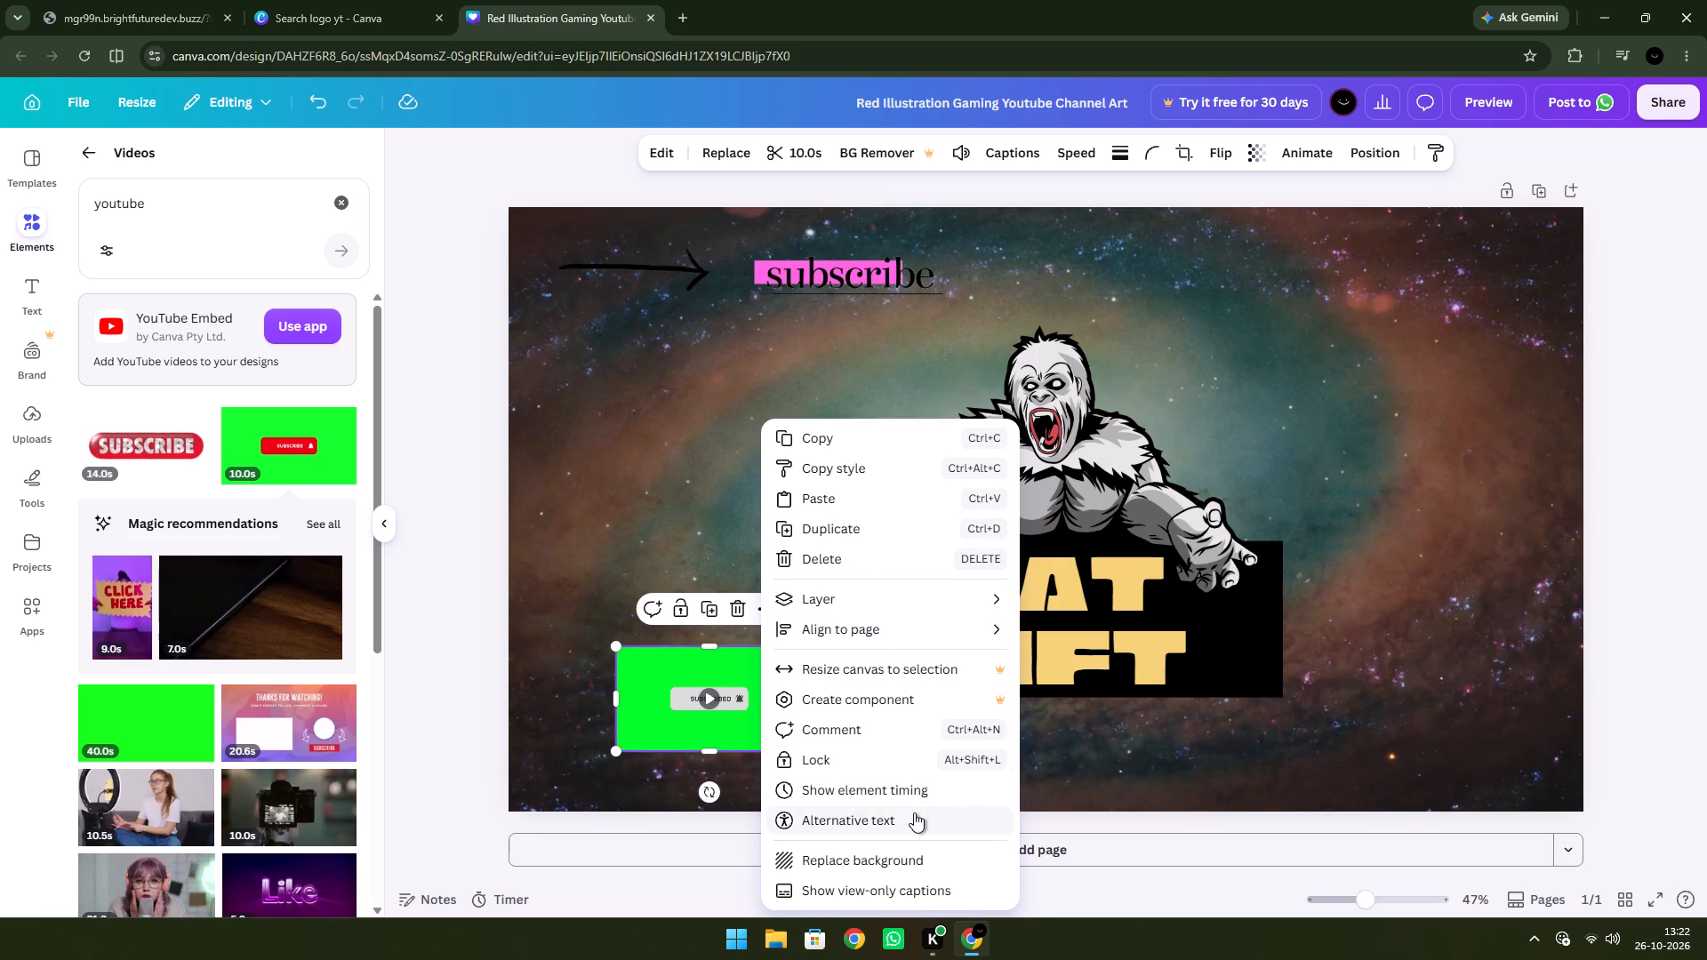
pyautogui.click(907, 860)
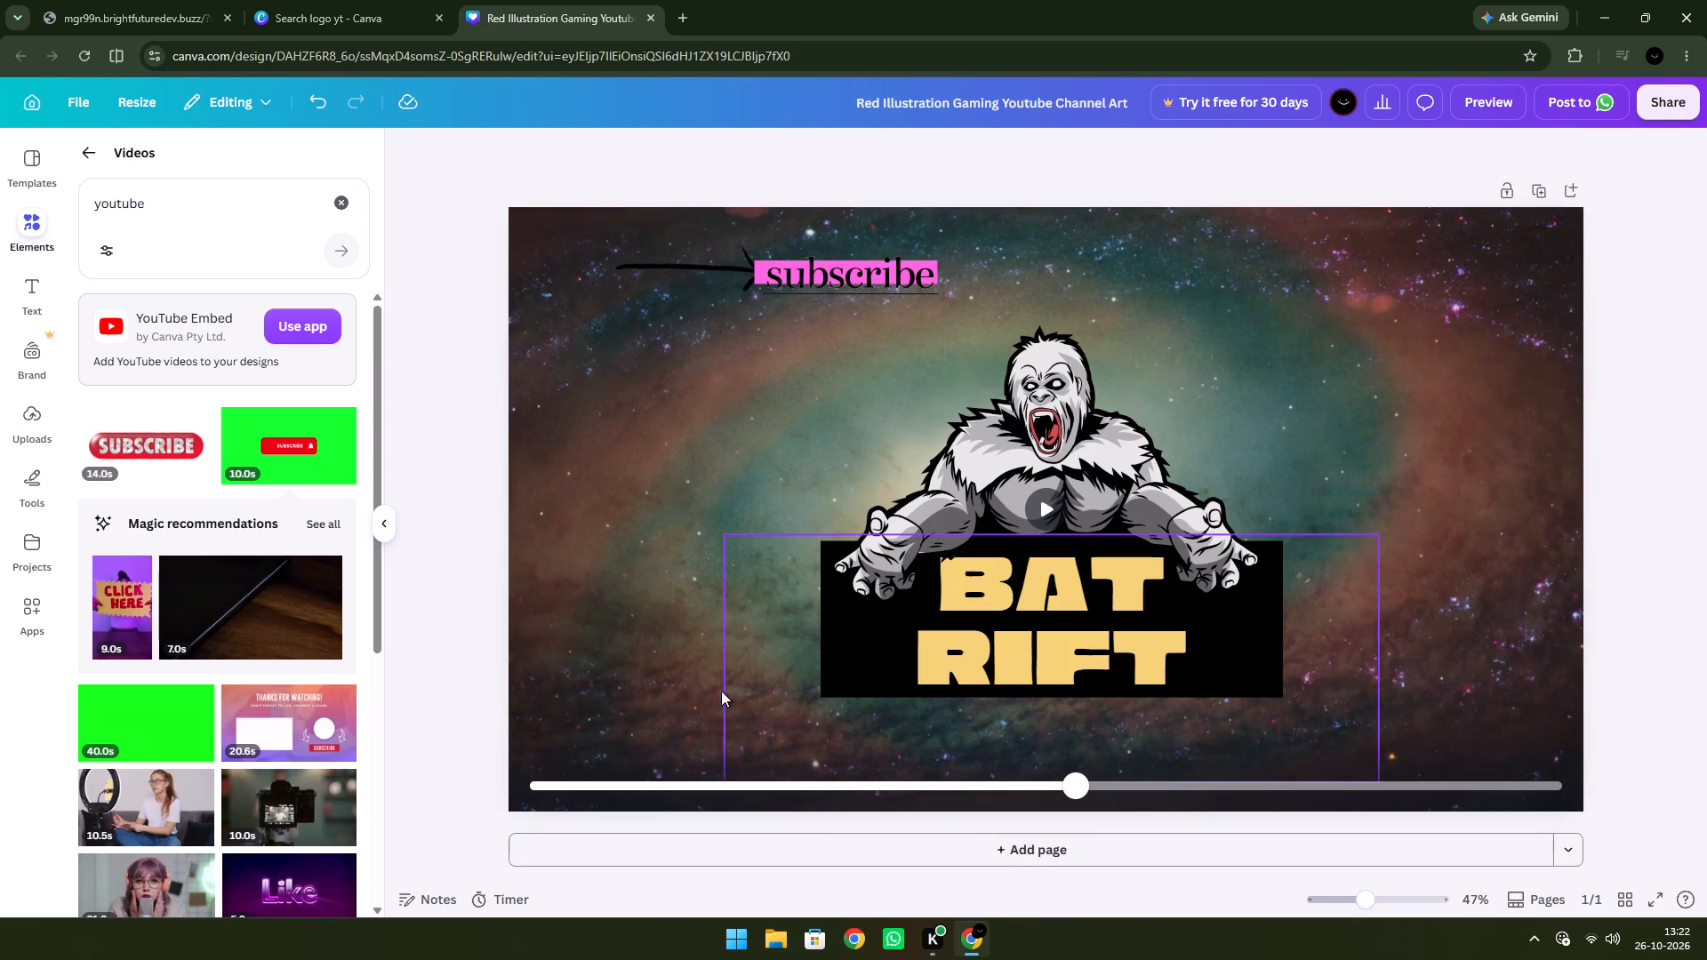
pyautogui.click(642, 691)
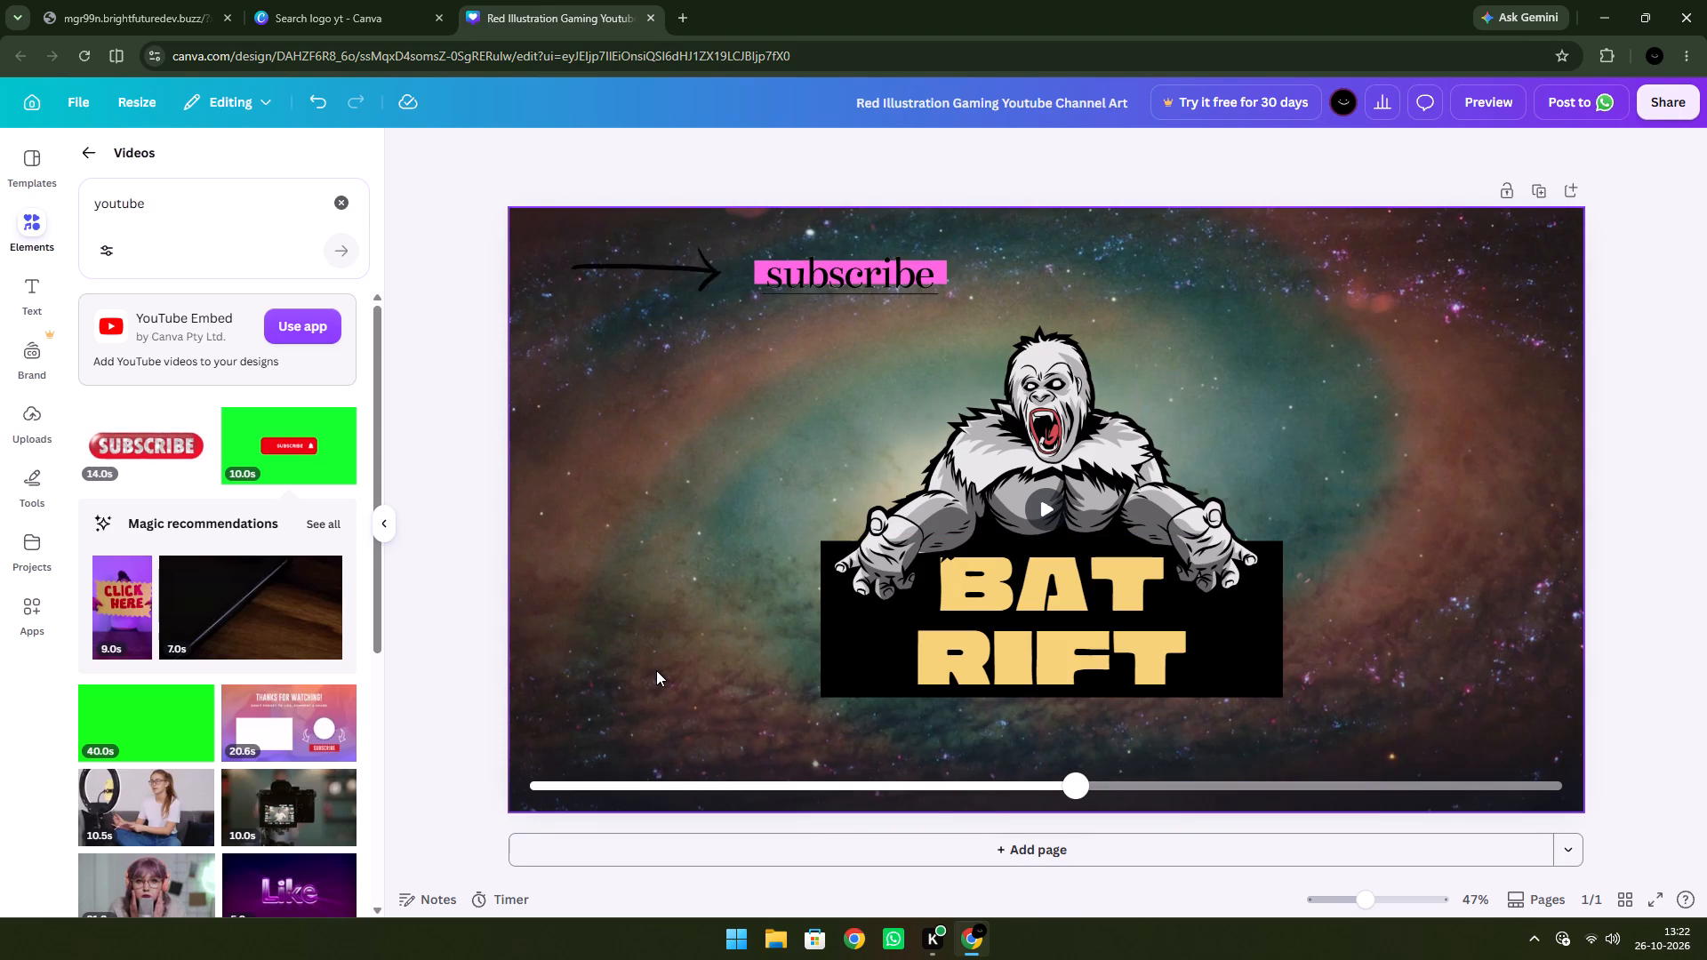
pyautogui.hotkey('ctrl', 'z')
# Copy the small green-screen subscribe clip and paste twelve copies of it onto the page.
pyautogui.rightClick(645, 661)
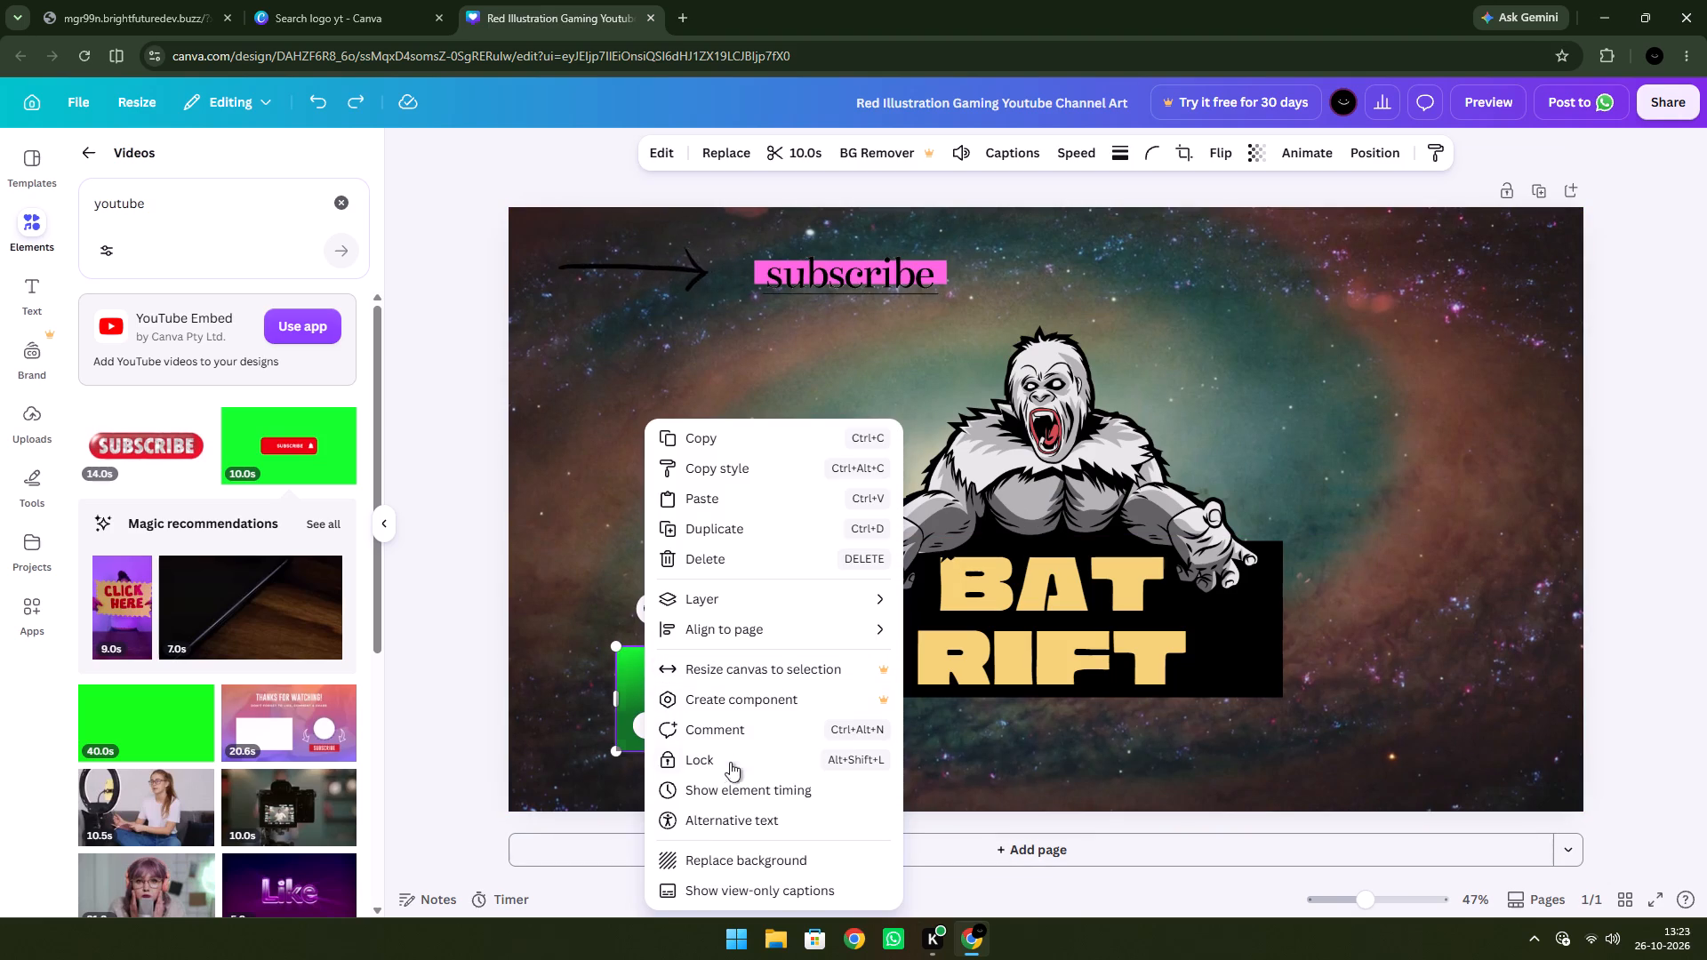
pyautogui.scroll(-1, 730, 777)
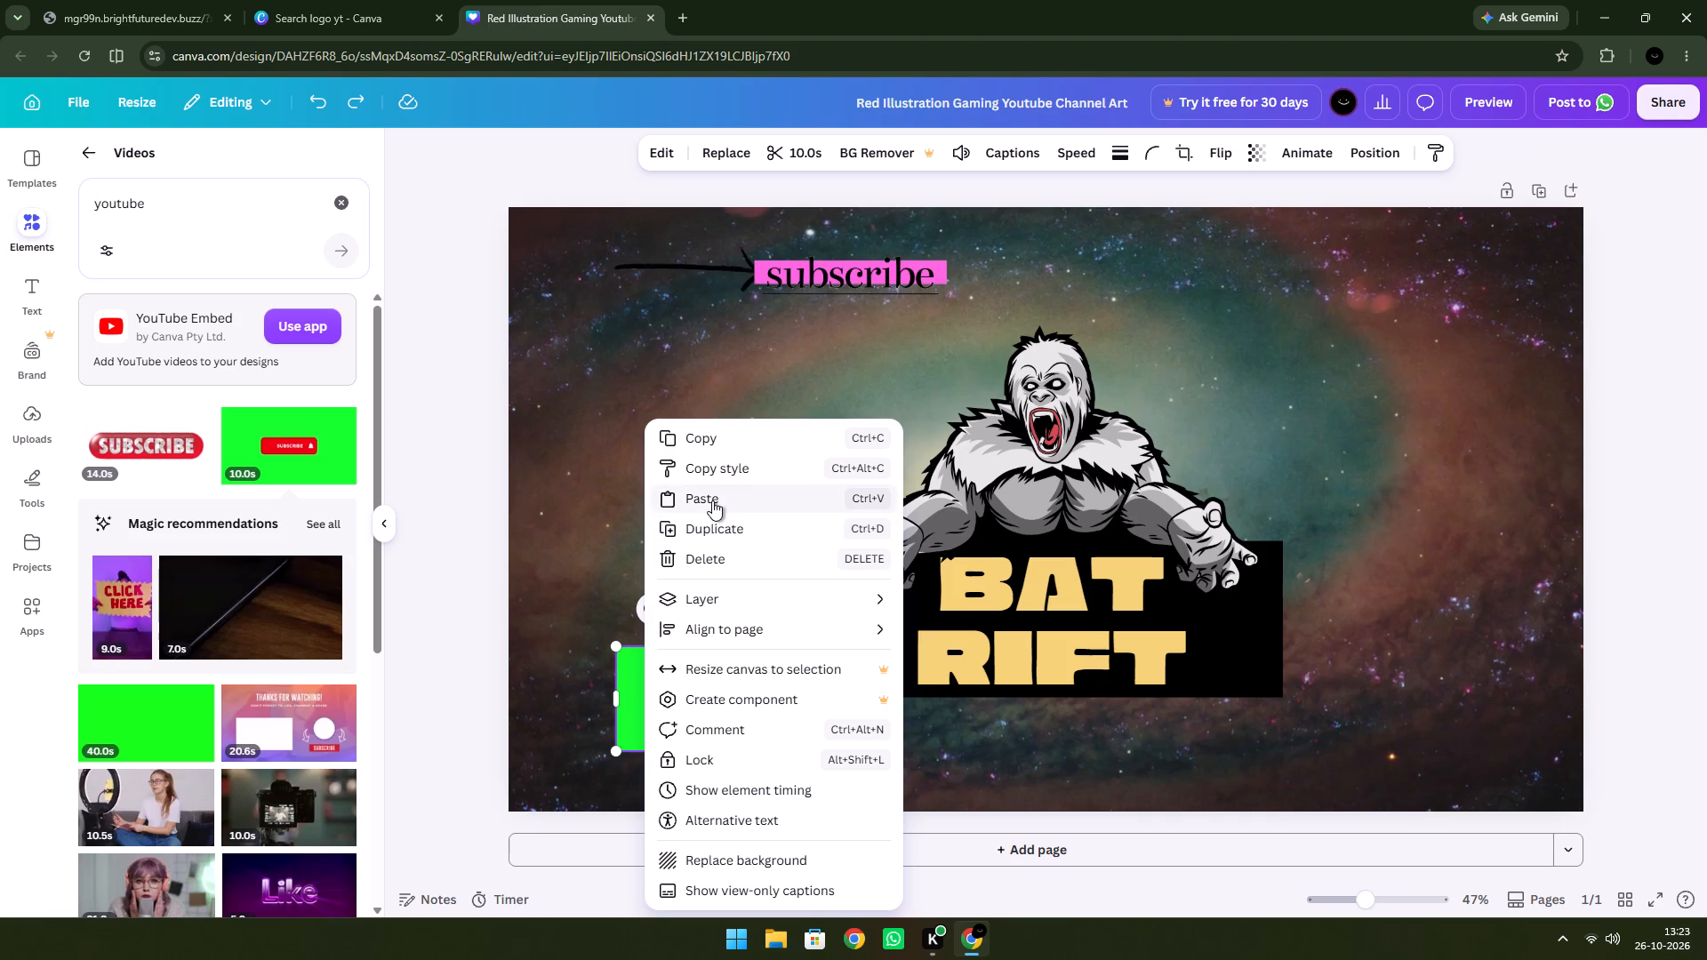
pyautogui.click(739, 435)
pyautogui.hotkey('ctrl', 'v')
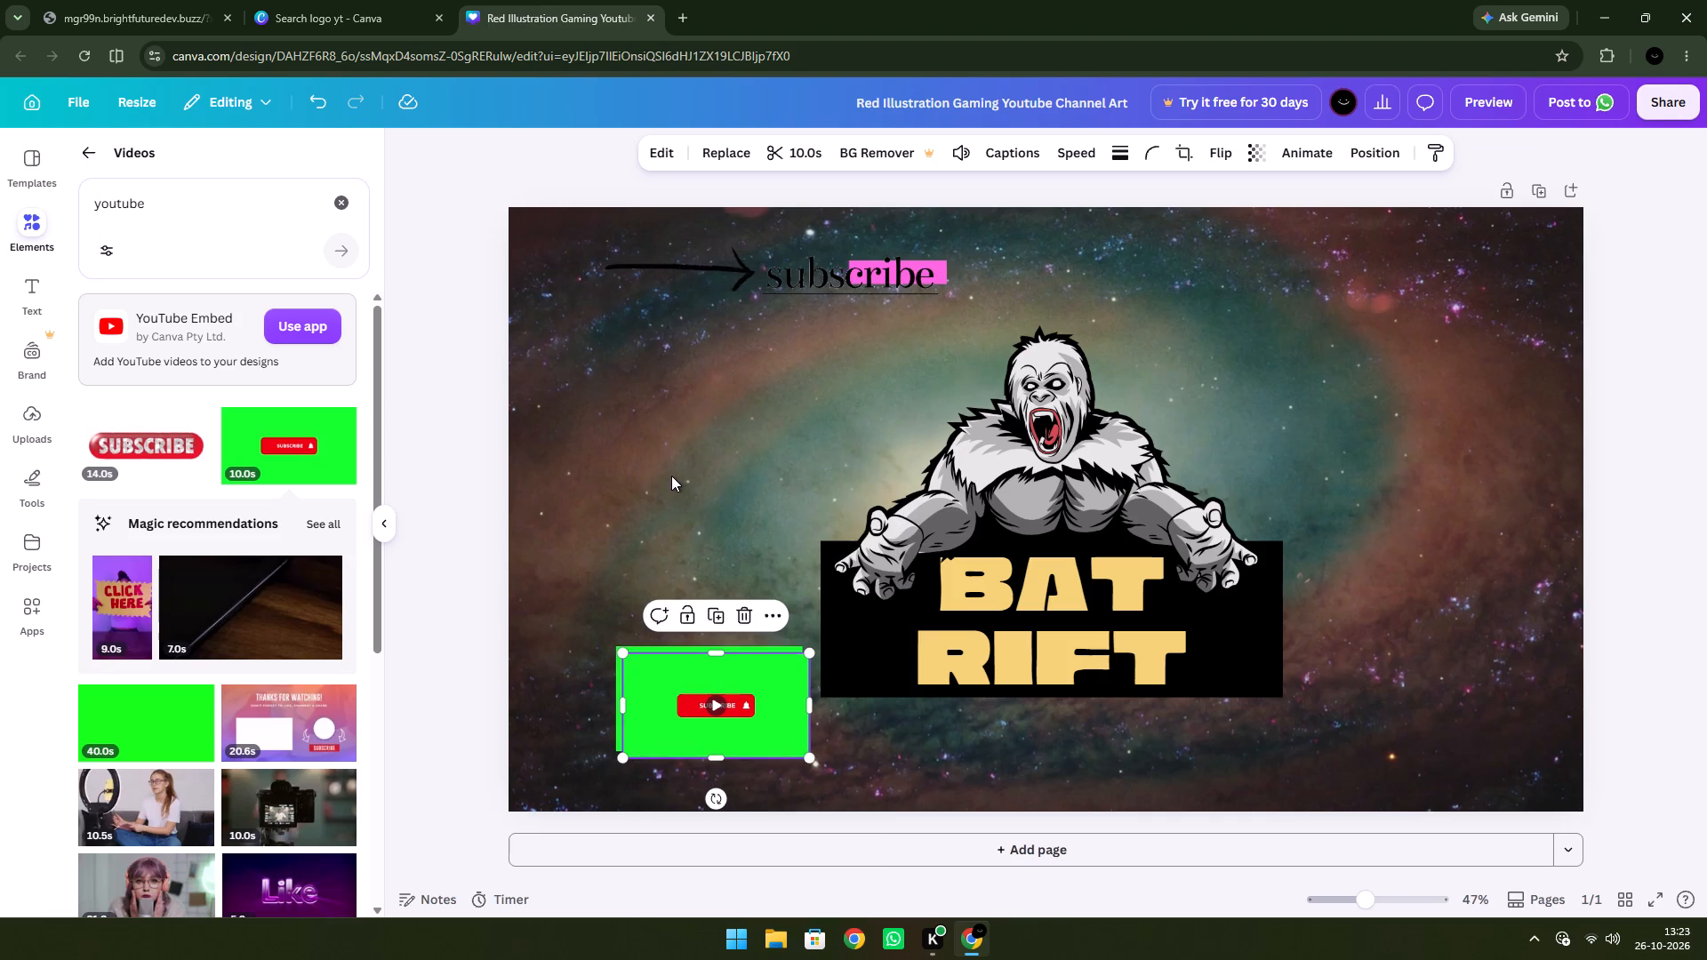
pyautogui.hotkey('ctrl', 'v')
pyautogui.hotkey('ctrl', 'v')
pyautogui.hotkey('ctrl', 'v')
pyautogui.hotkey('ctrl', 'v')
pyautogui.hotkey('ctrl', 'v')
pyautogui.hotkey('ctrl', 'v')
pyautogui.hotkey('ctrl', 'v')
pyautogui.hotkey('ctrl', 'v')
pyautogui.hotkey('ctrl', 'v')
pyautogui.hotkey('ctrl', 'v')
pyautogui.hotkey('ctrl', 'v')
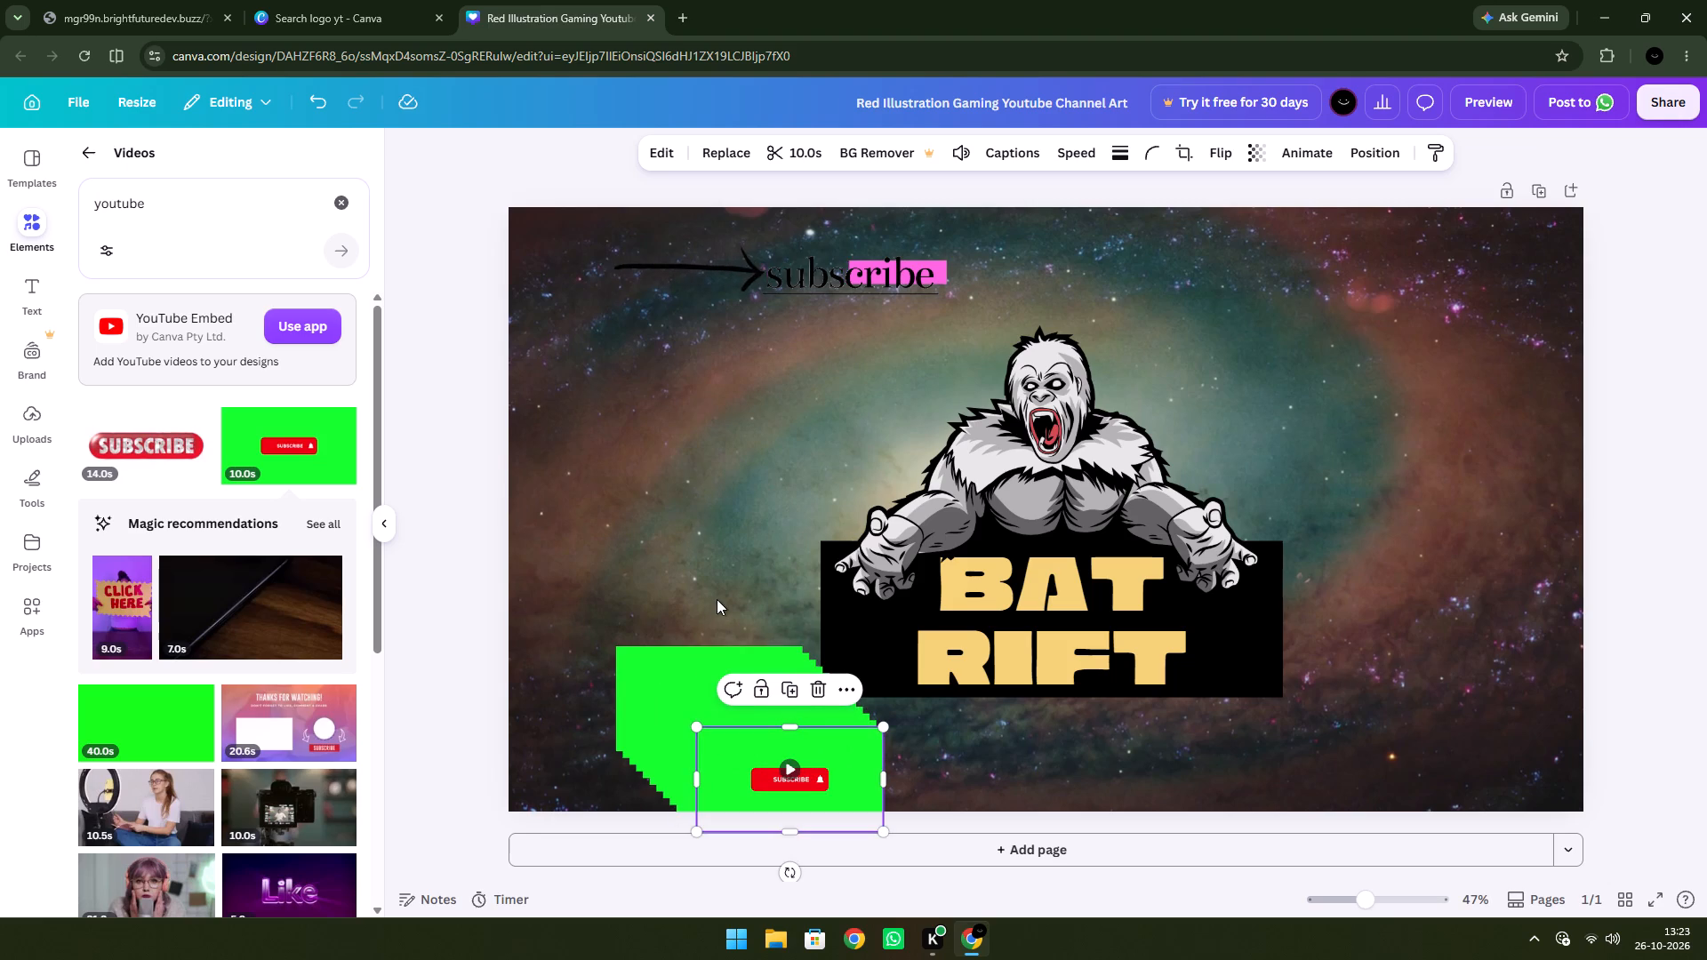
# Undo the pasted copies and preceding edits back to the partly enlarged galaxy video in front of the other elements.
pyautogui.hotkey('ctrl', 'z')
pyautogui.hotkey('ctrl', 'z')
pyautogui.hotkey('ctrl', 'z')
pyautogui.hotkey('ctrl', 'z')
pyautogui.hotkey('ctrl', 'z')
pyautogui.hotkey('ctrl', 'z')
pyautogui.hotkey('ctrl', 'z')
pyautogui.hotkey('ctrl', 'z')
pyautogui.hotkey('ctrl', 'z')
pyautogui.hotkey('ctrl', 'z')
pyautogui.hotkey('ctrl', 'z')
pyautogui.hotkey('ctrl', 'z')
pyautogui.hotkey('ctrl', 'z')
pyautogui.hotkey('ctrl', 'z')
pyautogui.hotkey('ctrl', 'z')
pyautogui.hotkey('ctrl', 'z')
pyautogui.hotkey('ctrl', 'z')
pyautogui.hotkey('ctrl', 'z')
pyautogui.hotkey('ctrl', 'z')
pyautogui.hotkey('ctrl', 'z')
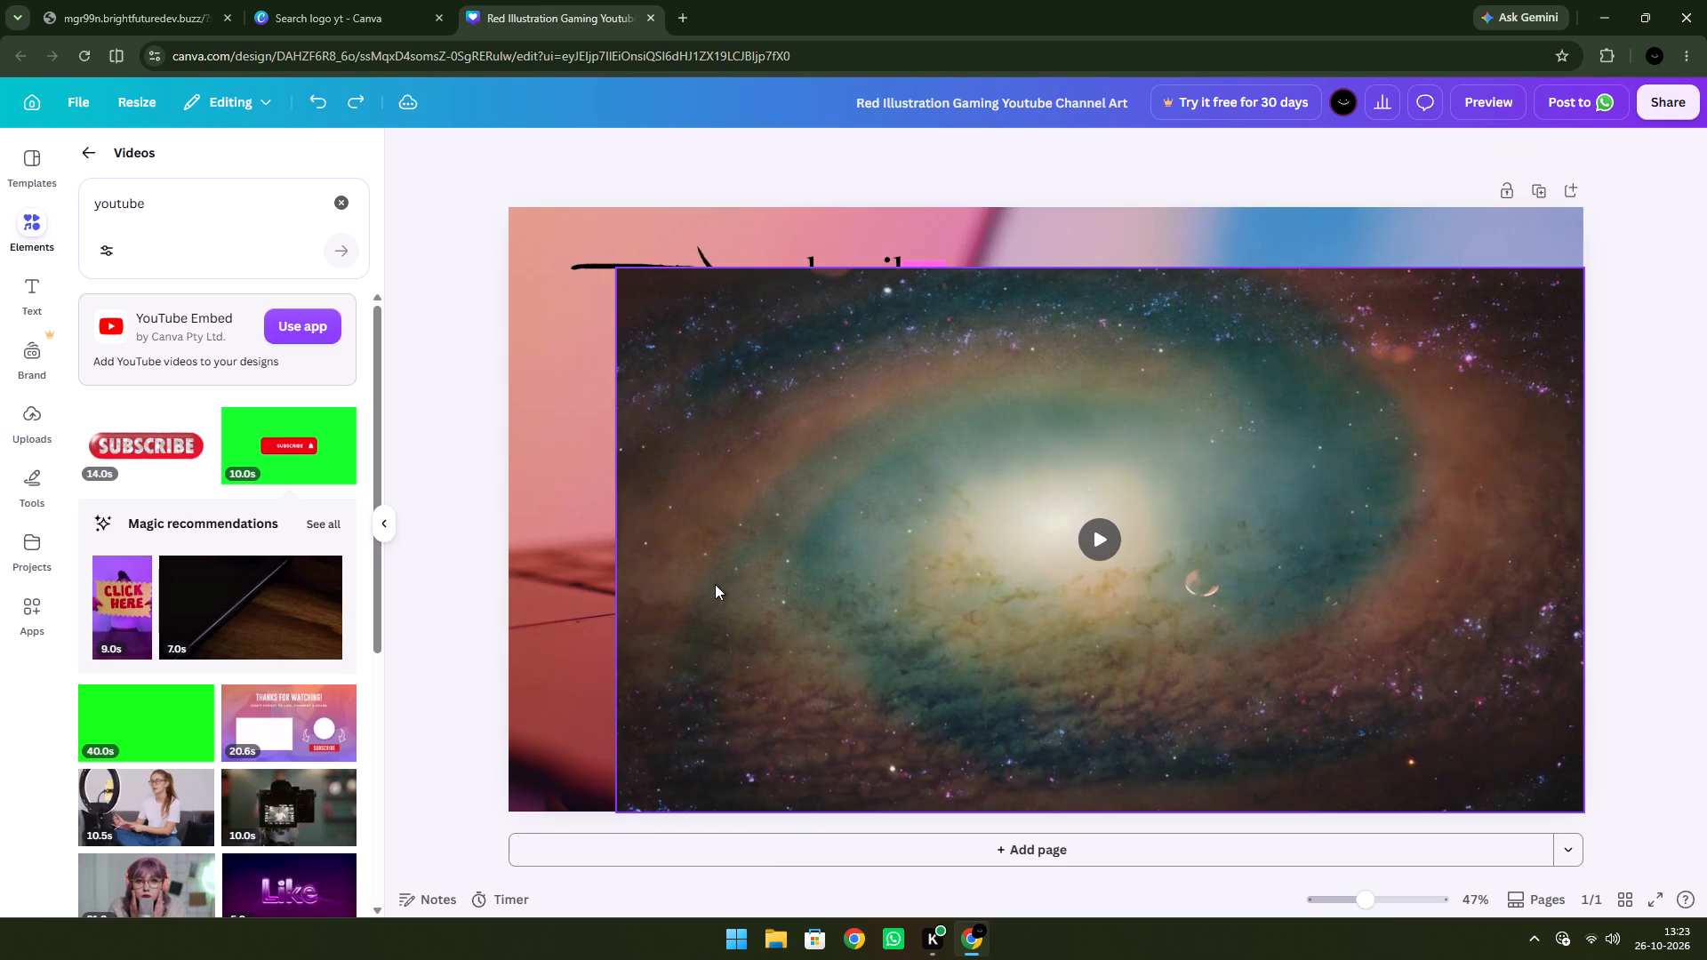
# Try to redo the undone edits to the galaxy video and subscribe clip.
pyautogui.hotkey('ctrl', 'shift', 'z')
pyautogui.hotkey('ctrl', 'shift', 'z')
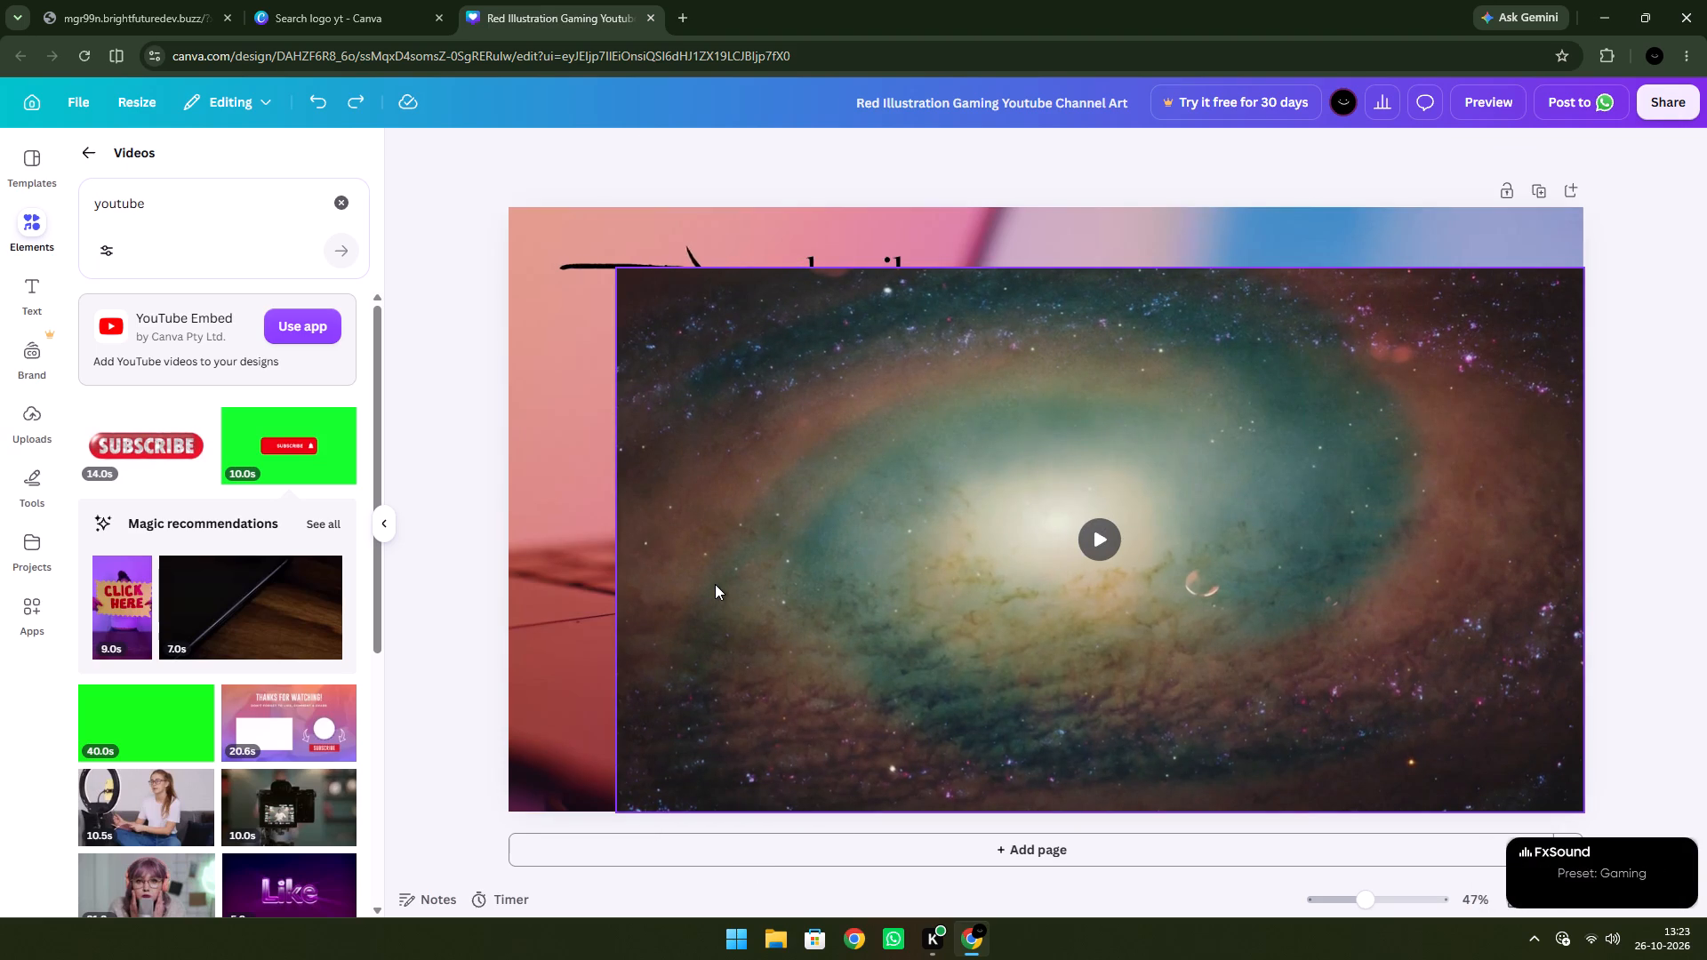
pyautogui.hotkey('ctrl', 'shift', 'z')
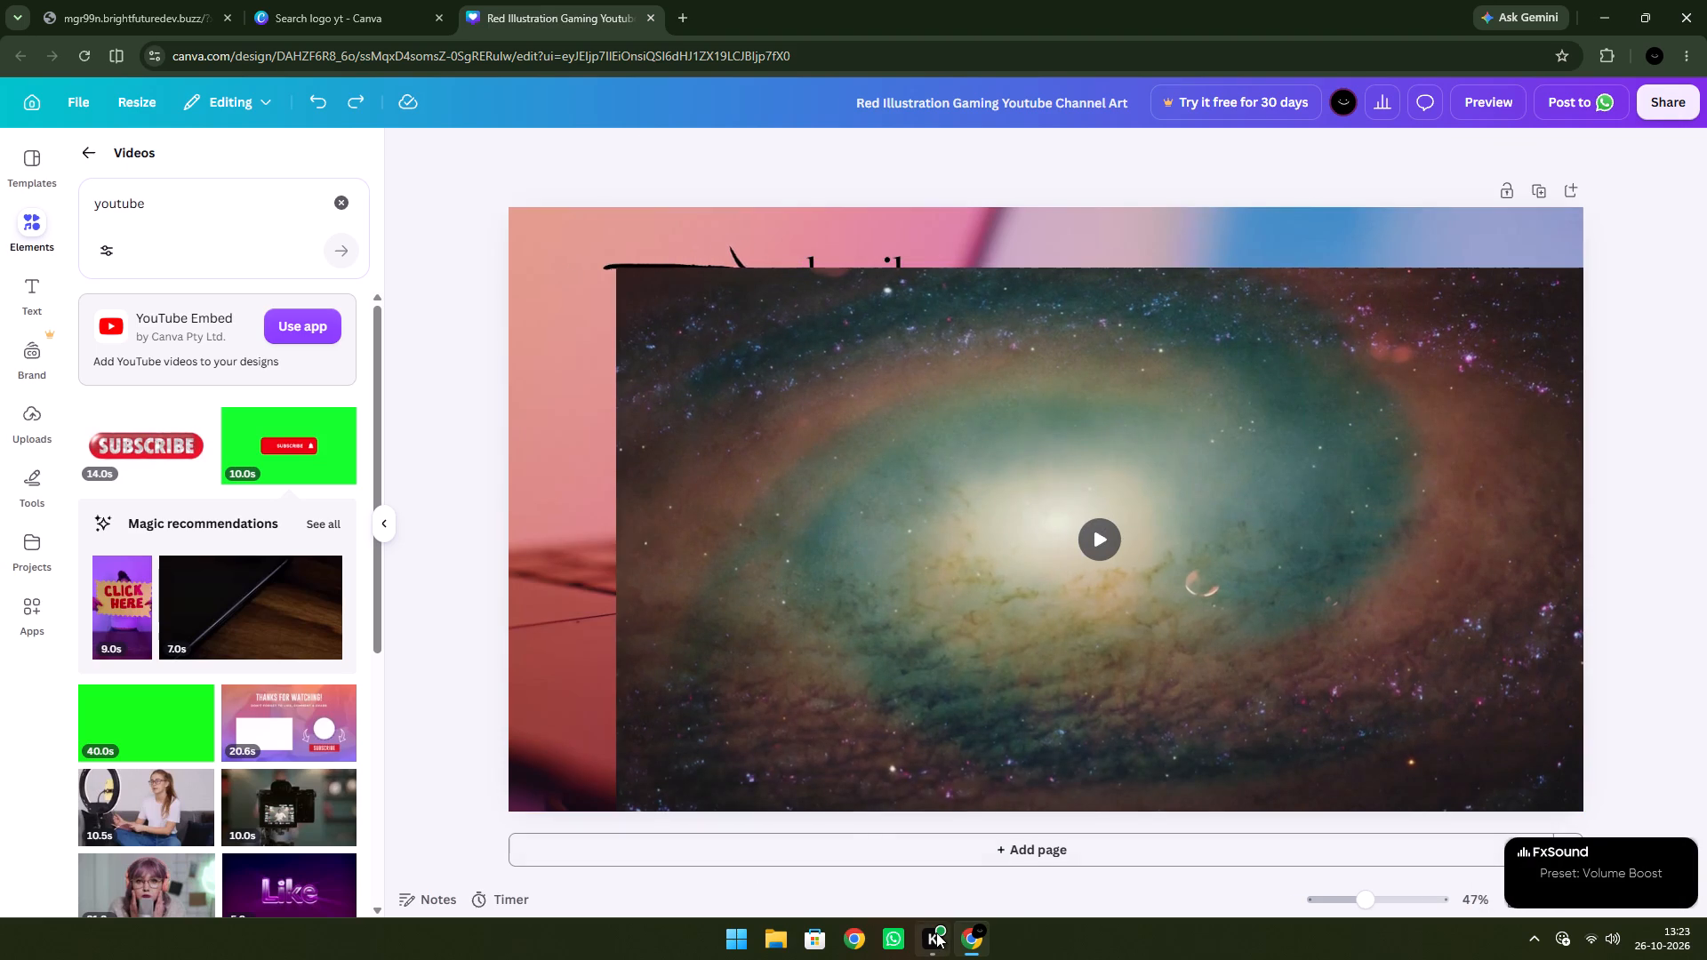